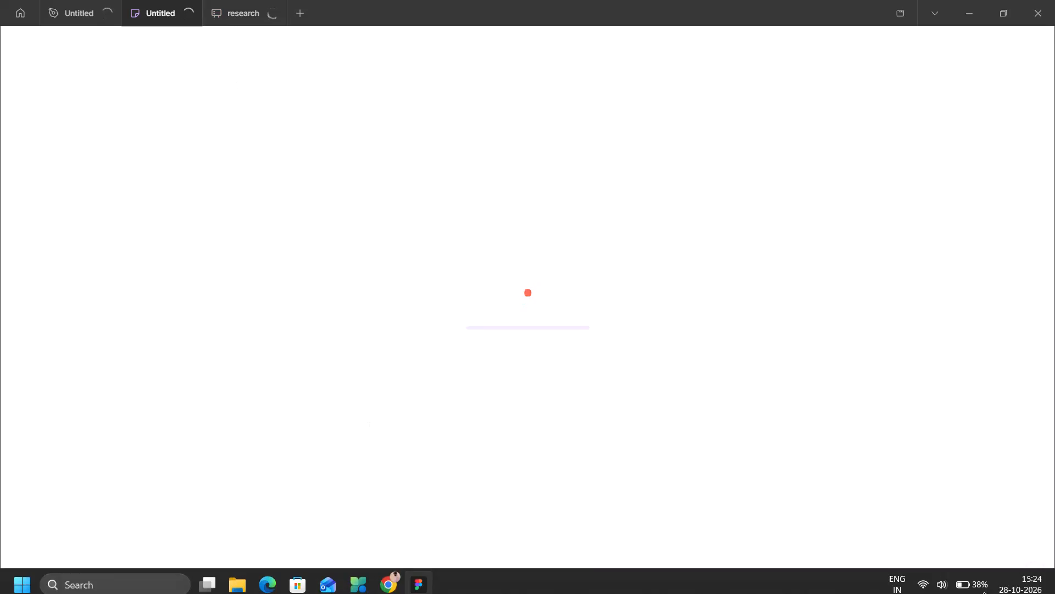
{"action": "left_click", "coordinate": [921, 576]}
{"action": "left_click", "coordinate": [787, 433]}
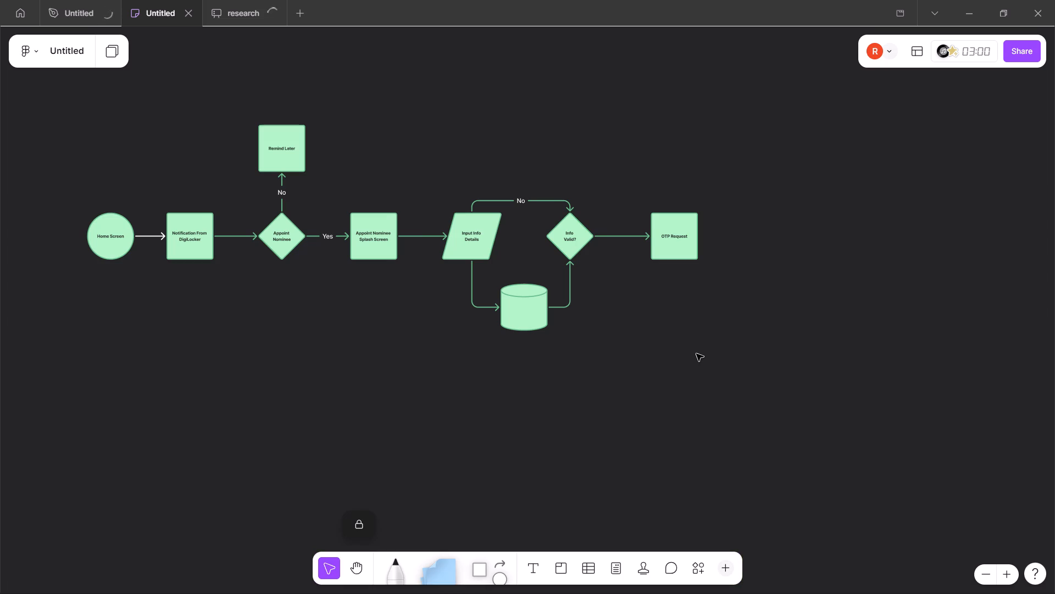
Switch to the Medium case study in Chrome and examine the Add nominee user flow diagram, particularly its database cylinder.
{"action": "key", "text": "alt+Tab"}
{"action": "scroll", "coordinate": [445, 397], "scroll_direction": "down", "scroll_amount": 5}
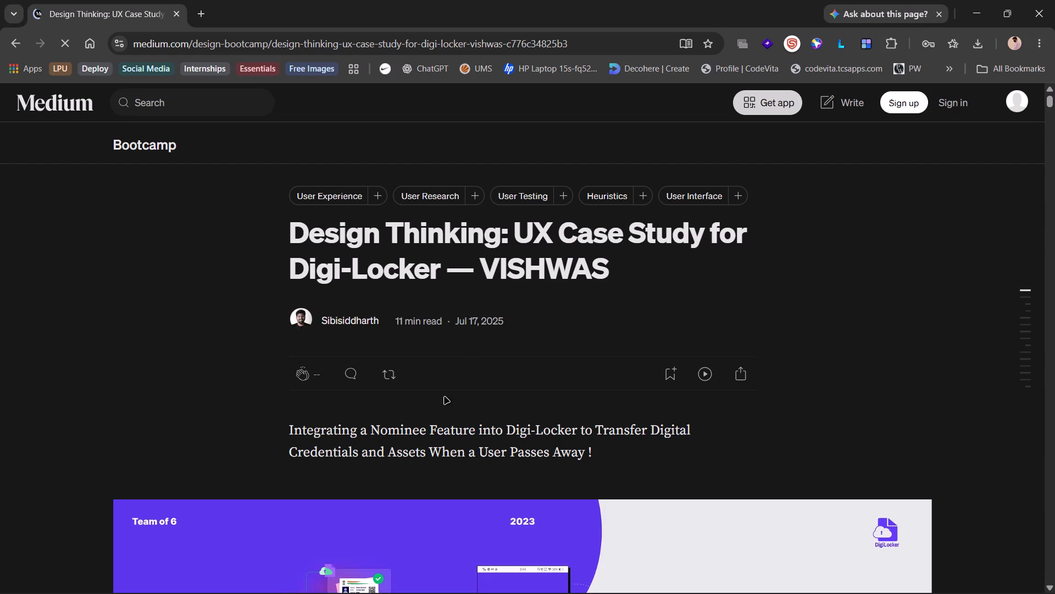
{"action": "scroll", "coordinate": [445, 397], "scroll_direction": "down", "scroll_amount": 2}
{"action": "scroll", "coordinate": [262, 424], "scroll_direction": "down", "scroll_amount": 3}
{"action": "scroll", "coordinate": [262, 424], "scroll_direction": "up", "scroll_amount": 2}
{"action": "scroll", "coordinate": [262, 424], "scroll_direction": "down", "scroll_amount": 1}
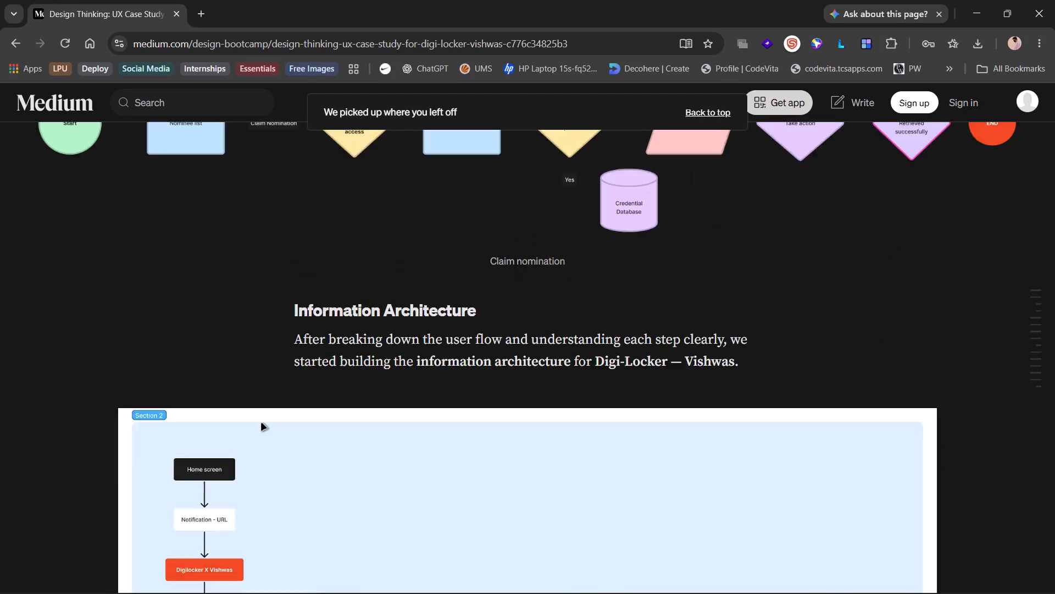
{"action": "scroll", "coordinate": [262, 424], "scroll_direction": "down", "scroll_amount": 1}
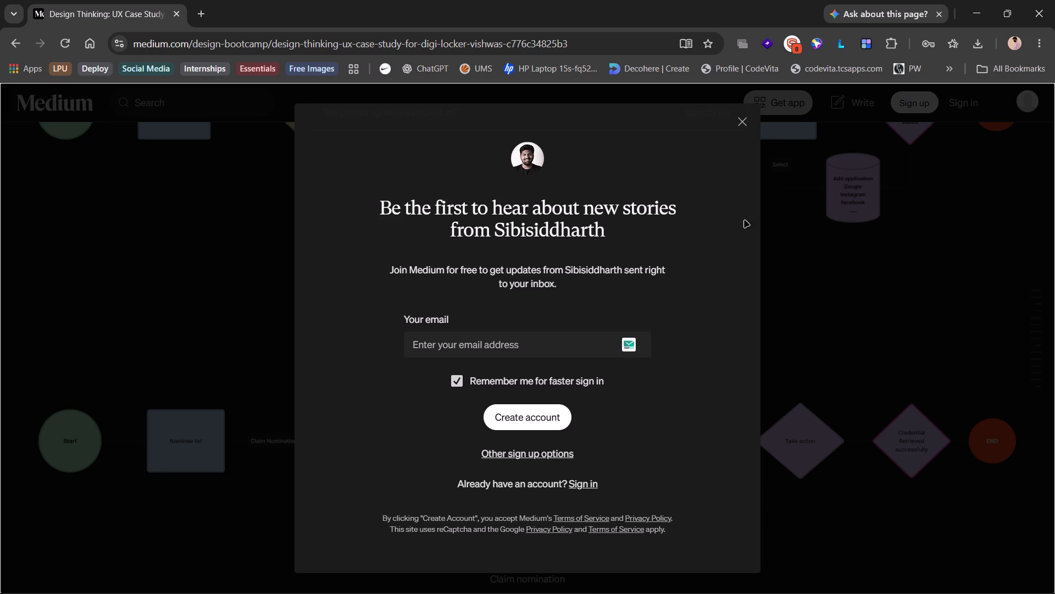
{"action": "left_click", "coordinate": [745, 122]}
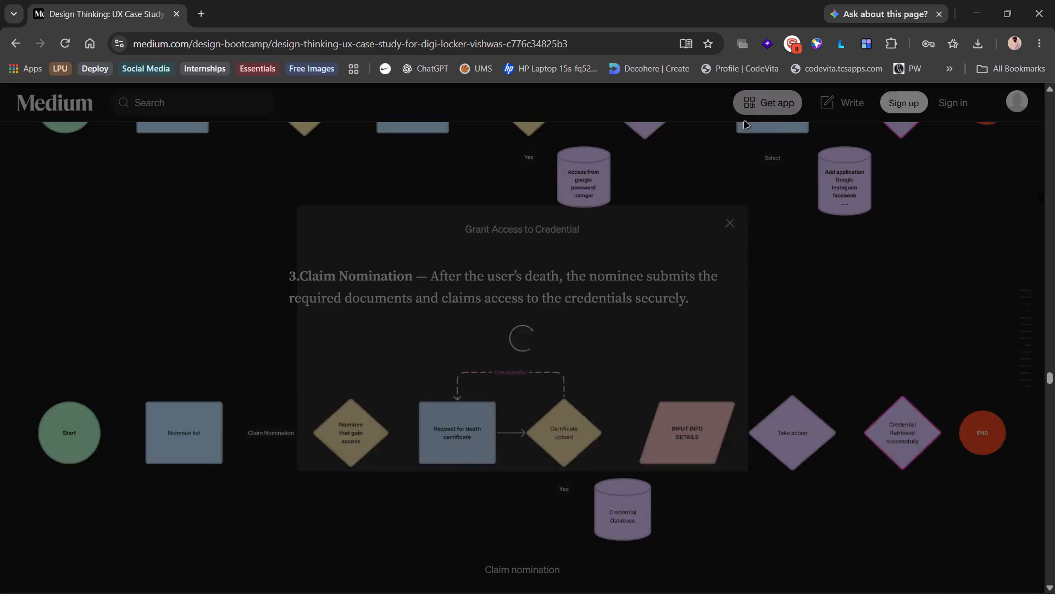
{"action": "scroll", "coordinate": [551, 354], "scroll_direction": "up", "scroll_amount": 11}
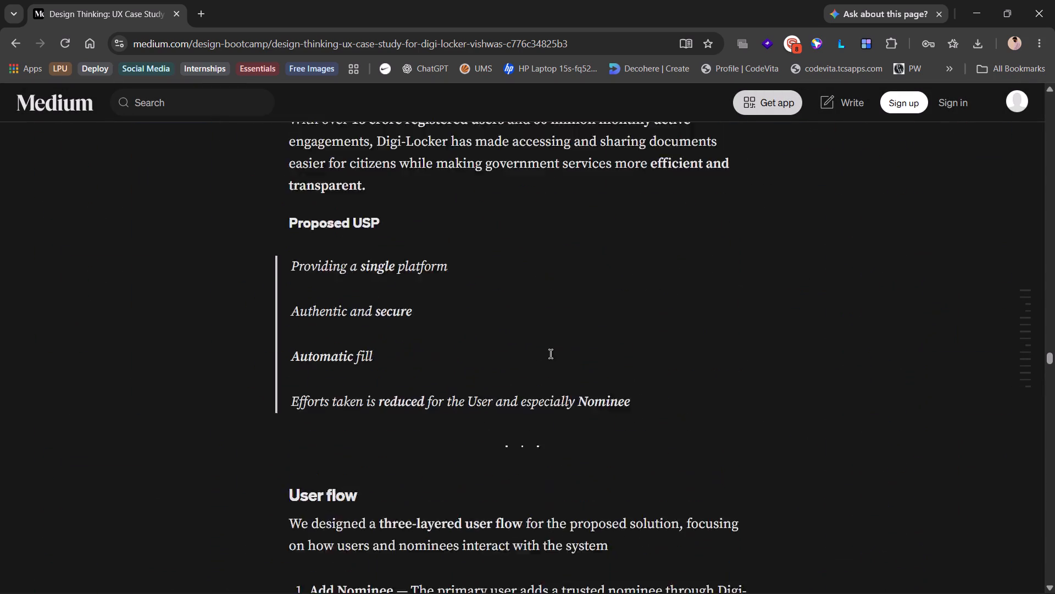
{"action": "scroll", "coordinate": [551, 354], "scroll_direction": "up", "scroll_amount": 12}
{"action": "scroll", "coordinate": [551, 354], "scroll_direction": "down", "scroll_amount": 1}
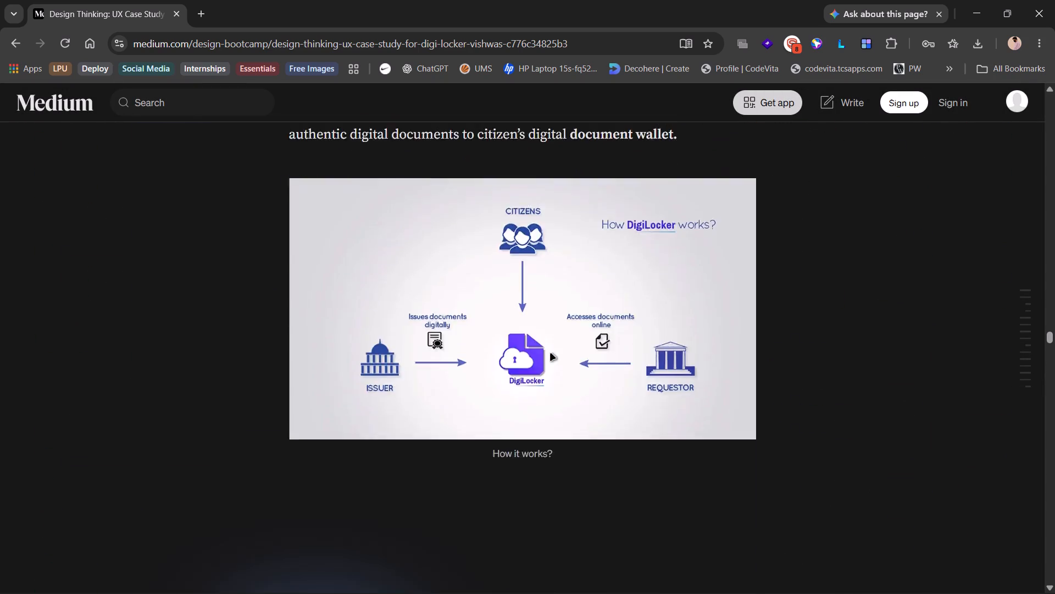
{"action": "scroll", "coordinate": [551, 354], "scroll_direction": "down", "scroll_amount": 15}
{"action": "scroll", "coordinate": [551, 354], "scroll_direction": "up", "scroll_amount": 1}
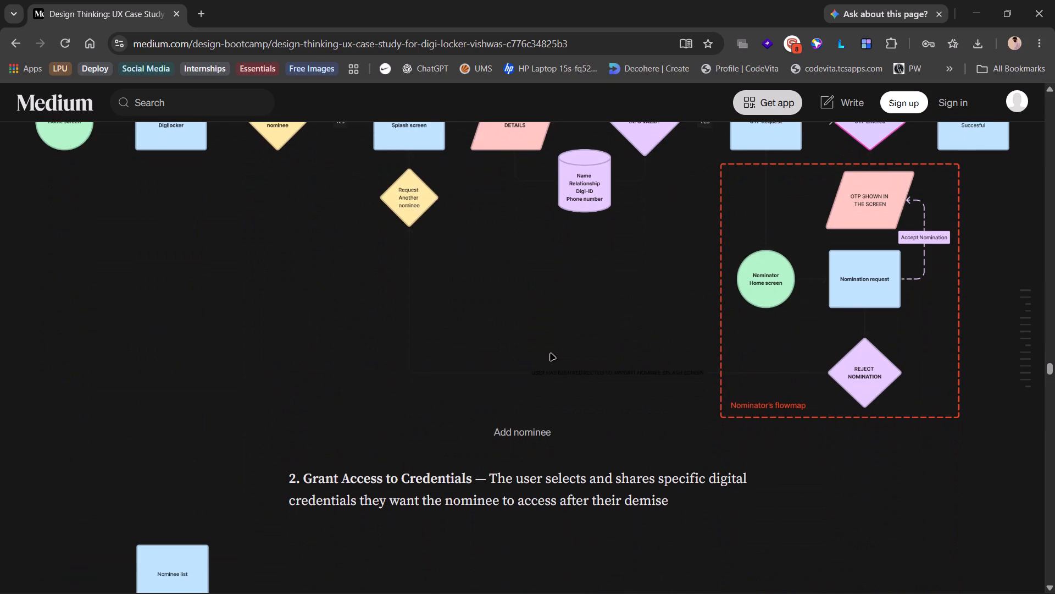
{"action": "scroll", "coordinate": [551, 354], "scroll_direction": "up", "scroll_amount": 1}
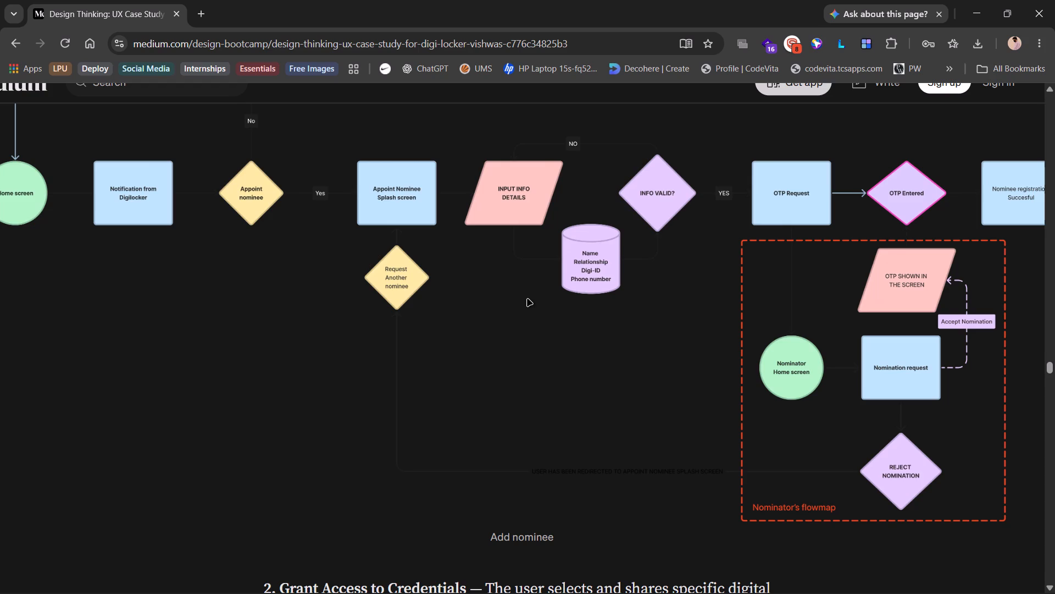
{"action": "scroll", "coordinate": [527, 299], "scroll_direction": "up", "scroll_amount": 1}
{"action": "key", "text": "alt+Tab"}
{"action": "key", "text": "alt+Tab"}
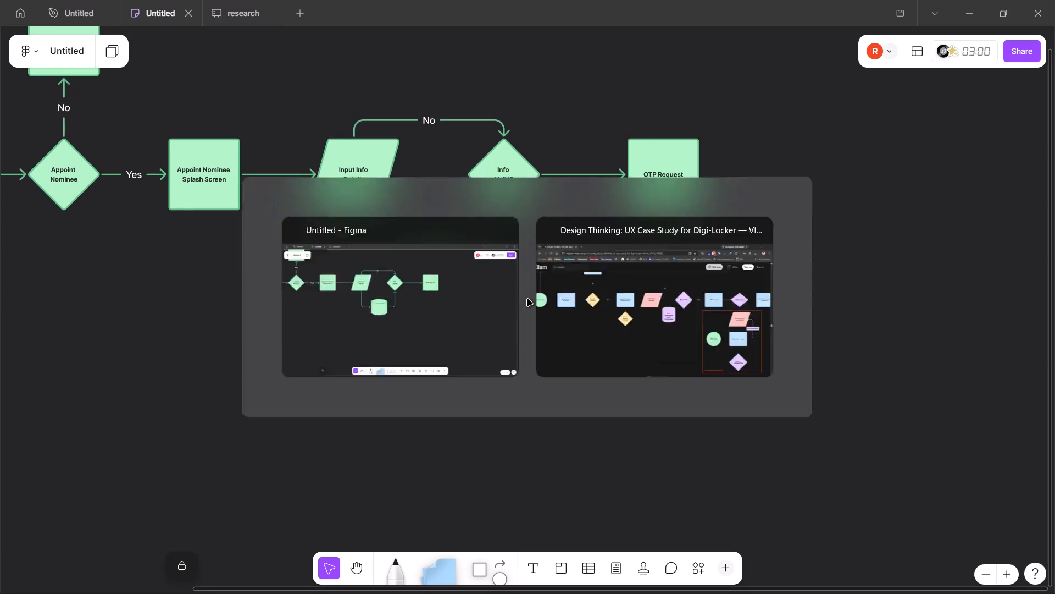
{"action": "scroll", "coordinate": [642, 289], "scroll_direction": "left", "scroll_amount": 1}
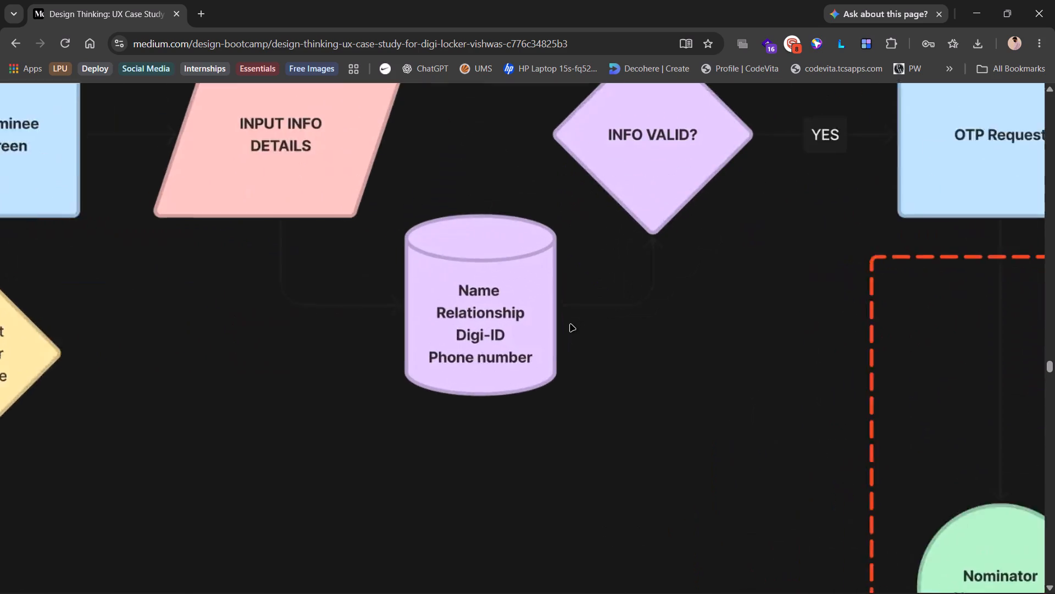
{"action": "scroll", "coordinate": [471, 316], "scroll_direction": "left", "scroll_amount": 1}
Switch to the Figma flowchart and enter "Name" as text in the empty database cylinder below Input Info Details and Info Valid?.
{"action": "key", "text": "alt+Tab"}
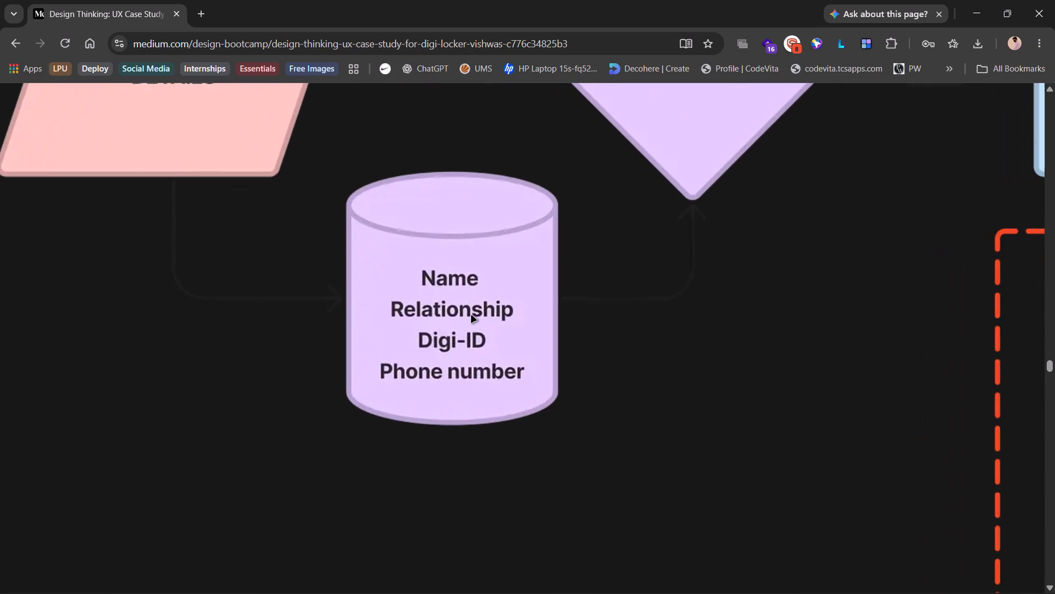
{"action": "left_click", "coordinate": [442, 303]}
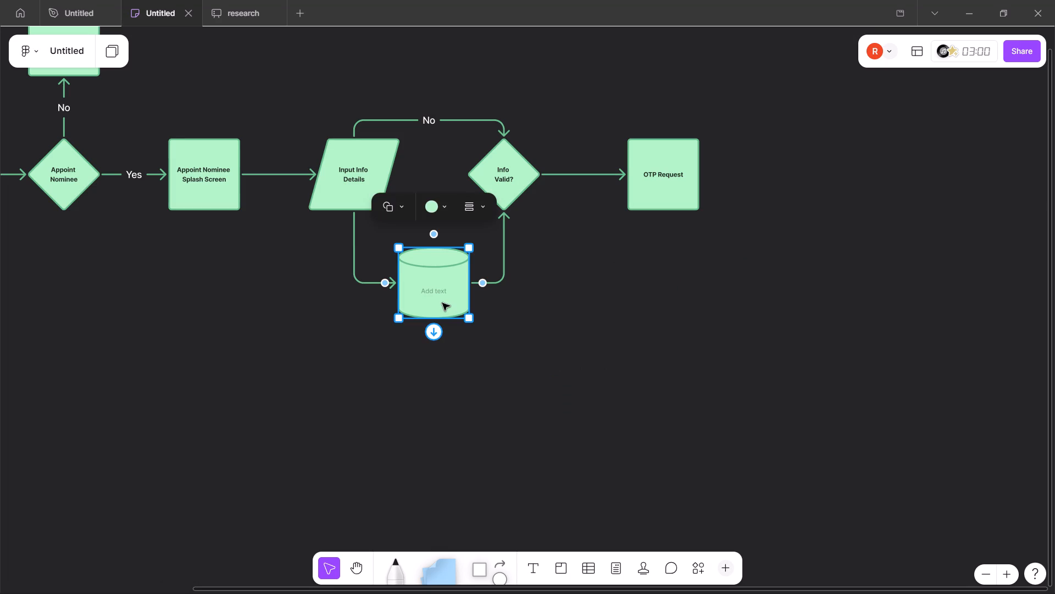
{"action": "key", "text": "alt+Tab"}
{"action": "key", "text": "alt+Tab"}
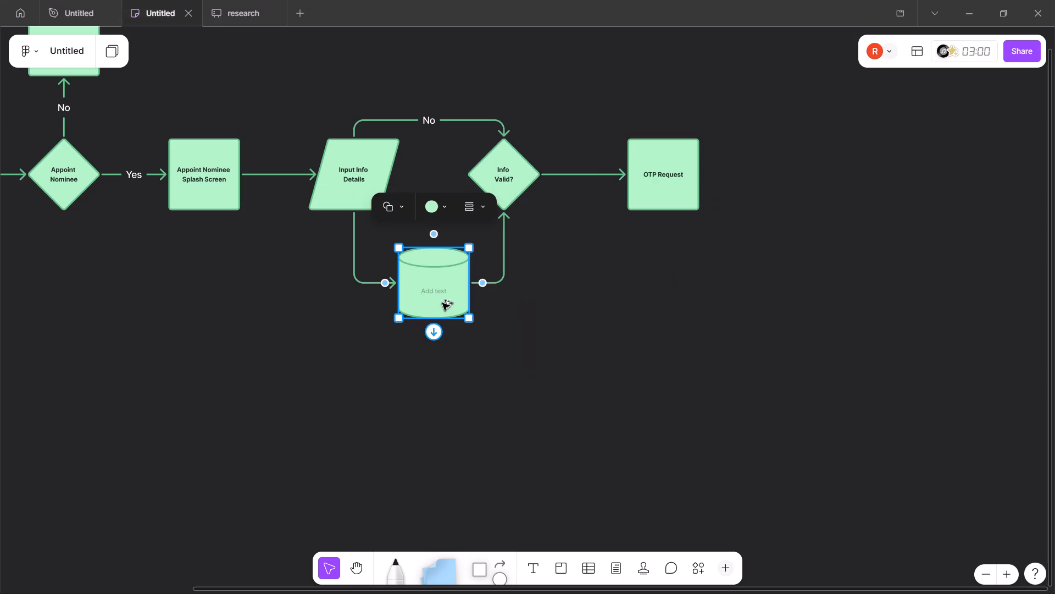
{"action": "left_click", "coordinate": [435, 298]}
{"action": "type", "text": "Name"}
Add "Relantionship" after "Name" in the database cylinder, consulting the case study's diagram in Chrome for the wording.
{"action": "key", "text": "alt+Tab"}
{"action": "key", "text": "alt+Tab"}
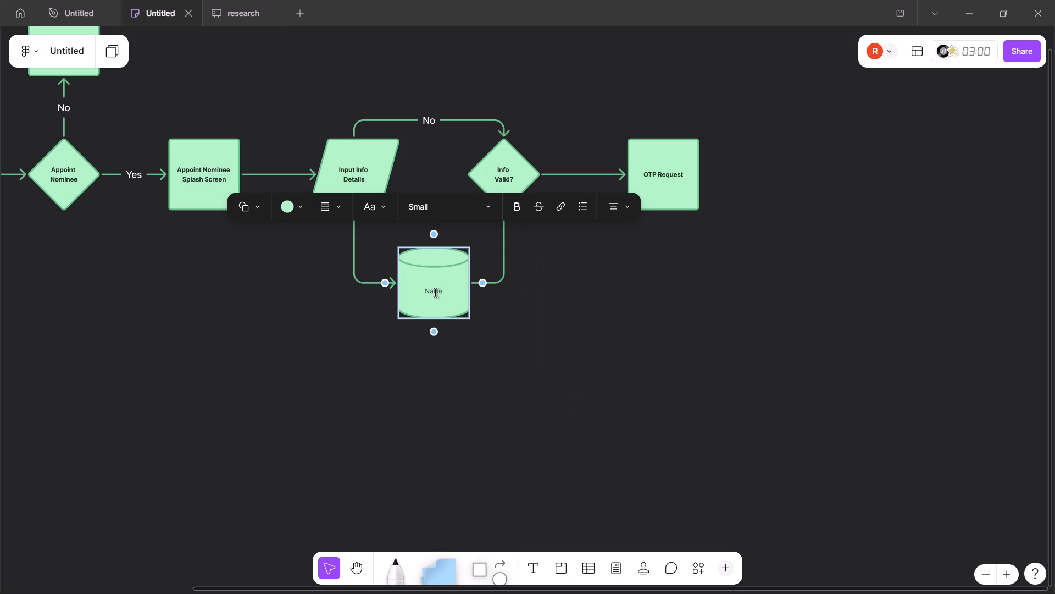
{"action": "key", "text": "space"}
{"action": "key", "text": "shift+r"}
{"action": "key", "text": "alt+Tab"}
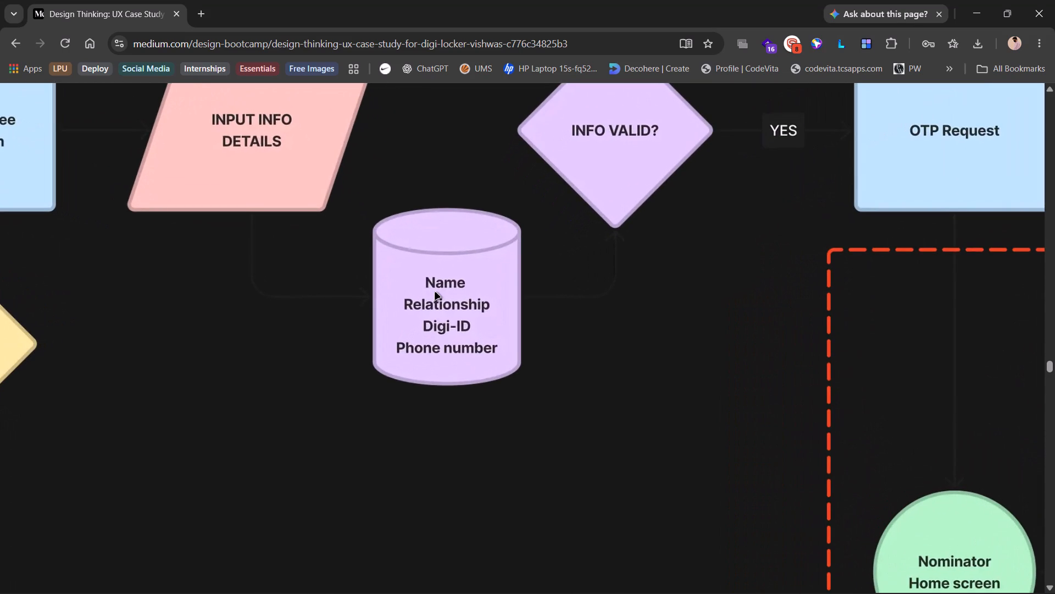
{"action": "scroll", "coordinate": [453, 305], "scroll_direction": "left", "scroll_amount": 1}
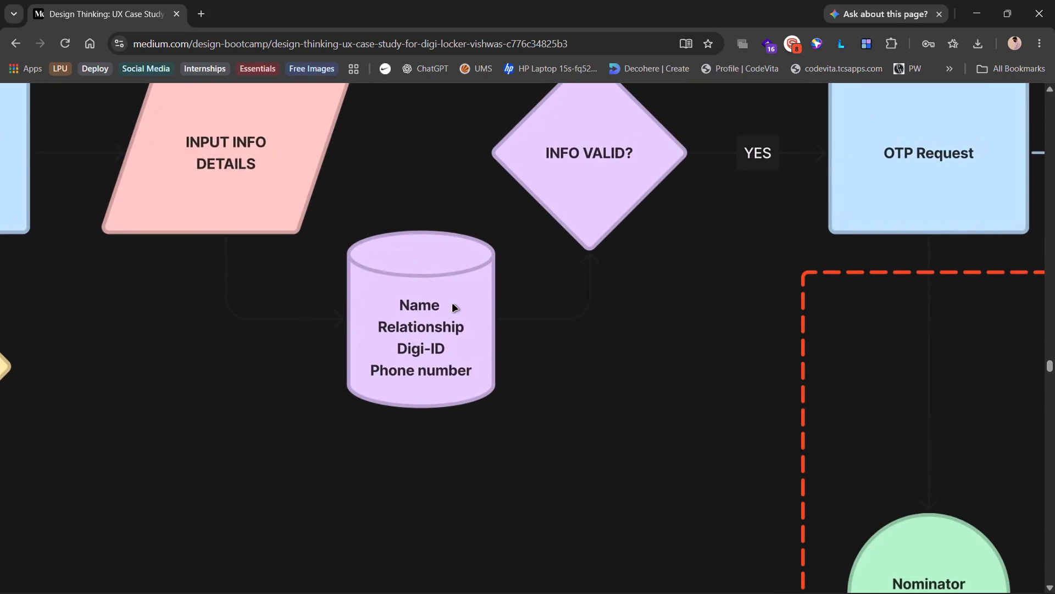
{"action": "key", "text": "alt+Tab"}
{"action": "key", "text": "alt+Tab"}
{"action": "key", "text": "alt+Tab"}
{"action": "type", "text": "elantionship"}
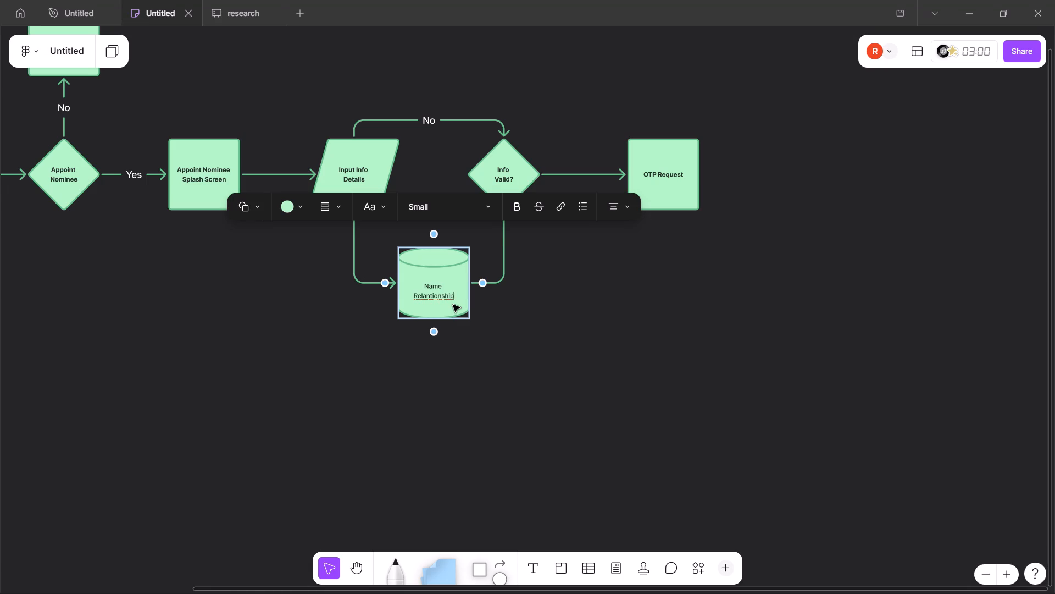
{"action": "key", "text": "alt+Tab"}
{"action": "key", "text": "alt+Tab"}
{"action": "key", "text": "space"}
Compare the text in the Figma database cylinder with the cylinder label in the Medium case study diagram.
{"action": "key", "text": "alt+Tab"}
{"action": "key", "text": "alt+Tab"}
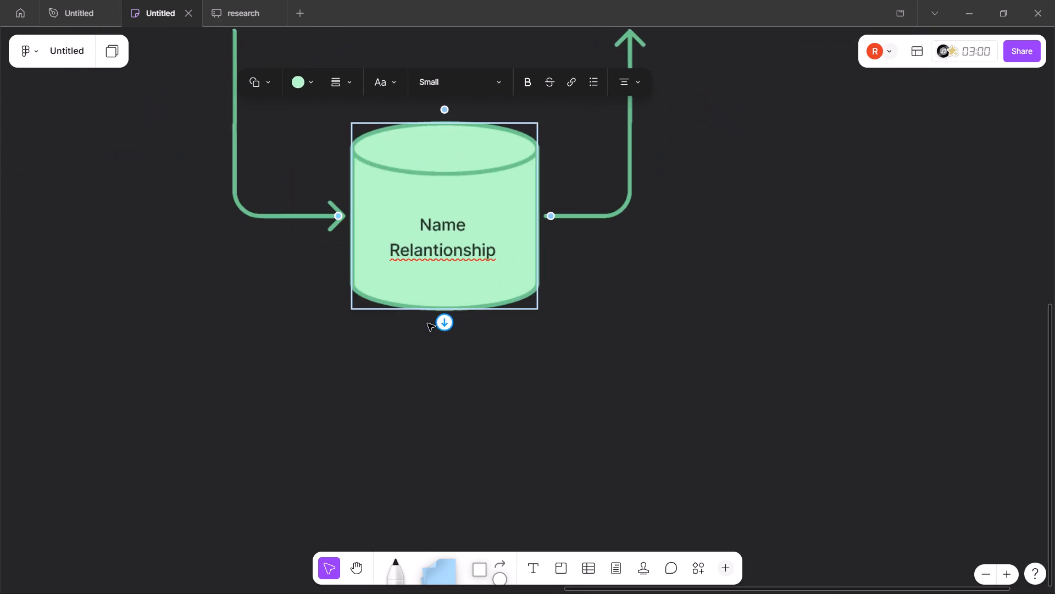
{"action": "key", "text": "alt+Tab"}
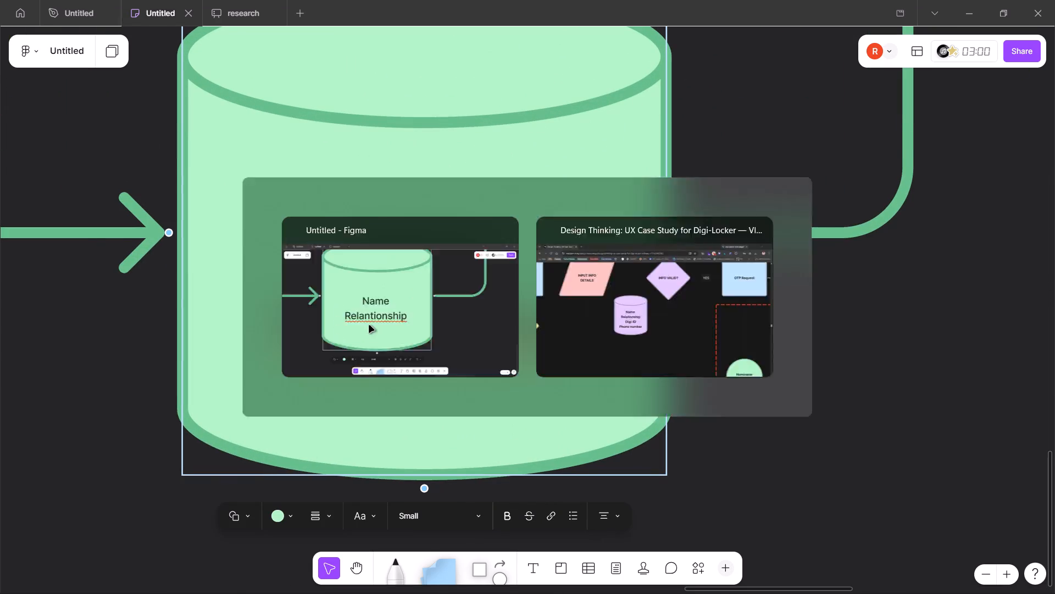
{"action": "key", "text": "alt+Tab"}
{"action": "key", "text": "alt+Tab"}
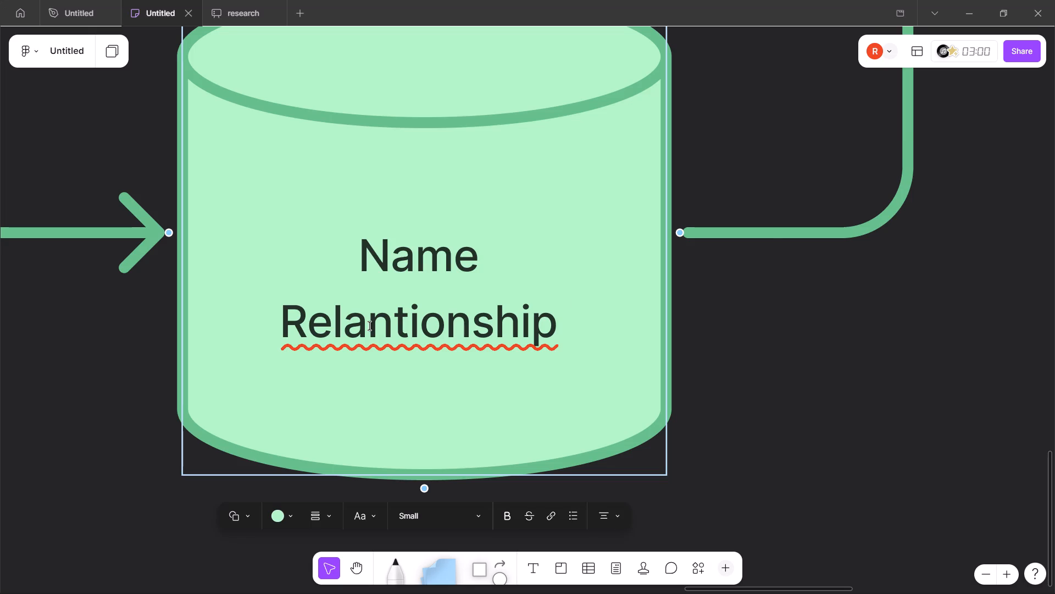
{"action": "key", "text": "alt+Tab"}
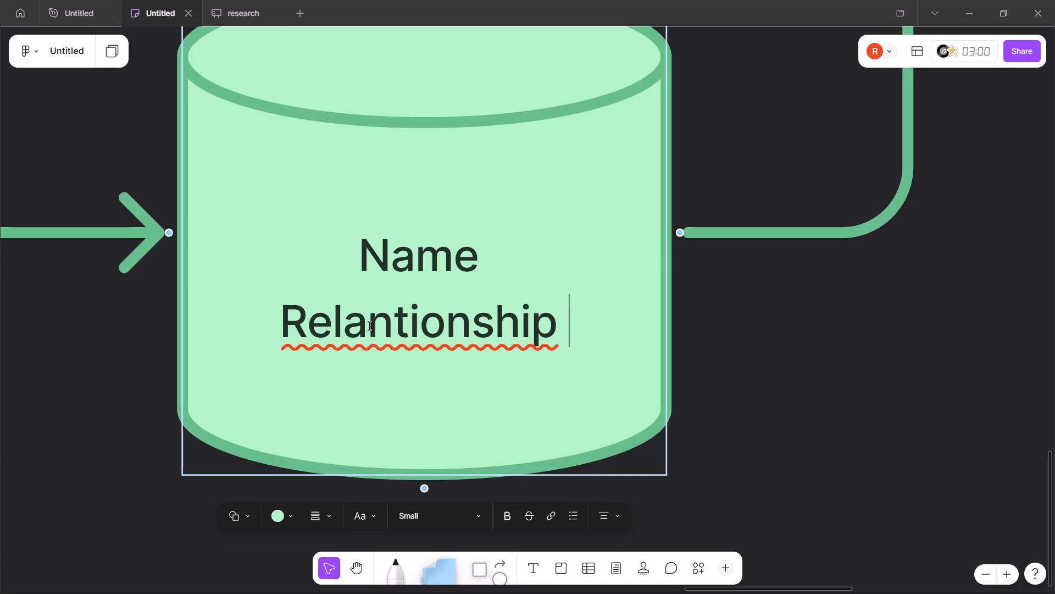
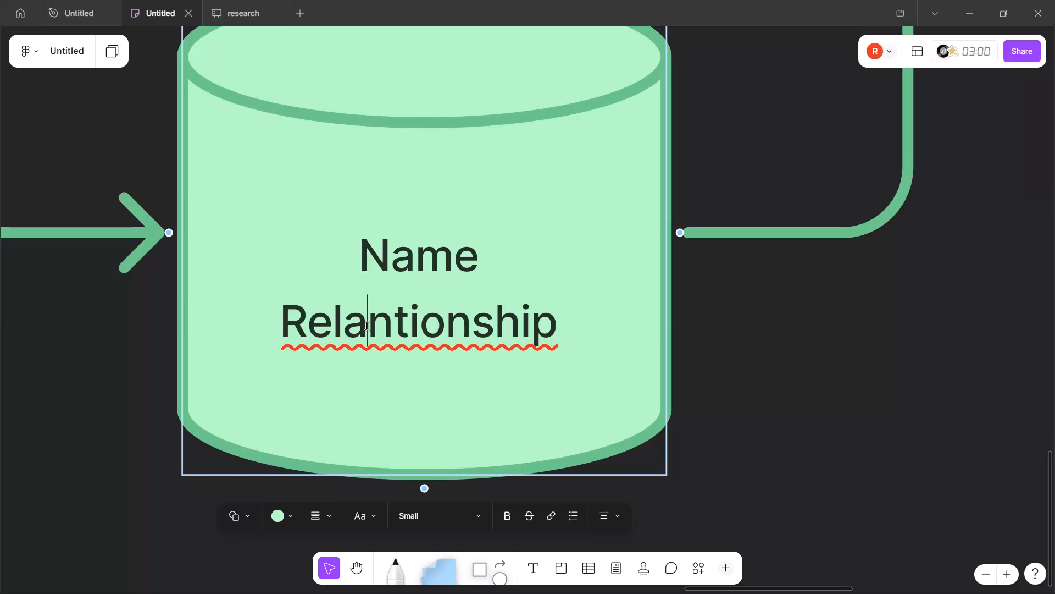
Correct the misspelled second word in the database cylinder to "Relationship".
{"action": "key", "text": "Right"}
{"action": "key", "text": "BackSpace"}
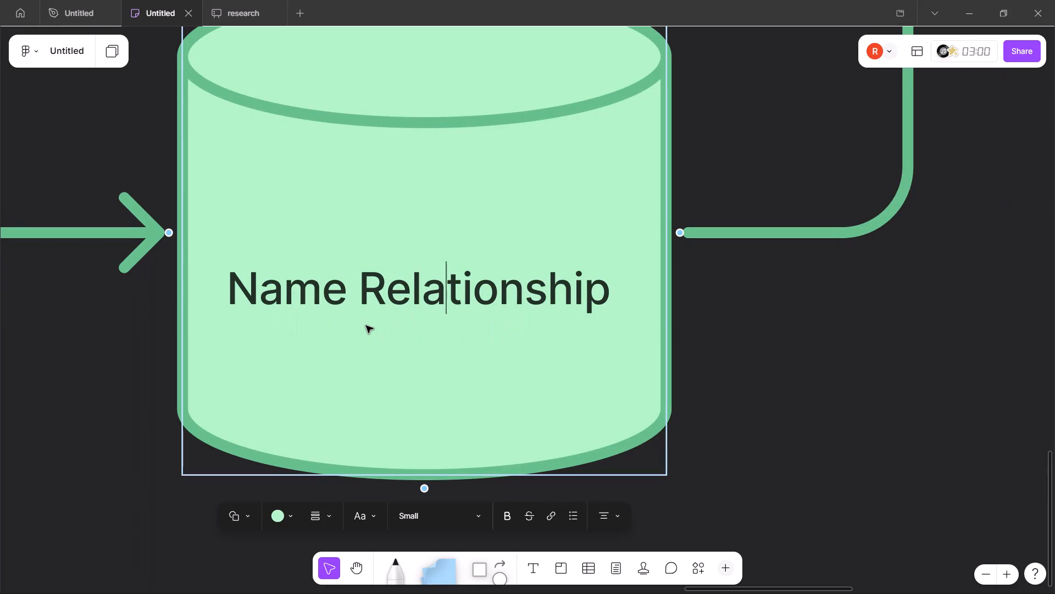
Add "Digi-ID" after "Relationship" in the database cylinder, checking the wording against the case study's diagram in Chrome.
{"action": "left_click", "coordinate": [613, 295]}
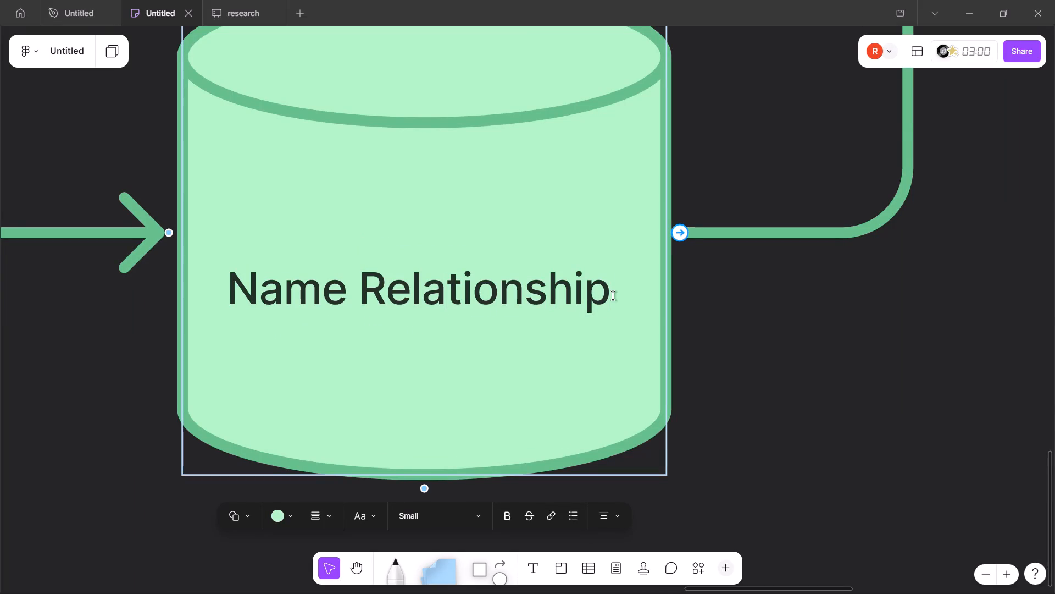
{"action": "key", "text": "space"}
{"action": "key", "text": "alt+Tab"}
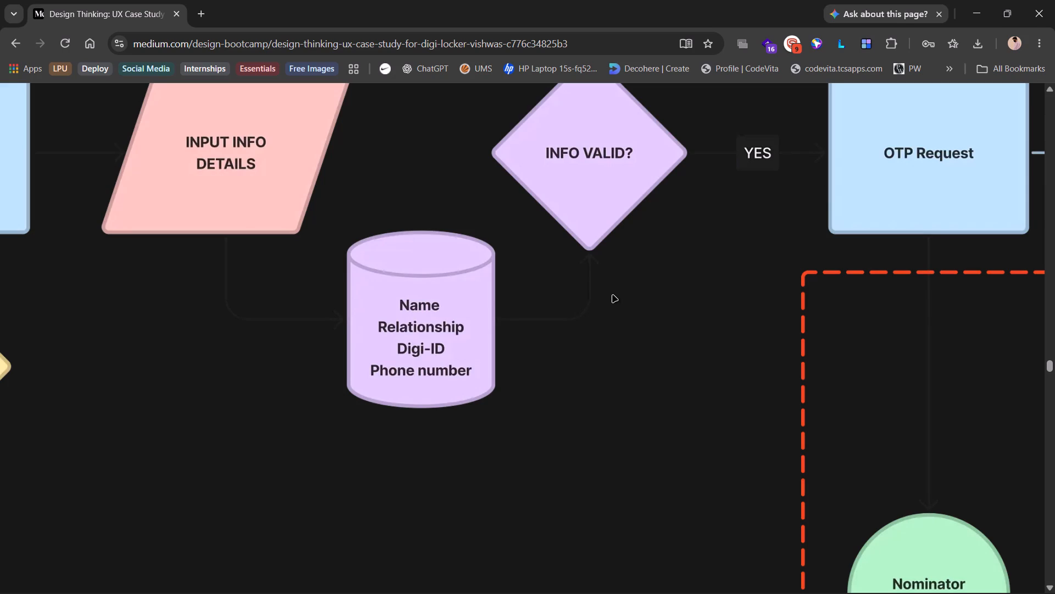
{"action": "key", "text": "alt+Tab"}
{"action": "type", "text": "DO"}
{"action": "key", "text": "BackSpace"}
{"action": "type", "text": "igi-"}
{"action": "key", "text": "alt+Tab"}
{"action": "key", "text": "alt+Tab"}
{"action": "type", "text": "ID"}
Add "Phone Number" after "Digi-ID" to complete the cylinder's label, consulting the case study's diagram in Chrome for the wording.
{"action": "key", "text": "alt+Tab"}
{"action": "key", "text": "alt+Tab"}
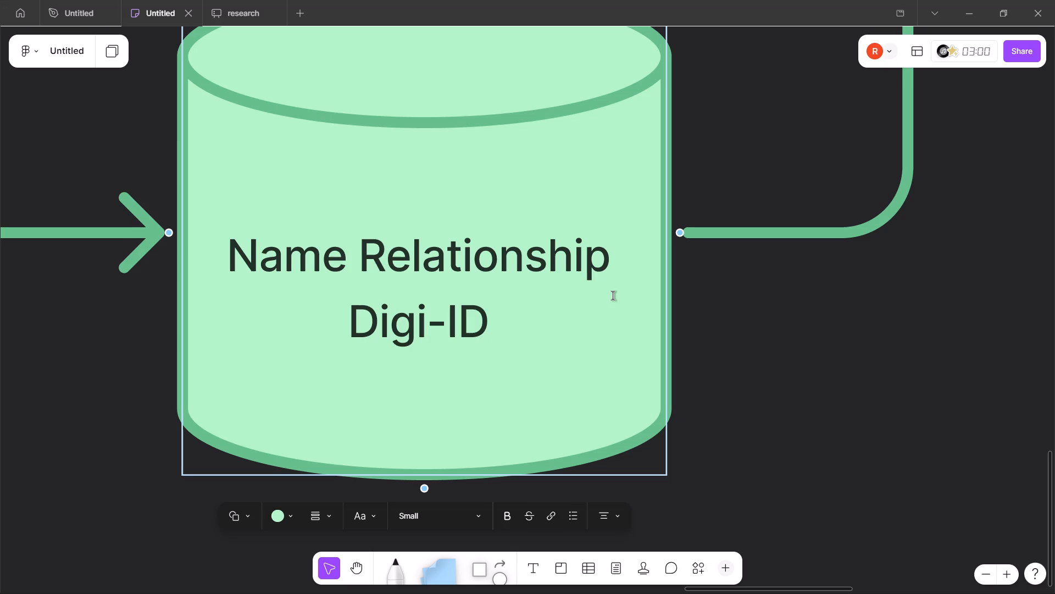
{"action": "key", "text": "space"}
{"action": "type", "text": "Phonr"}
{"action": "key", "text": "space"}
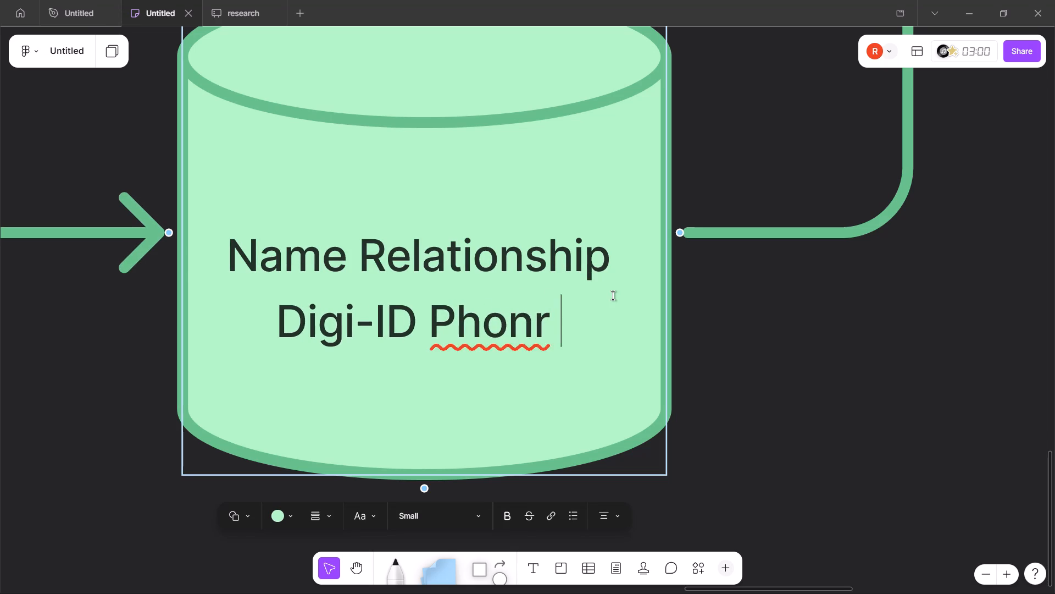
{"action": "key", "text": "BackSpace"}
{"action": "key", "text": "BackSpace"}
{"action": "type", "text": "e Number"}
{"action": "key", "text": "alt+Tab"}
{"action": "key", "text": "alt+Tab"}
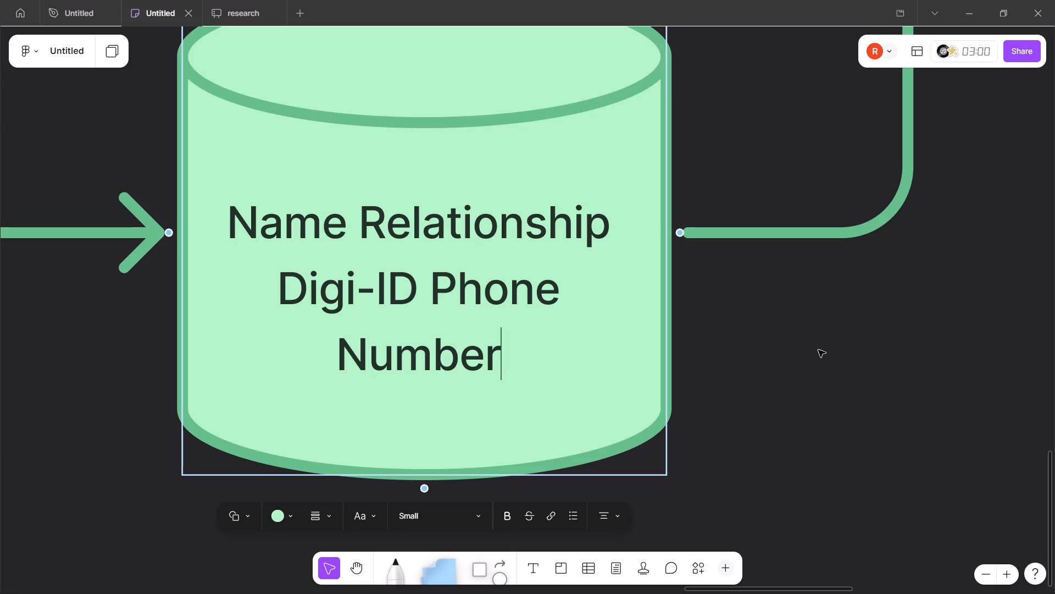
{"action": "left_click", "coordinate": [758, 400]}
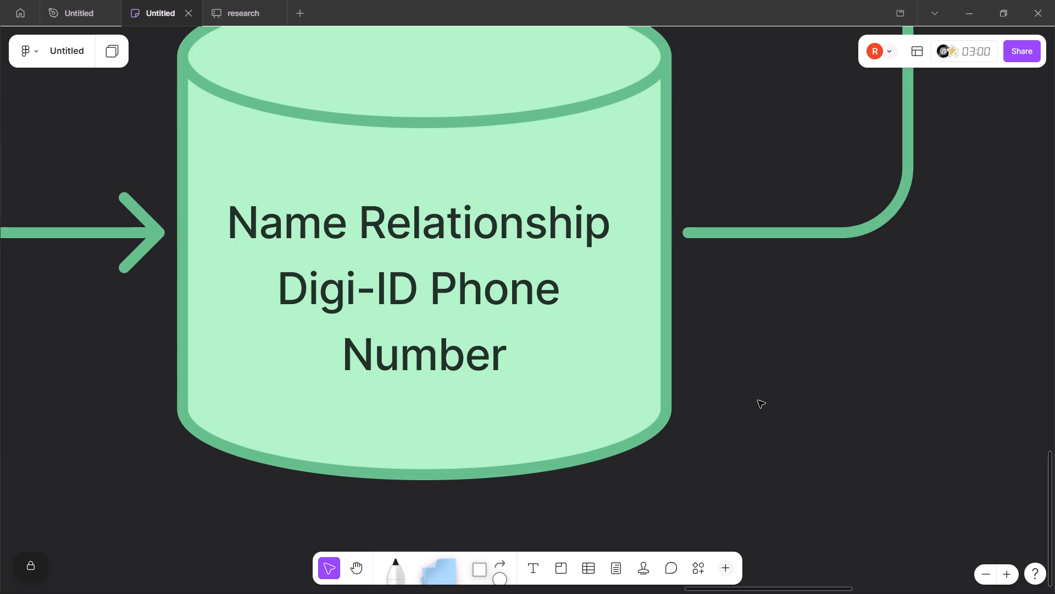
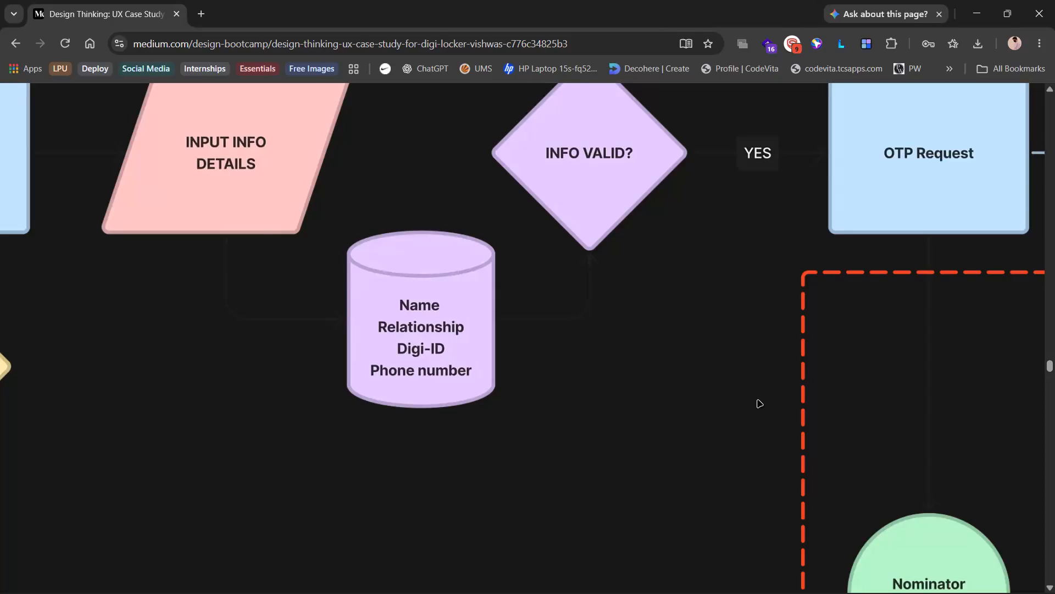
Make the database cylinder's entire label bold, after comparing the flowchart with the case study's diagram in Chrome.
{"action": "key", "text": "alt+Tab"}
{"action": "scroll", "coordinate": [728, 382], "scroll_direction": "up", "scroll_amount": 1}
{"action": "scroll", "coordinate": [728, 382], "scroll_direction": "left", "scroll_amount": 1}
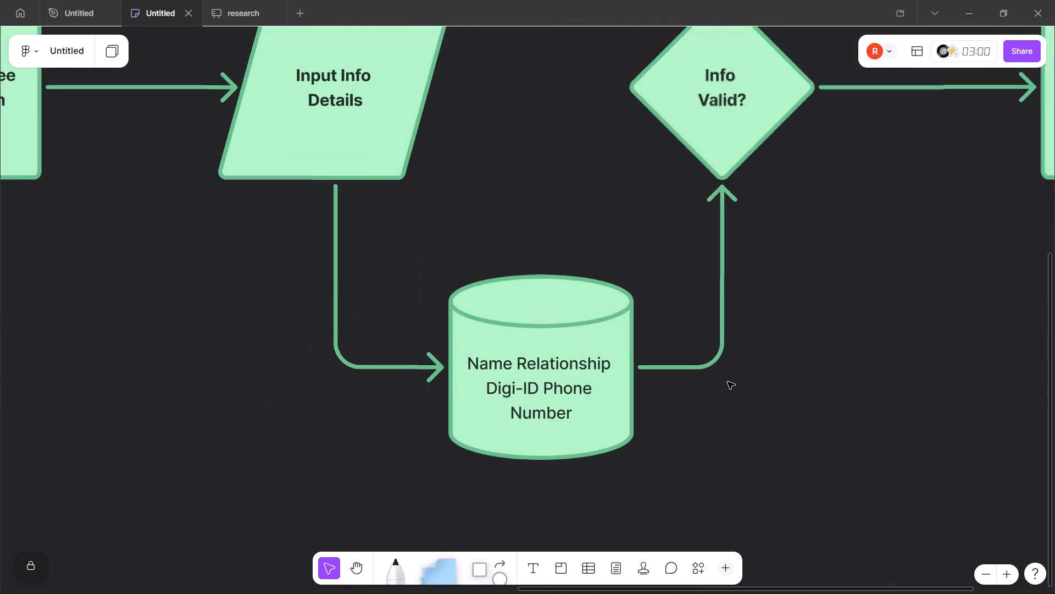
{"action": "scroll", "coordinate": [728, 382], "scroll_direction": "up", "scroll_amount": 1}
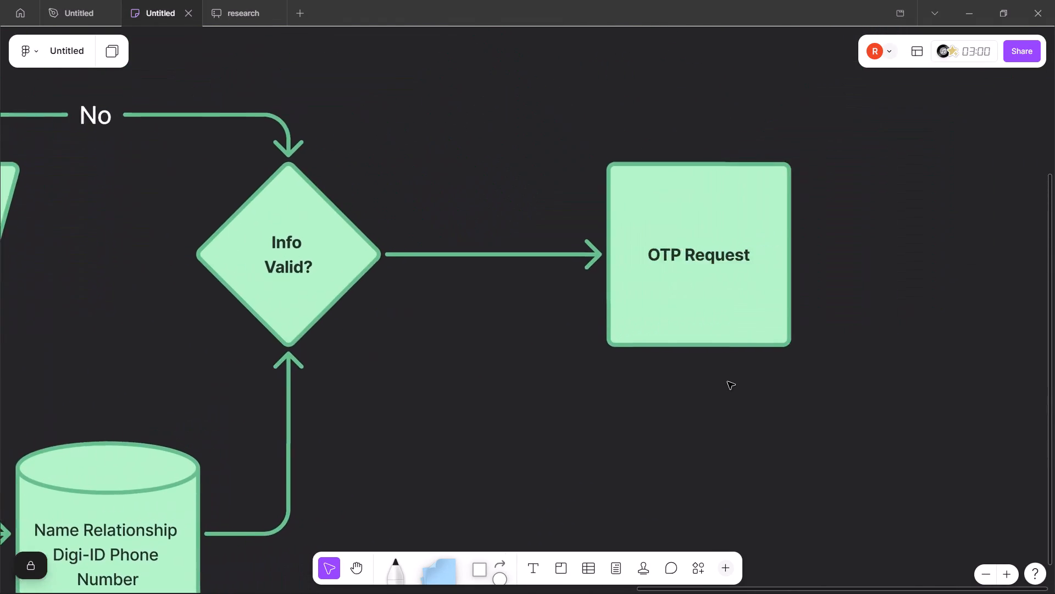
{"action": "key", "text": "alt+Tab"}
{"action": "scroll", "coordinate": [781, 356], "scroll_direction": "up", "scroll_amount": 1}
{"action": "key", "text": "alt+Tab"}
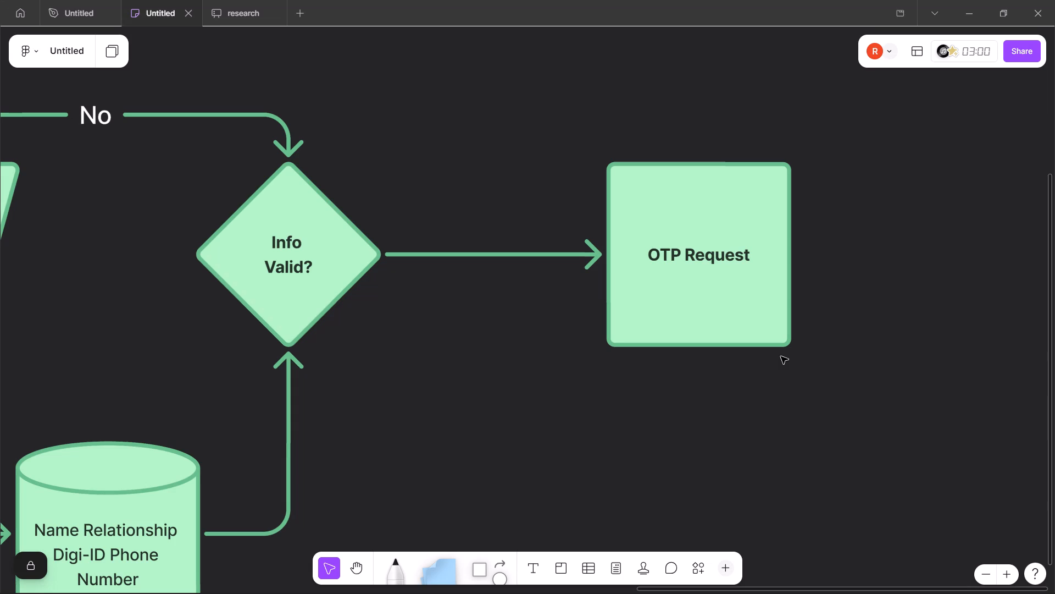
{"action": "key", "text": "alt+Tab"}
{"action": "key", "text": "alt+Tab"}
{"action": "scroll", "coordinate": [313, 438], "scroll_direction": "right", "scroll_amount": 2}
{"action": "left_click", "coordinate": [321, 415]}
{"action": "double_click", "coordinate": [321, 415]}
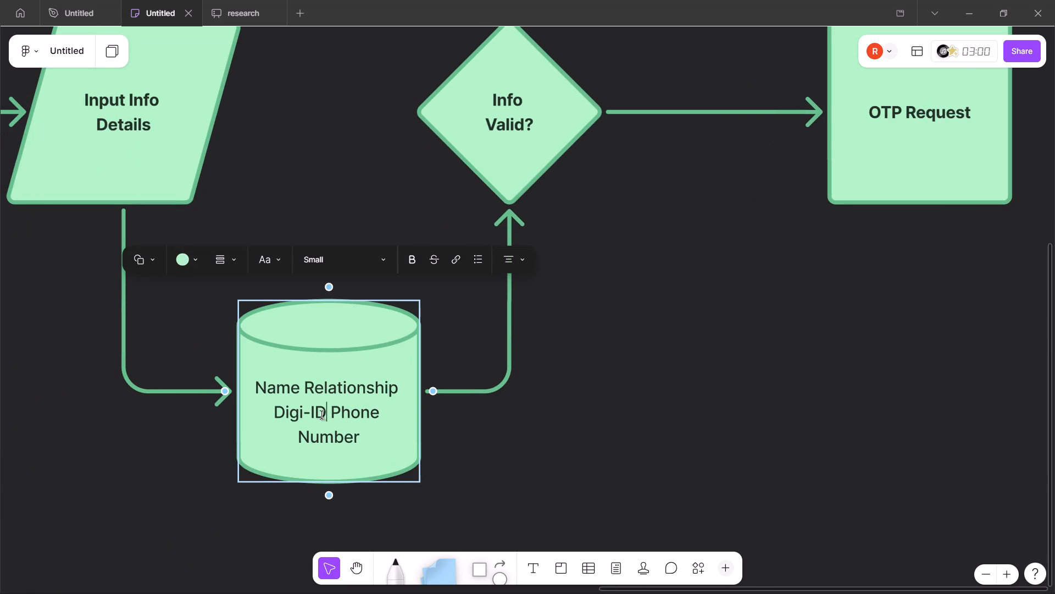
{"action": "key", "text": "ctrl+a"}
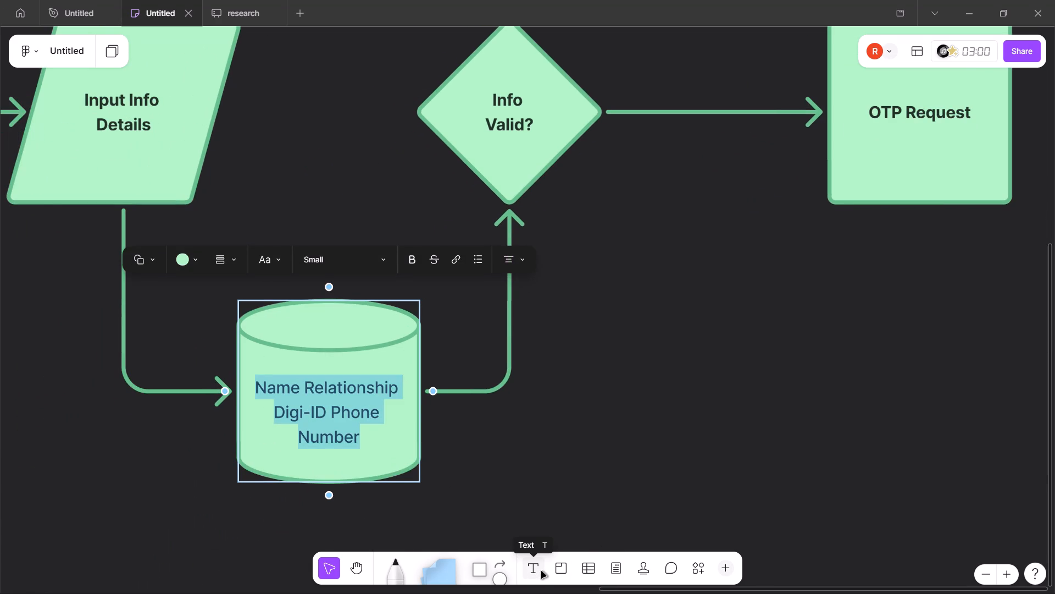
{"action": "left_click", "coordinate": [413, 262]}
{"action": "left_click", "coordinate": [628, 279]}
Label the connector from the Info Valid? diamond to the OTP Request box "Yes", following the case study's diagram in Chrome.
{"action": "scroll", "coordinate": [628, 279], "scroll_direction": "left", "scroll_amount": 1}
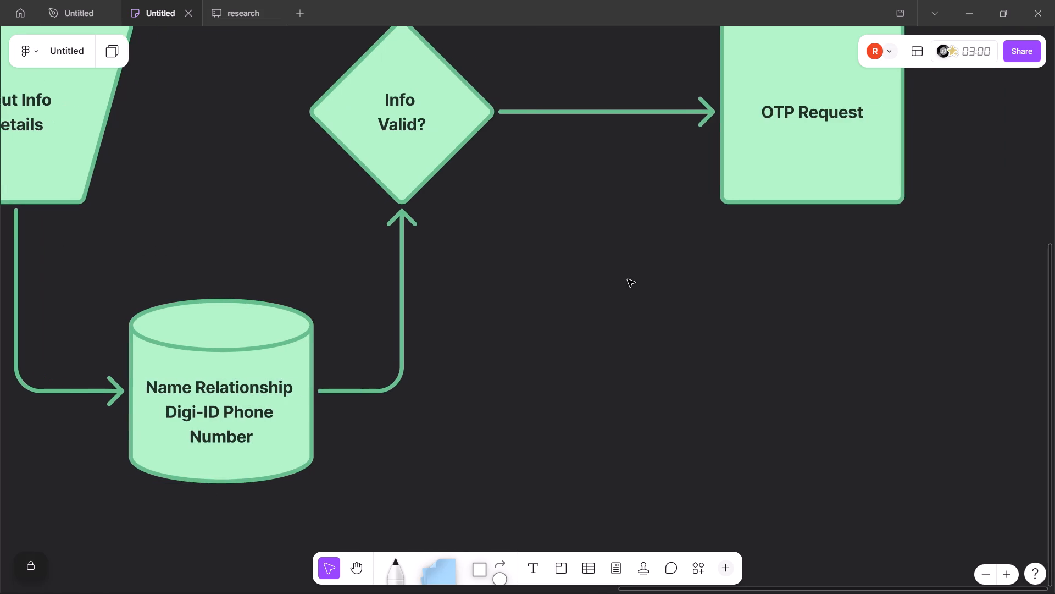
{"action": "scroll", "coordinate": [628, 279], "scroll_direction": "up", "scroll_amount": 1}
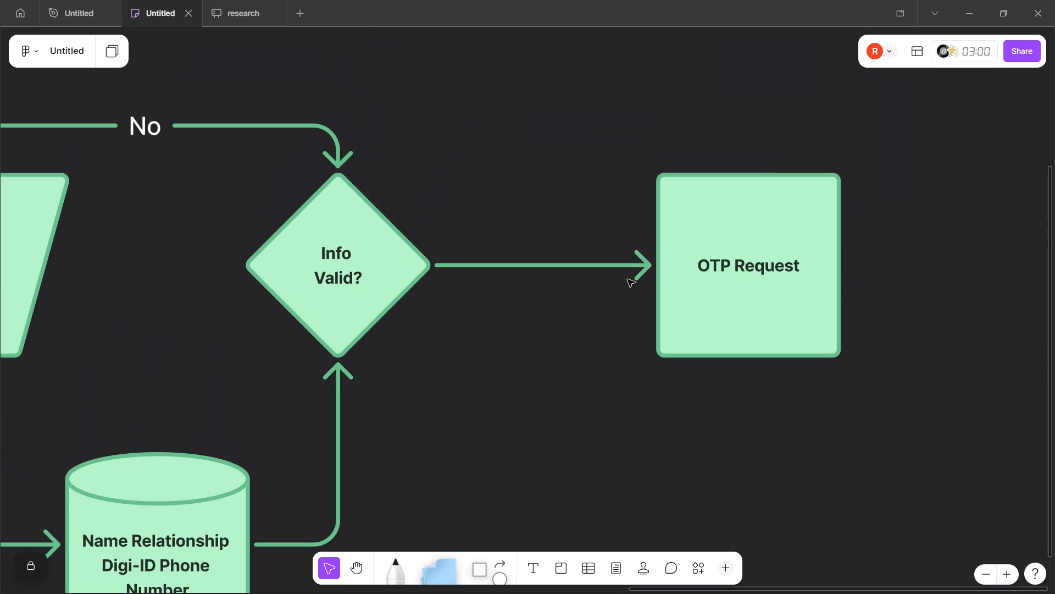
{"action": "left_click", "coordinate": [590, 267]}
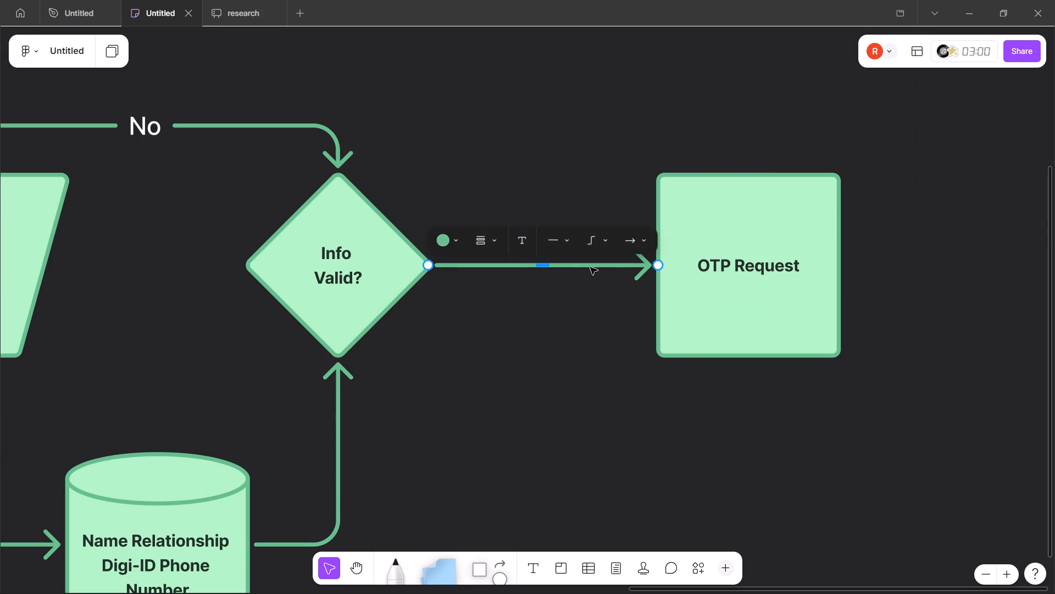
{"action": "key", "text": "alt+Tab"}
{"action": "key", "text": "alt+Tab"}
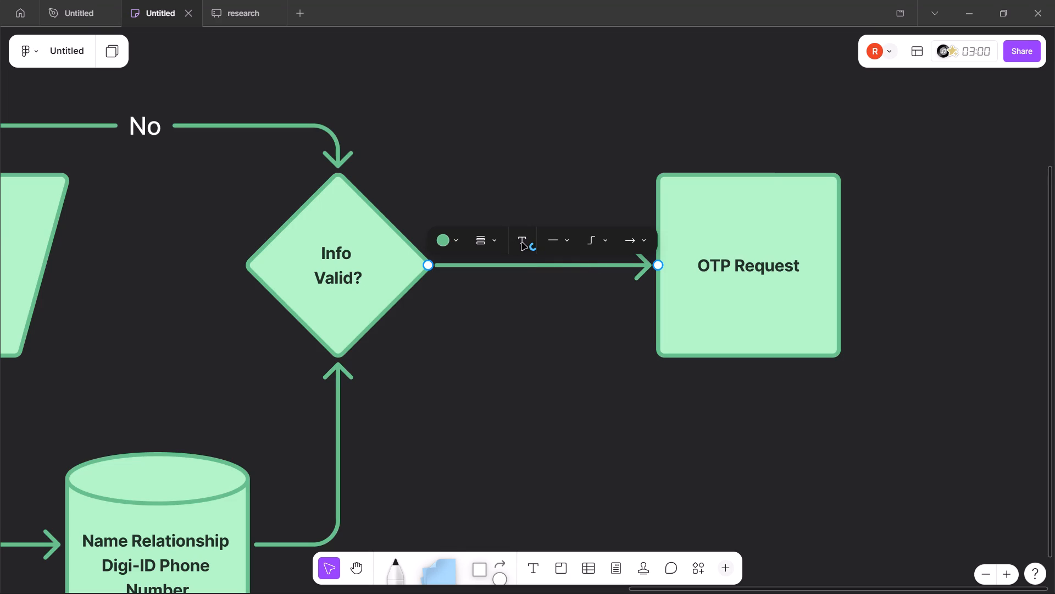
{"action": "left_click", "coordinate": [522, 243]}
{"action": "type", "text": "Ye"}
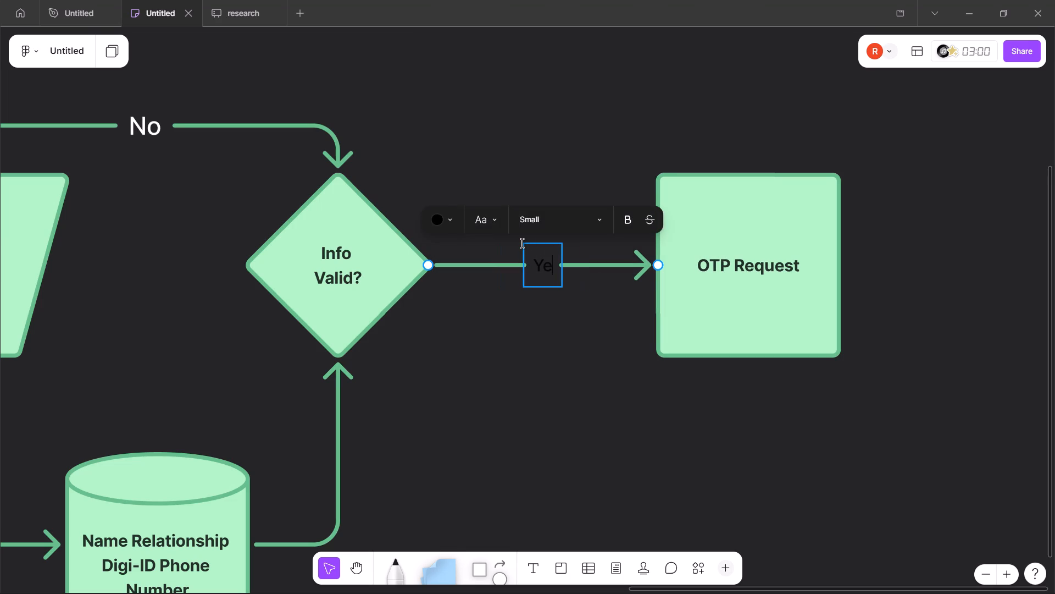
{"action": "key", "text": "s"}
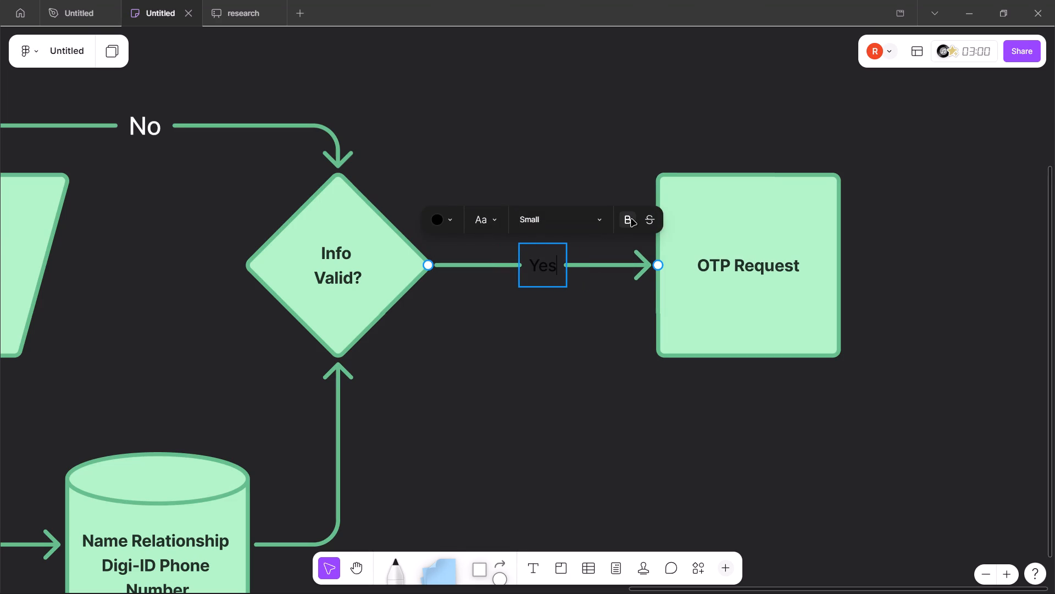
Format the "Yes" label between Info Valid? and OTP Request with Medium text size and white colour.
{"action": "left_click", "coordinate": [631, 219]}
{"action": "left_click", "coordinate": [601, 219]}
{"action": "left_click", "coordinate": [564, 269]}
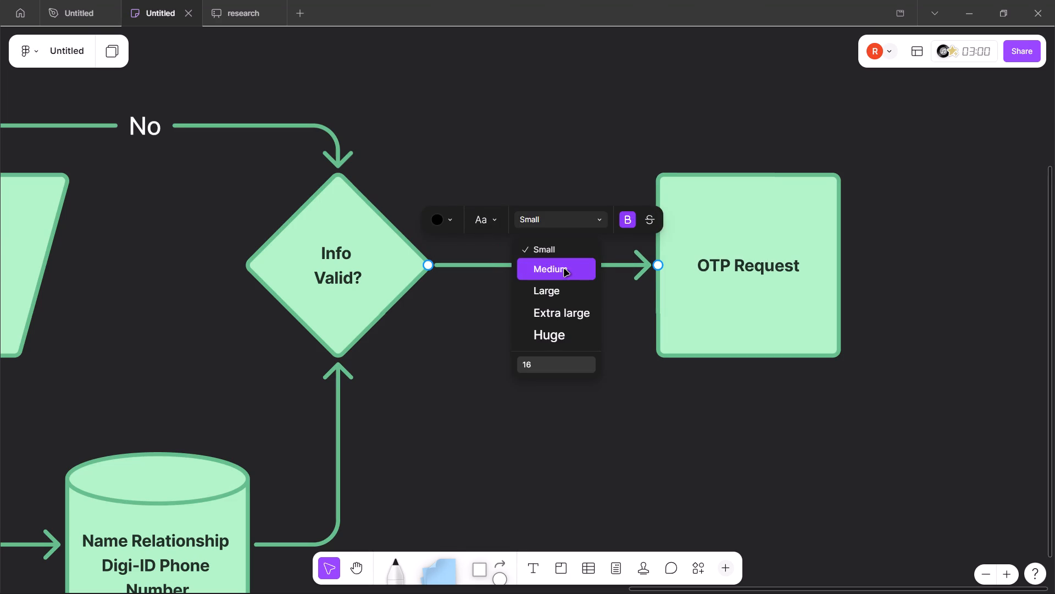
{"action": "left_click", "coordinate": [448, 222]}
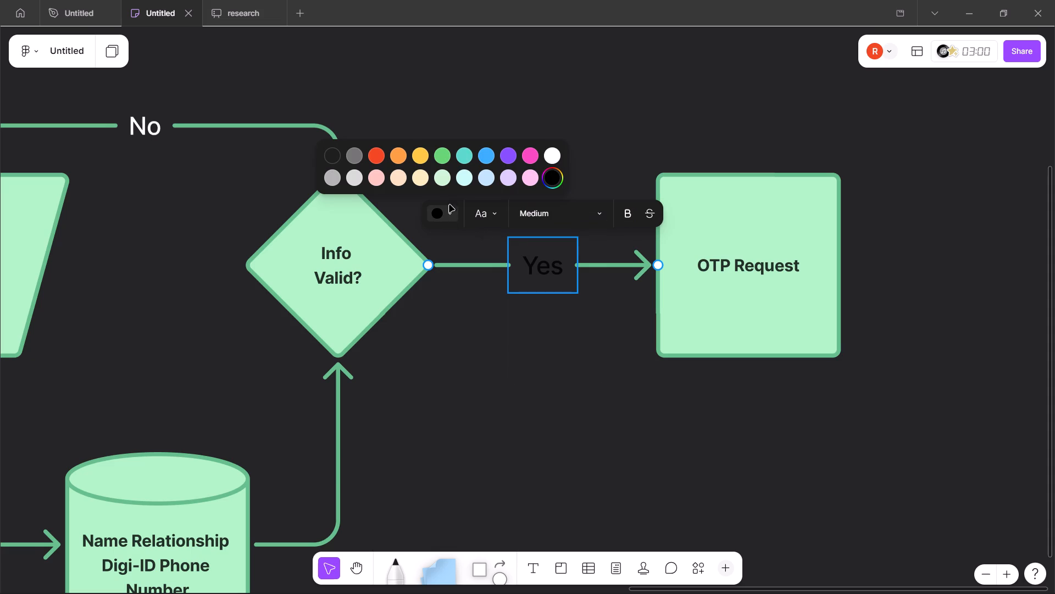
{"action": "left_click", "coordinate": [548, 152]}
{"action": "left_click", "coordinate": [560, 141]}
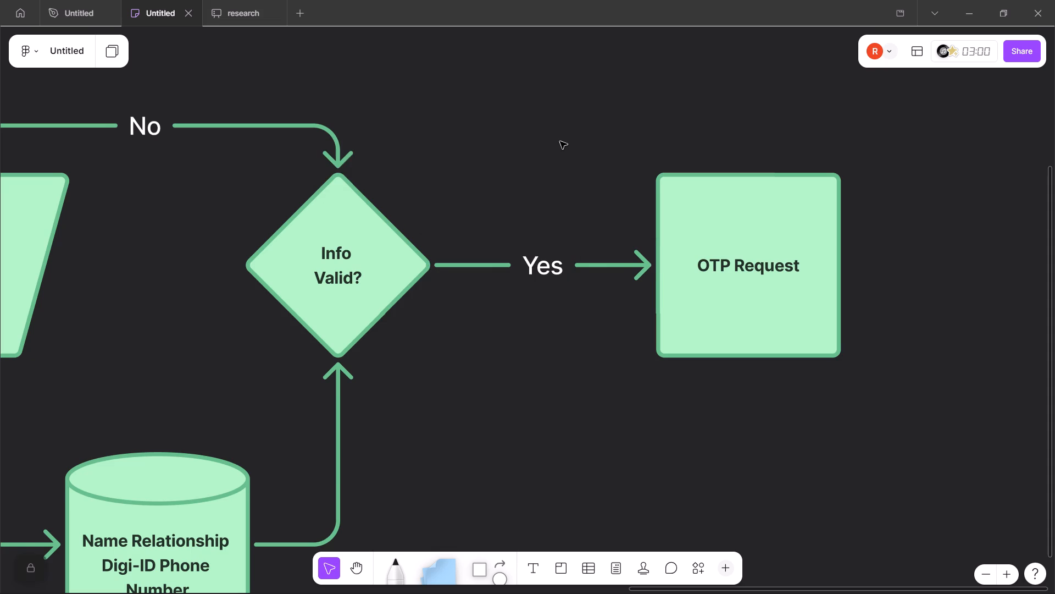
Compare the flowchart from Home Screen through OTP Request with the case study's diagram in Chrome to look for missing connections.
{"action": "scroll", "coordinate": [560, 141], "scroll_direction": "left", "scroll_amount": 2}
{"action": "scroll", "coordinate": [560, 141], "scroll_direction": "right", "scroll_amount": 1}
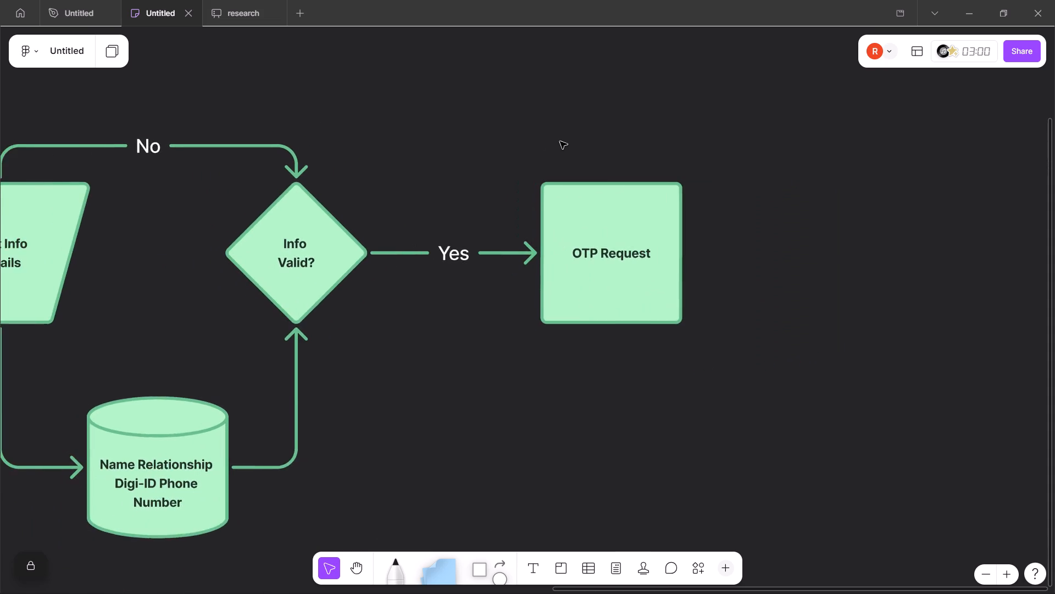
{"action": "scroll", "coordinate": [560, 141], "scroll_direction": "left", "scroll_amount": 3}
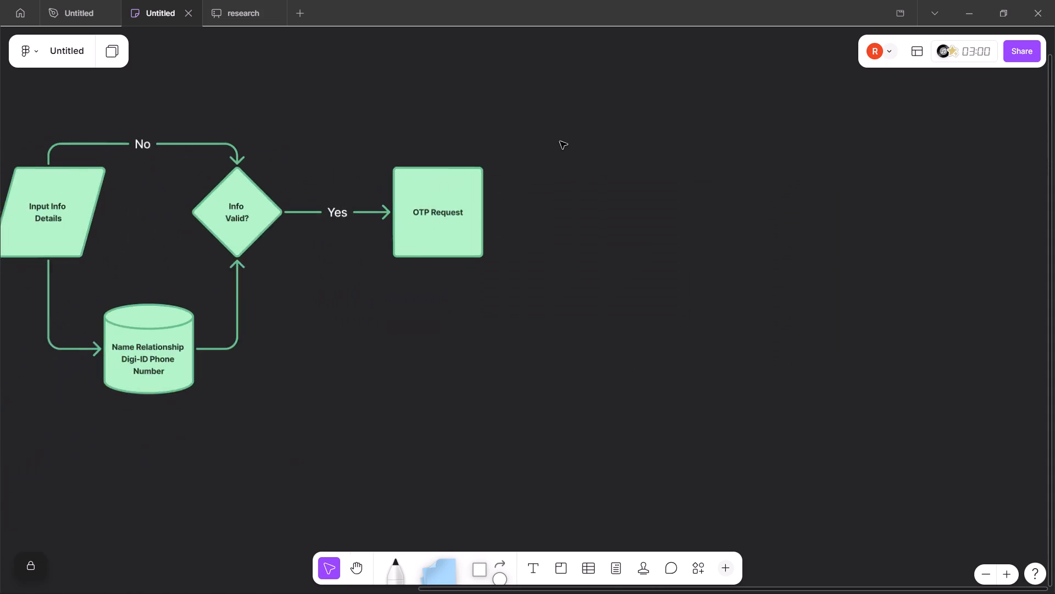
{"action": "scroll", "coordinate": [560, 141], "scroll_direction": "right", "scroll_amount": 6}
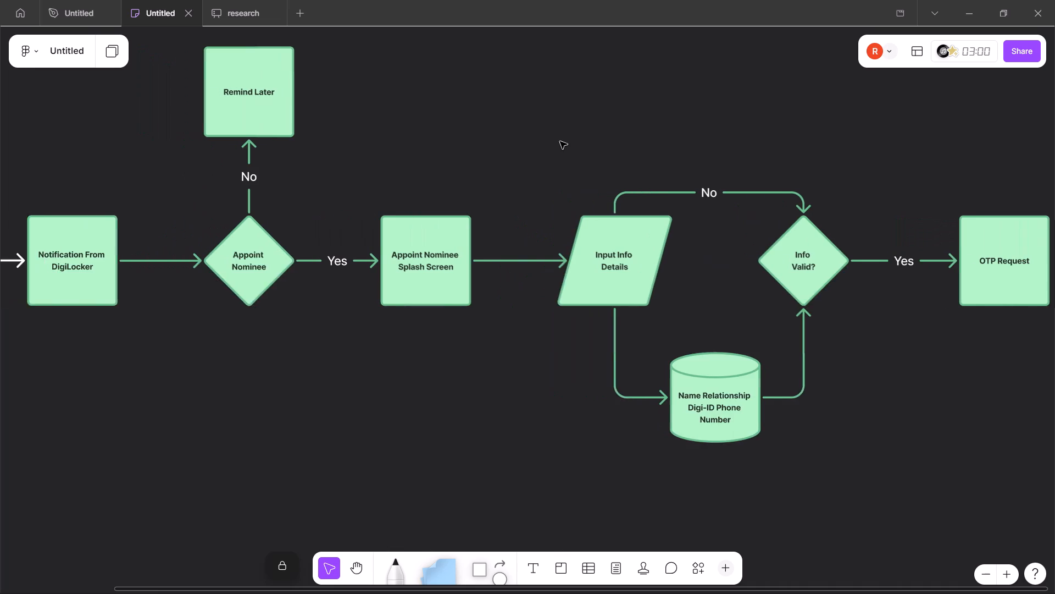
{"action": "scroll", "coordinate": [560, 141], "scroll_direction": "right", "scroll_amount": 1}
{"action": "scroll", "coordinate": [560, 141], "scroll_direction": "up", "scroll_amount": 1}
{"action": "scroll", "coordinate": [560, 141], "scroll_direction": "right", "scroll_amount": 3}
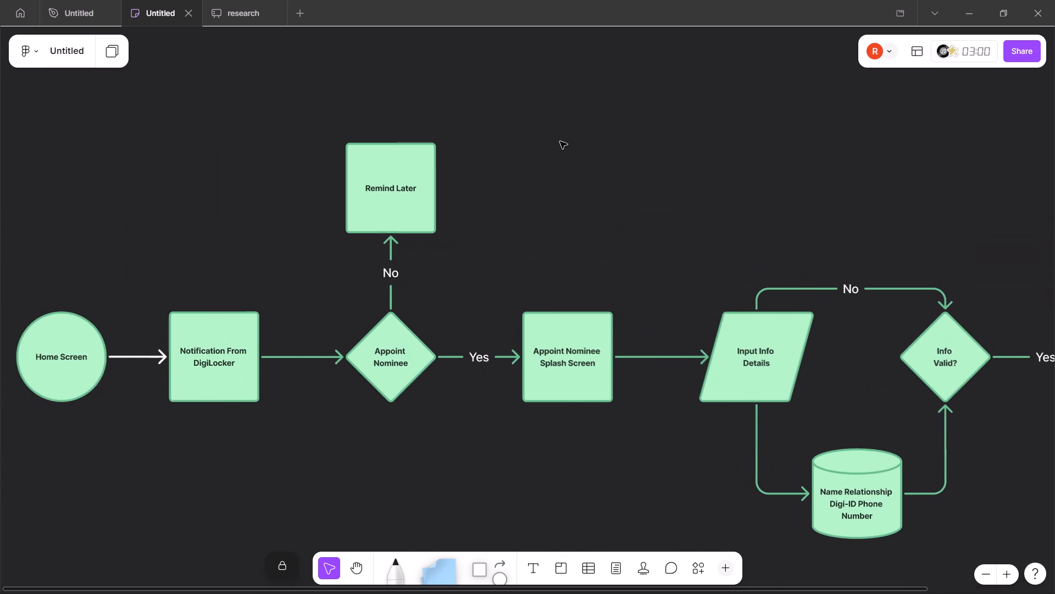
{"action": "scroll", "coordinate": [560, 141], "scroll_direction": "right", "scroll_amount": 1}
{"action": "key", "text": "alt+Tab"}
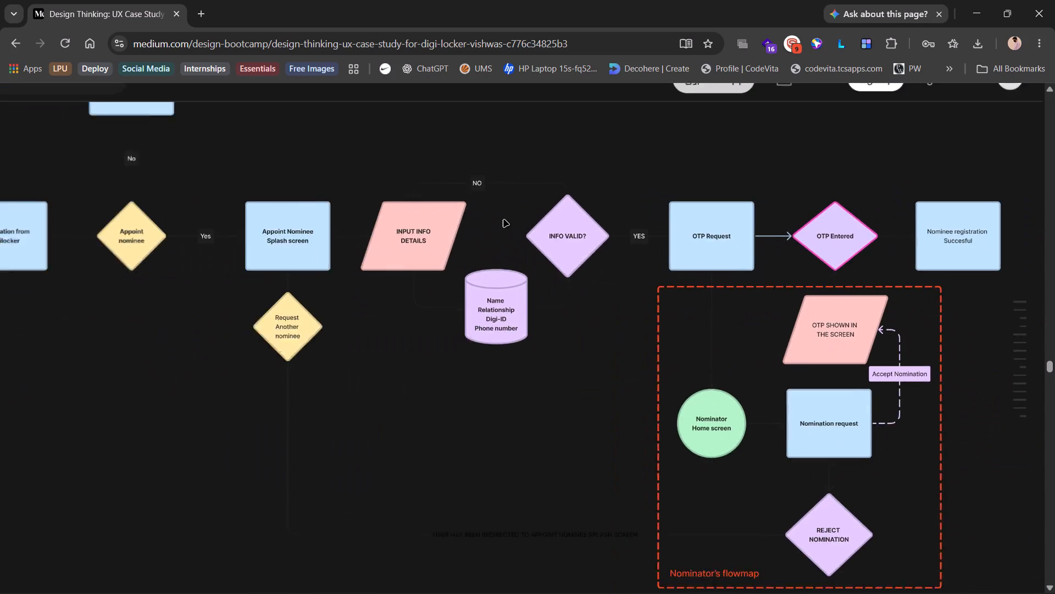
{"action": "key", "text": "alt+Tab"}
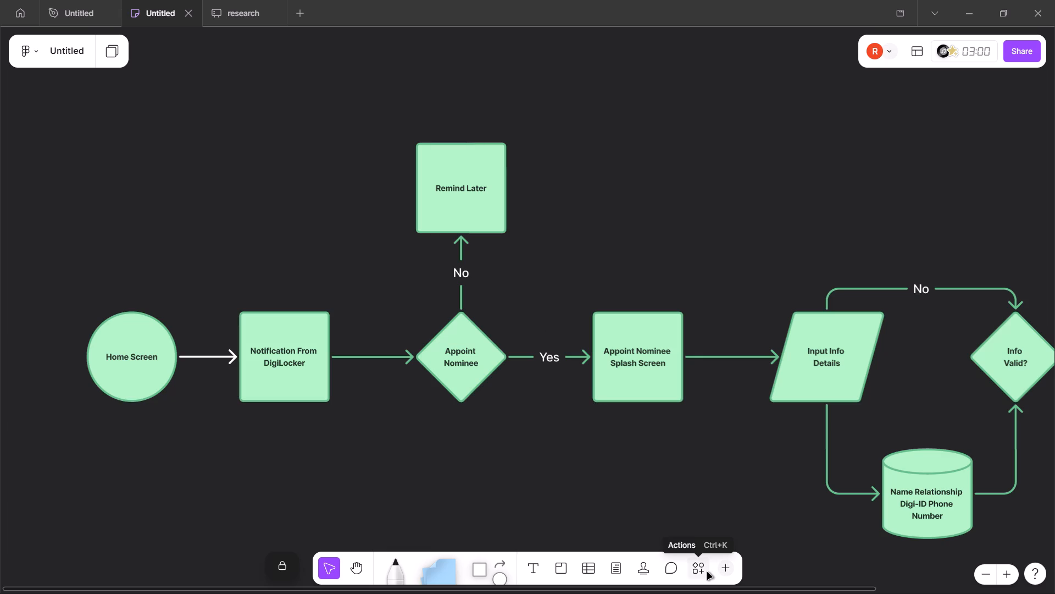
{"action": "scroll", "coordinate": [640, 329], "scroll_direction": "left", "scroll_amount": 2}
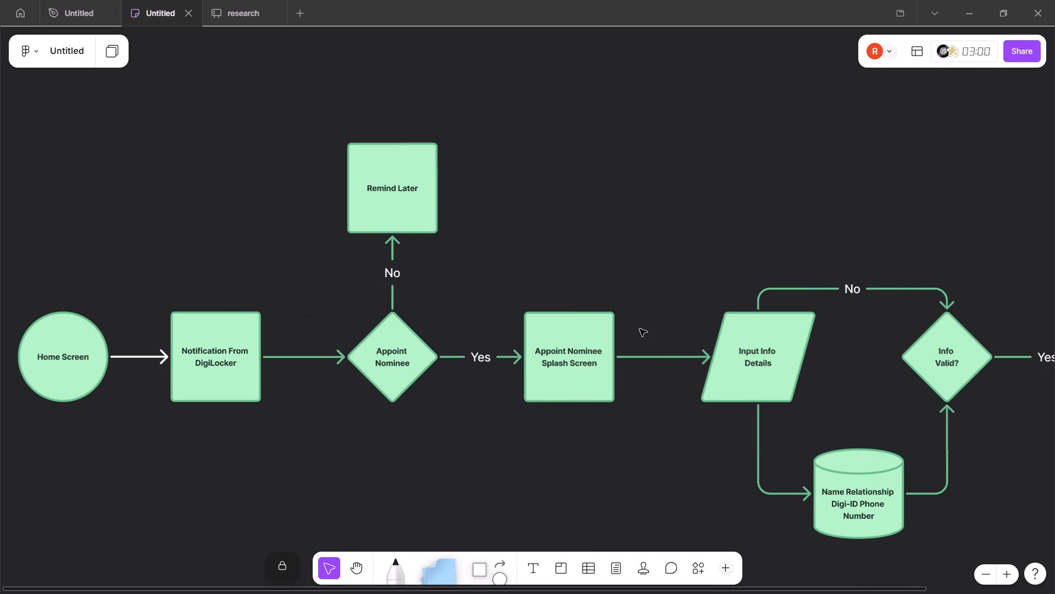
{"action": "scroll", "coordinate": [640, 329], "scroll_direction": "left", "scroll_amount": 2}
{"action": "key", "text": "alt+Tab"}
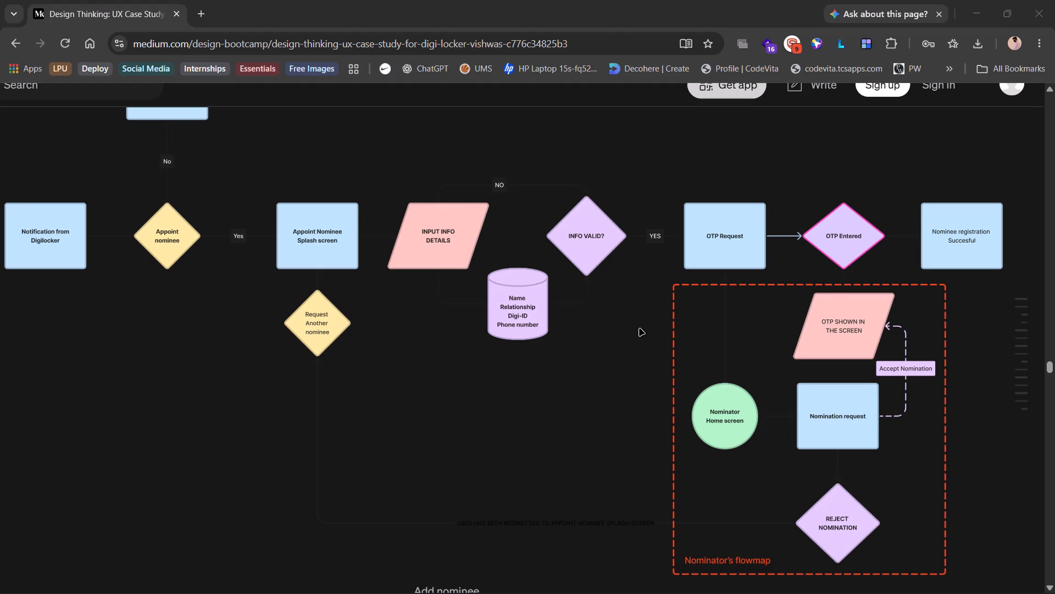
{"action": "scroll", "coordinate": [503, 301], "scroll_direction": "left", "scroll_amount": 1}
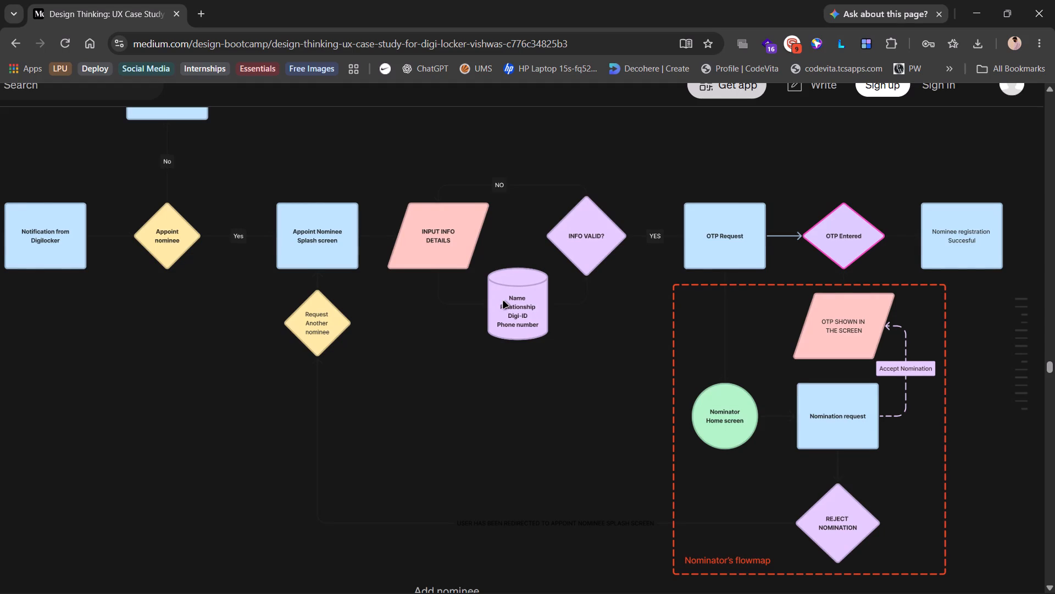
{"action": "scroll", "coordinate": [503, 301], "scroll_direction": "up", "scroll_amount": 2}
{"action": "scroll", "coordinate": [503, 301], "scroll_direction": "right", "scroll_amount": 3}
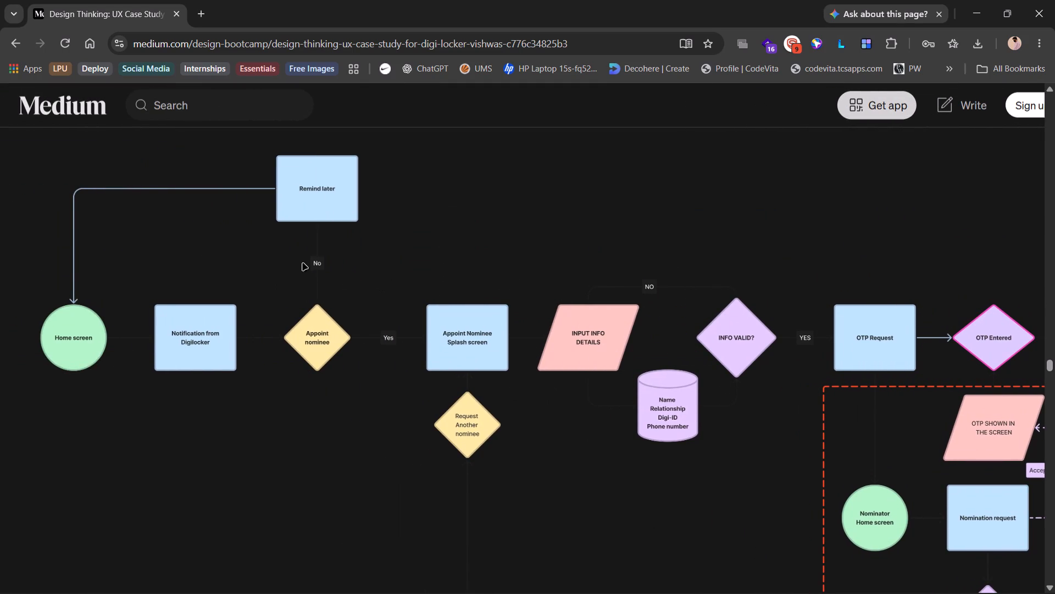
{"action": "scroll", "coordinate": [297, 263], "scroll_direction": "right", "scroll_amount": 2}
In Figma, connect the left side of the Remind Later box to the left side of the Home Screen circle with an arrow.
{"action": "key", "text": "alt+Tab"}
{"action": "scroll", "coordinate": [255, 215], "scroll_direction": "right", "scroll_amount": 1}
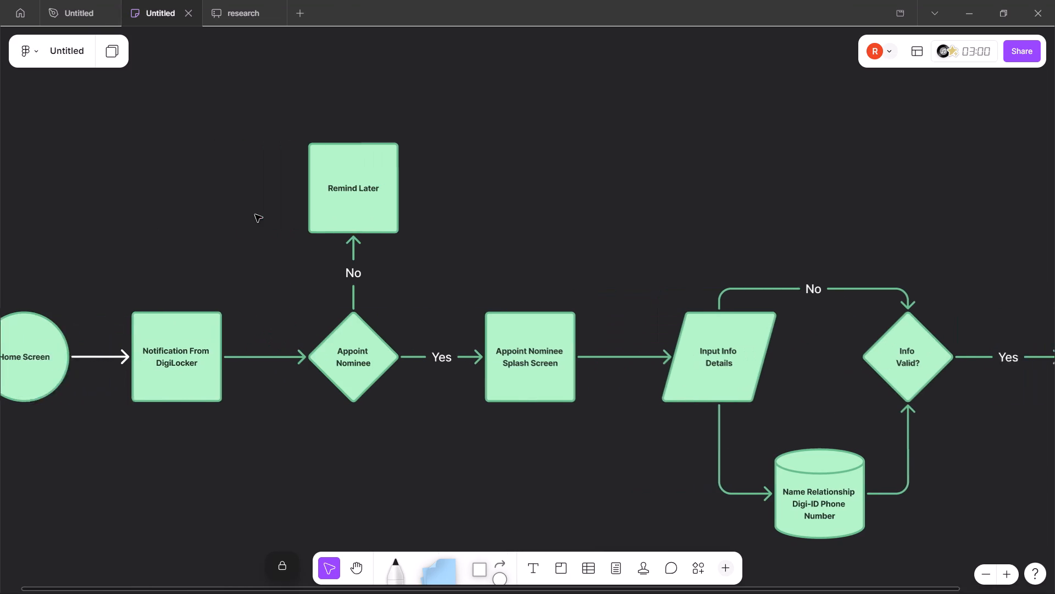
{"action": "scroll", "coordinate": [255, 215], "scroll_direction": "right", "scroll_amount": 1}
{"action": "left_click", "coordinate": [399, 177]}
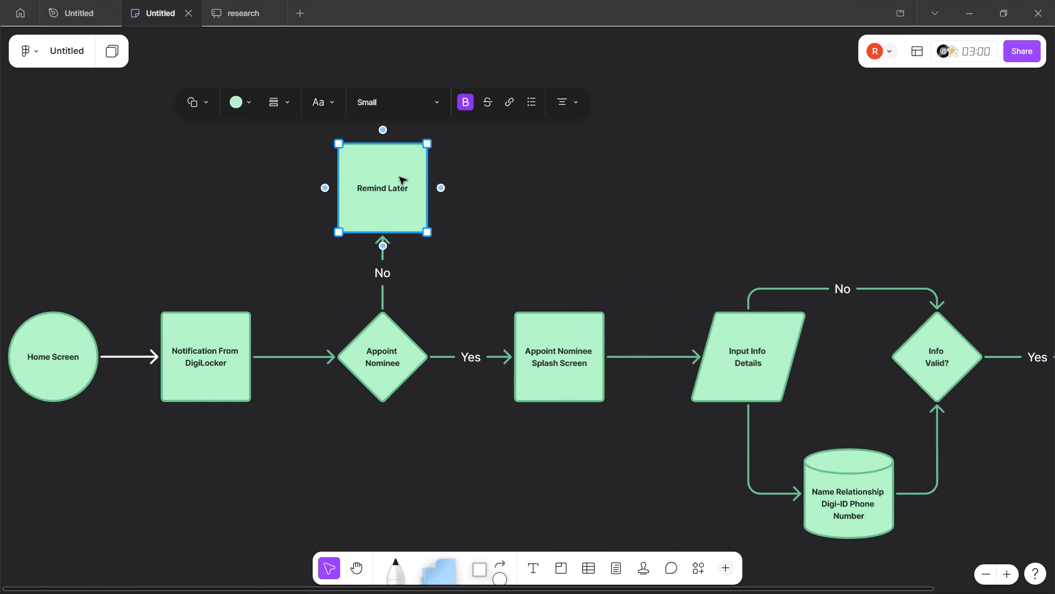
{"action": "scroll", "coordinate": [371, 182], "scroll_direction": "right", "scroll_amount": 2}
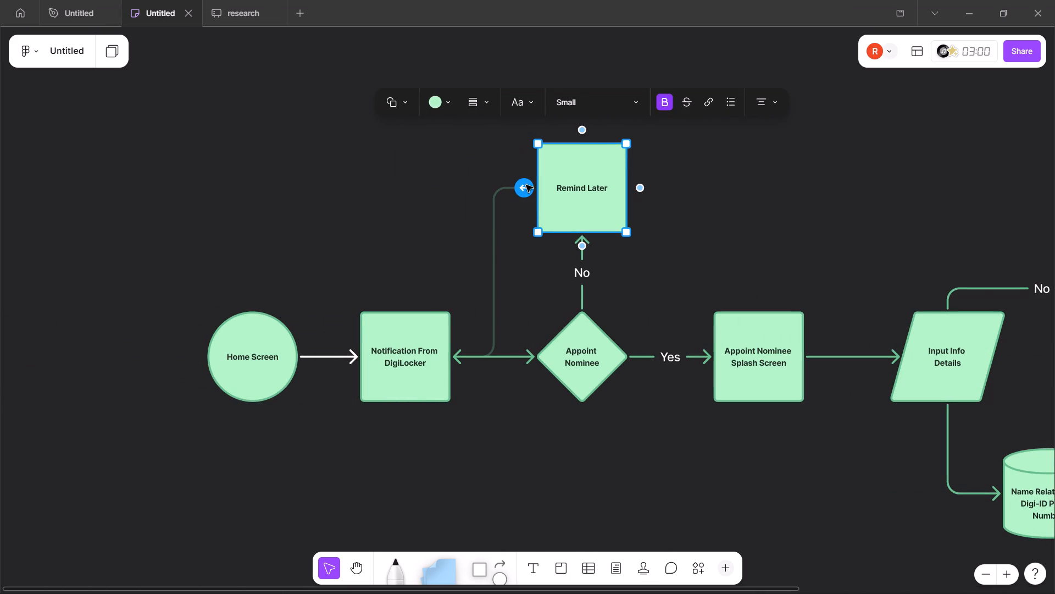
{"action": "left_click_drag", "start_coordinate": [526, 185], "coordinate": [219, 364]}
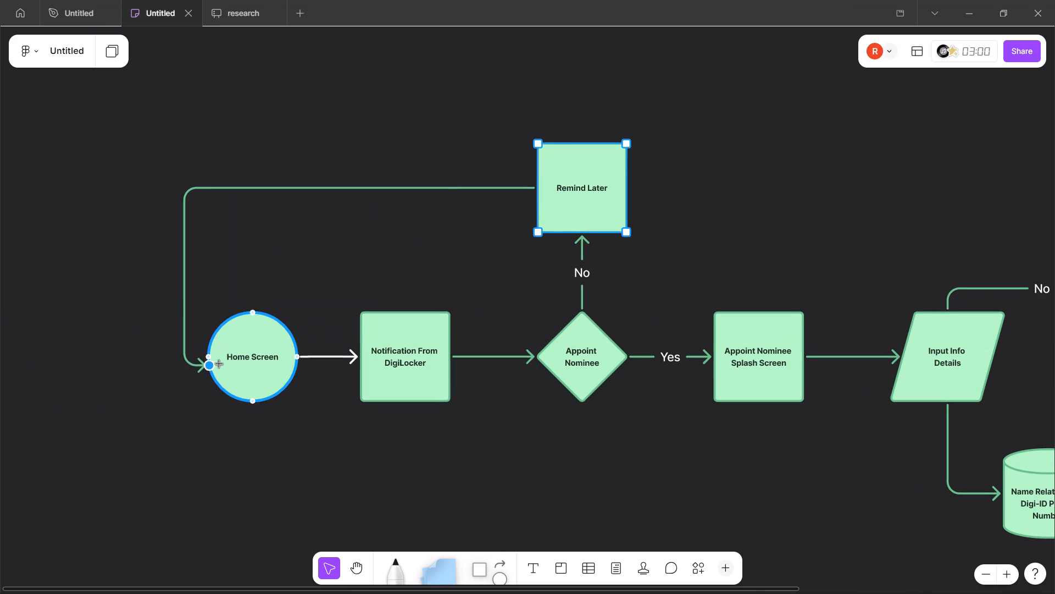
{"action": "left_click_drag", "start_coordinate": [219, 364], "coordinate": [215, 354]}
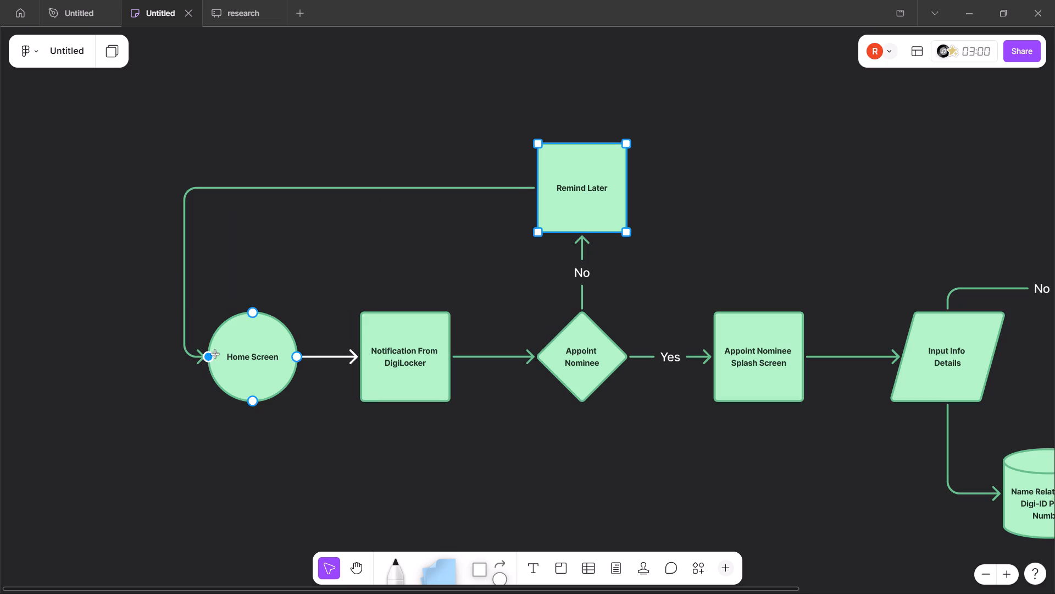
{"action": "left_click_drag", "start_coordinate": [215, 354], "coordinate": [215, 355]}
{"action": "left_click", "coordinate": [120, 380]}
Review the case study's Add Nominee user flow diagram in Chrome for the remaining parts of the flow.
{"action": "scroll", "coordinate": [292, 346], "scroll_direction": "left", "scroll_amount": 1}
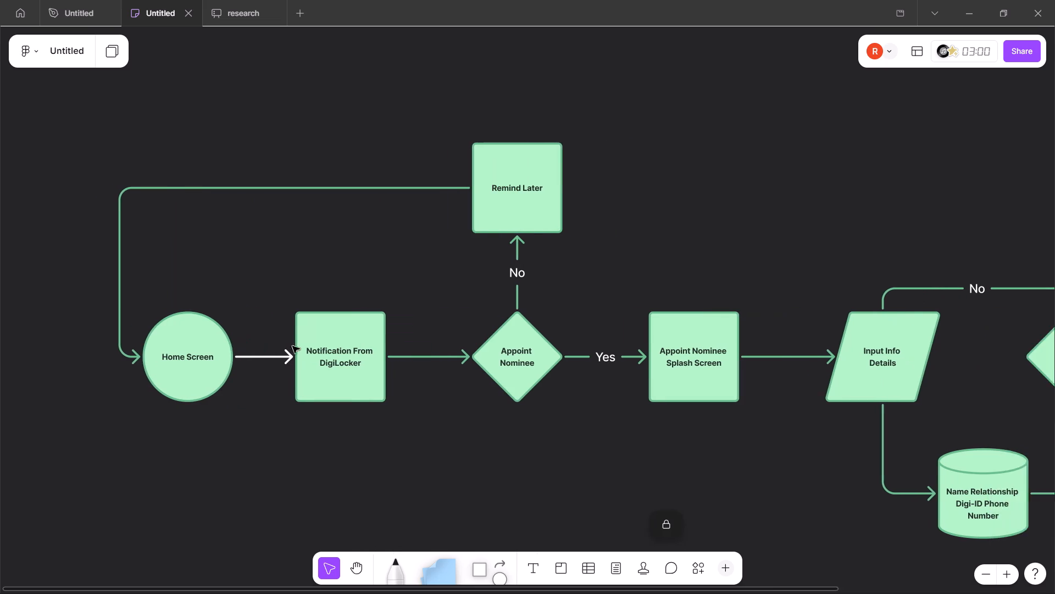
{"action": "scroll", "coordinate": [292, 346], "scroll_direction": "left", "scroll_amount": 1}
{"action": "key", "text": "alt+Tab"}
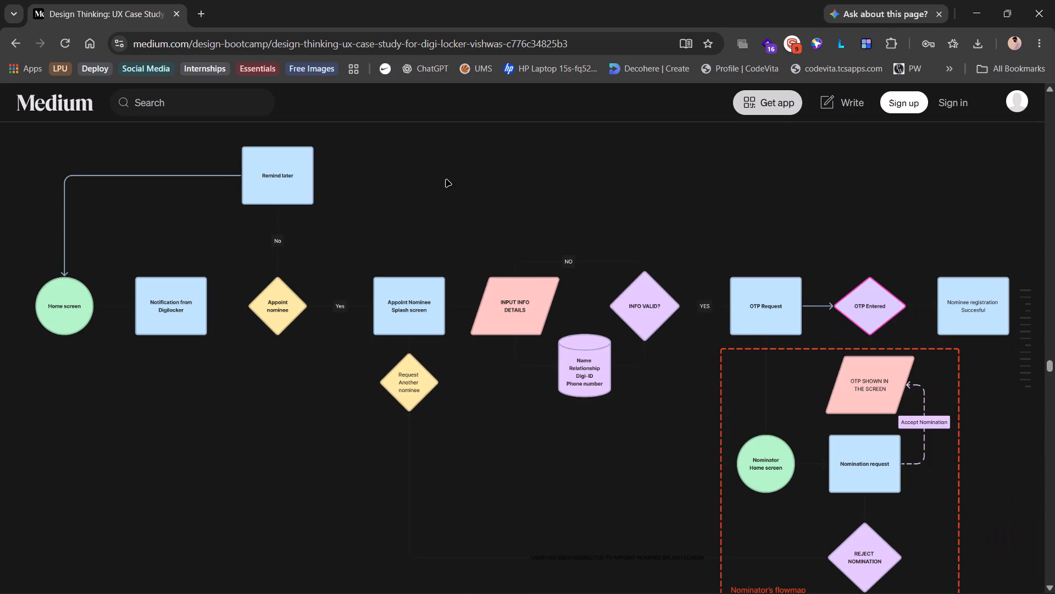
{"action": "scroll", "coordinate": [527, 224], "scroll_direction": "up", "scroll_amount": 2}
{"action": "left_click_drag", "start_coordinate": [374, 293], "coordinate": [513, 347]}
{"action": "left_click_drag", "start_coordinate": [513, 347], "coordinate": [385, 96]}
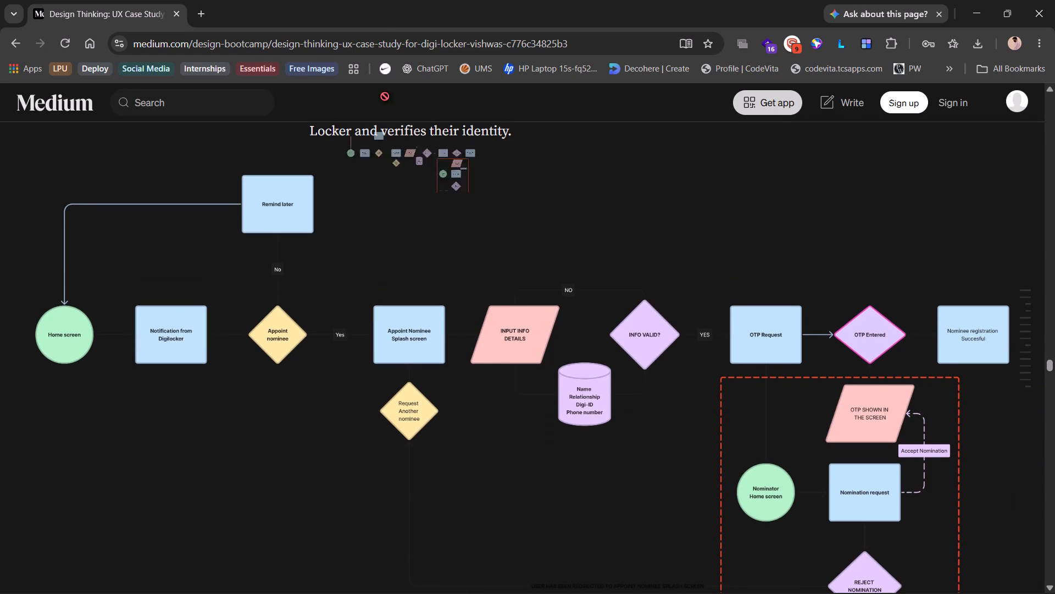
{"action": "left_click_drag", "start_coordinate": [385, 96], "coordinate": [514, 403]}
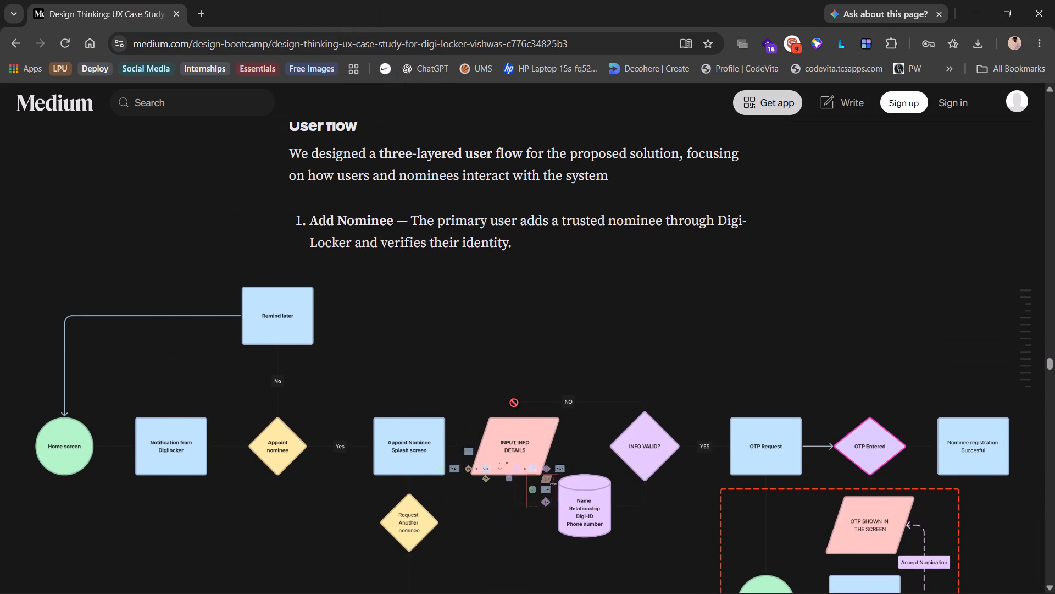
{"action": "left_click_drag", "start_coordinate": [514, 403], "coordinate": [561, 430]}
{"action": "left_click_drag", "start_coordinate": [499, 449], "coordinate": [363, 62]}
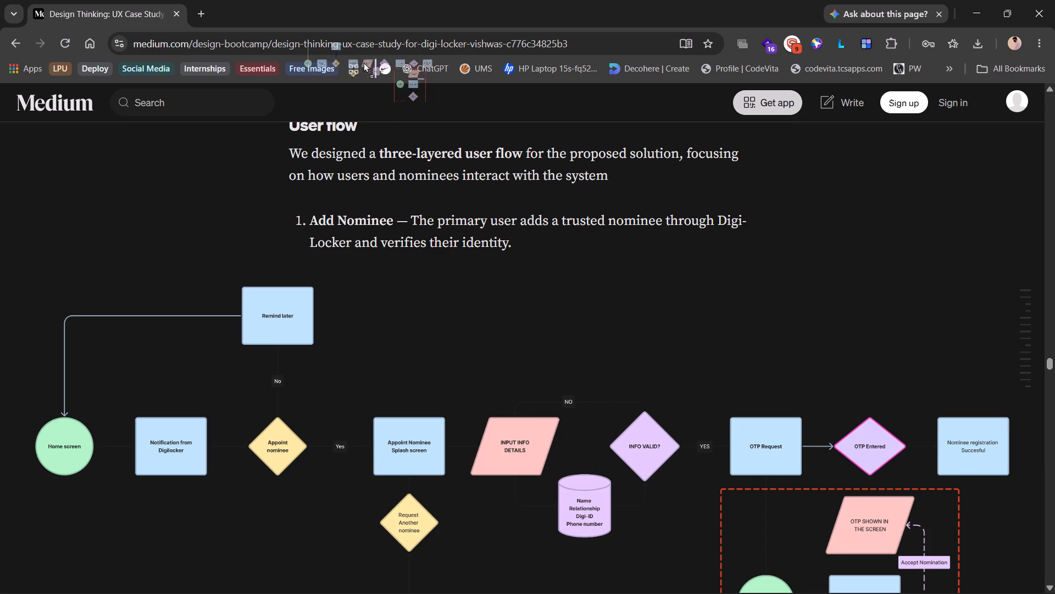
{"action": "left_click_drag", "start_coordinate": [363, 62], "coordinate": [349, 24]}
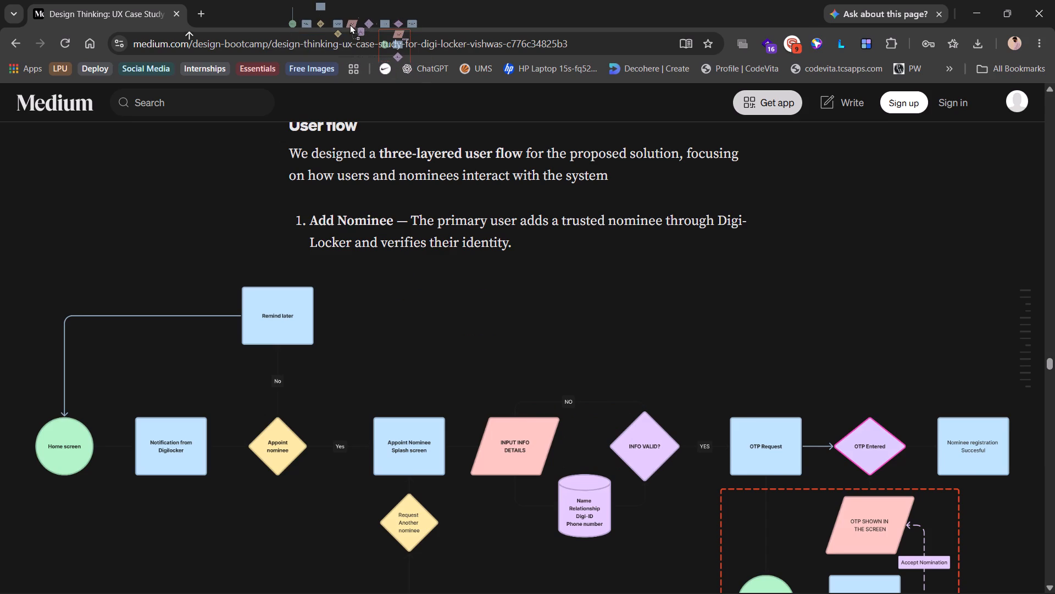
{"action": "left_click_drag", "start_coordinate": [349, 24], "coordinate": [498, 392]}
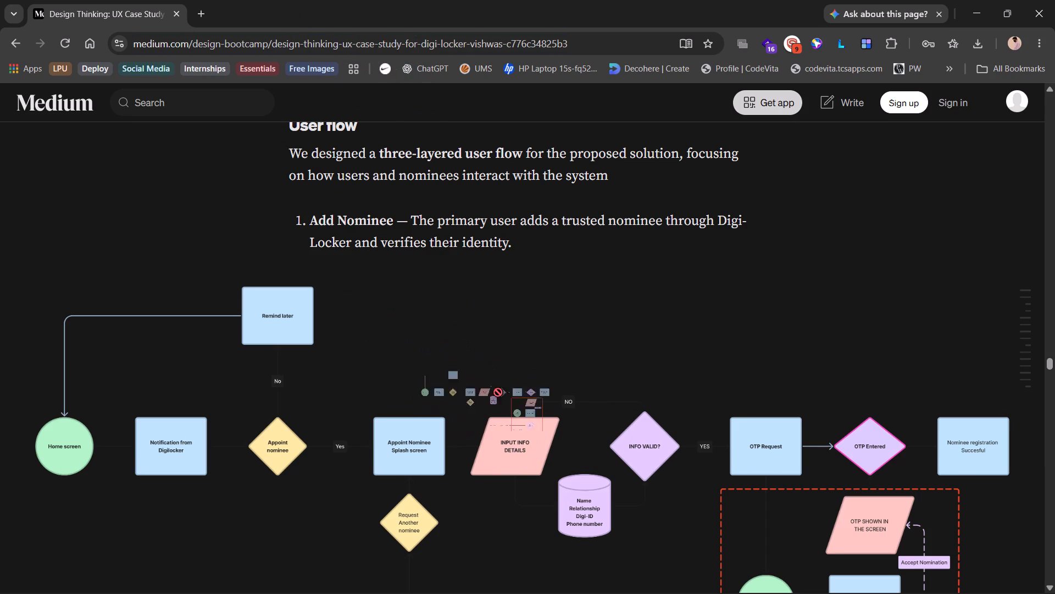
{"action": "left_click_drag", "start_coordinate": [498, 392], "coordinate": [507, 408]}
Examine the case study's Add Nominee diagram, including the Nominator's flowmap and the "No" branch to Remind later, and compare it with the Figma flowchart.
{"action": "scroll", "coordinate": [547, 374], "scroll_direction": "down", "scroll_amount": 1}
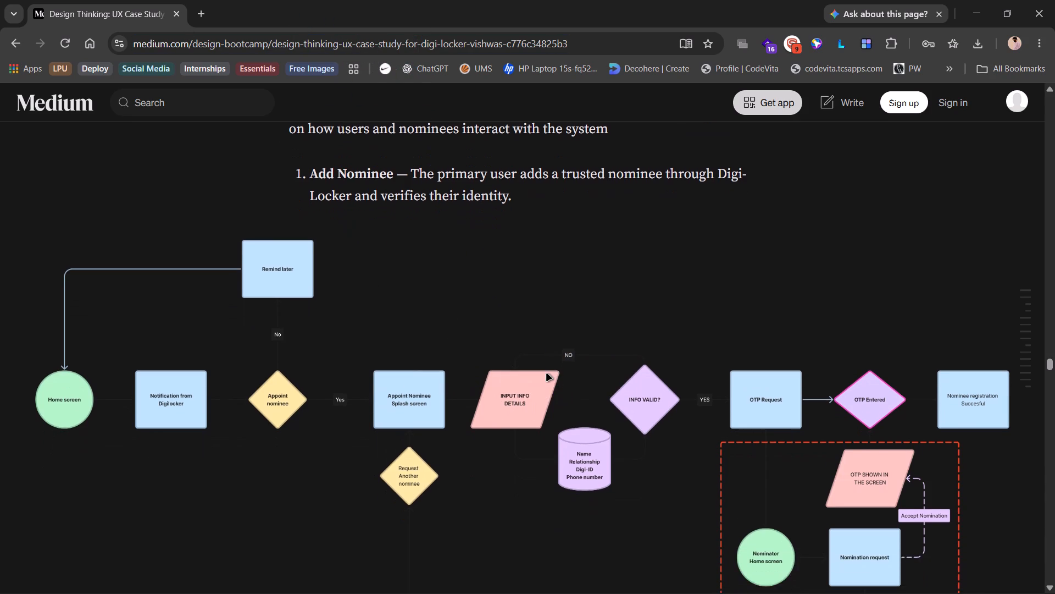
{"action": "scroll", "coordinate": [547, 374], "scroll_direction": "down", "scroll_amount": 2}
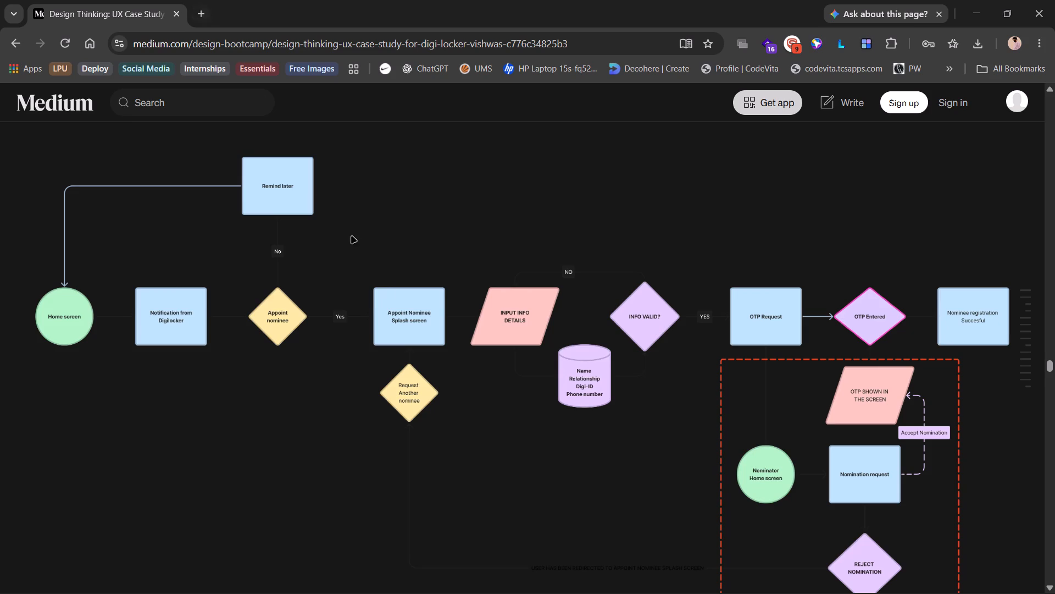
{"action": "scroll", "coordinate": [506, 324], "scroll_direction": "left", "scroll_amount": 1}
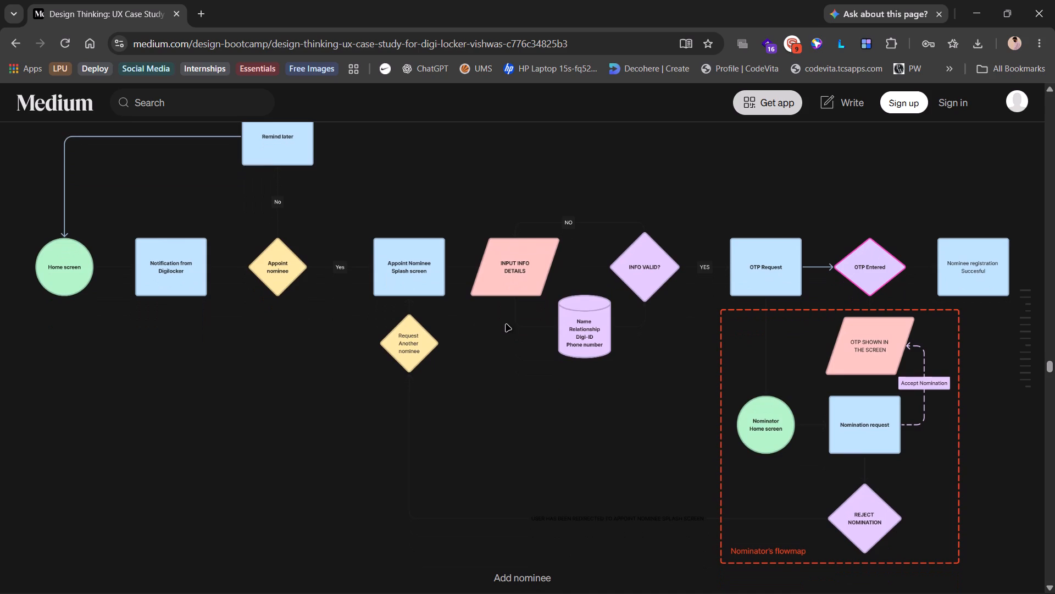
{"action": "scroll", "coordinate": [506, 324], "scroll_direction": "up", "scroll_amount": 4}
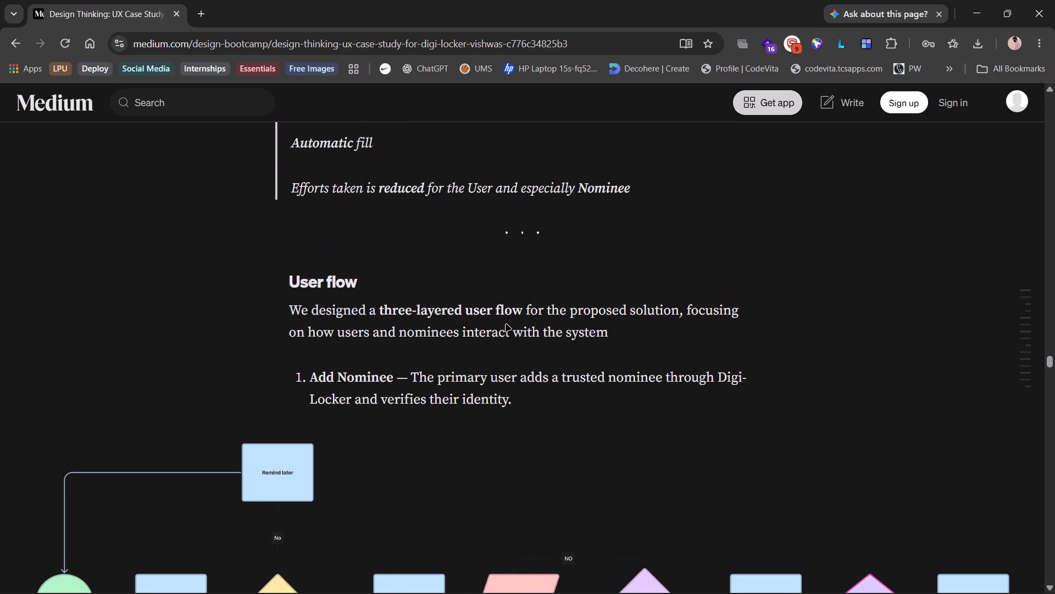
{"action": "scroll", "coordinate": [506, 324], "scroll_direction": "down", "scroll_amount": 2}
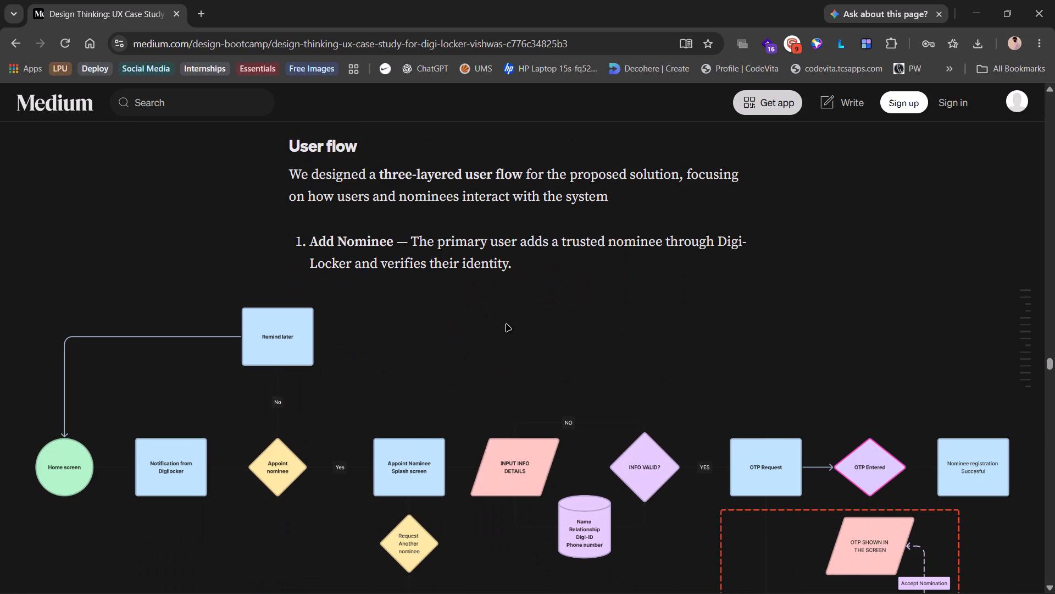
{"action": "scroll", "coordinate": [506, 324], "scroll_direction": "down", "scroll_amount": 10}
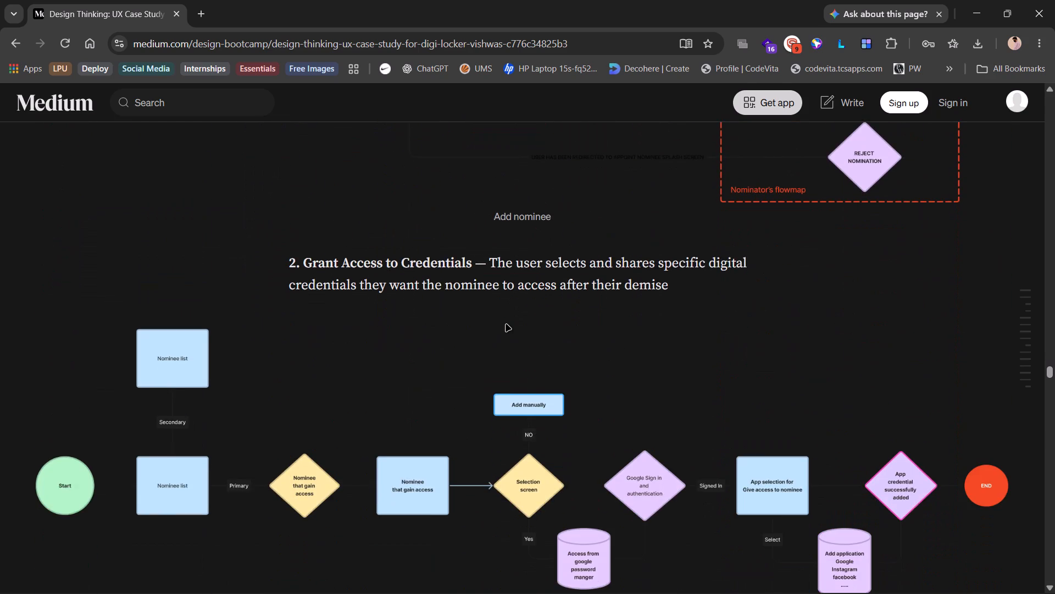
{"action": "scroll", "coordinate": [506, 324], "scroll_direction": "down", "scroll_amount": 1}
{"action": "scroll", "coordinate": [506, 324], "scroll_direction": "up", "scroll_amount": 6}
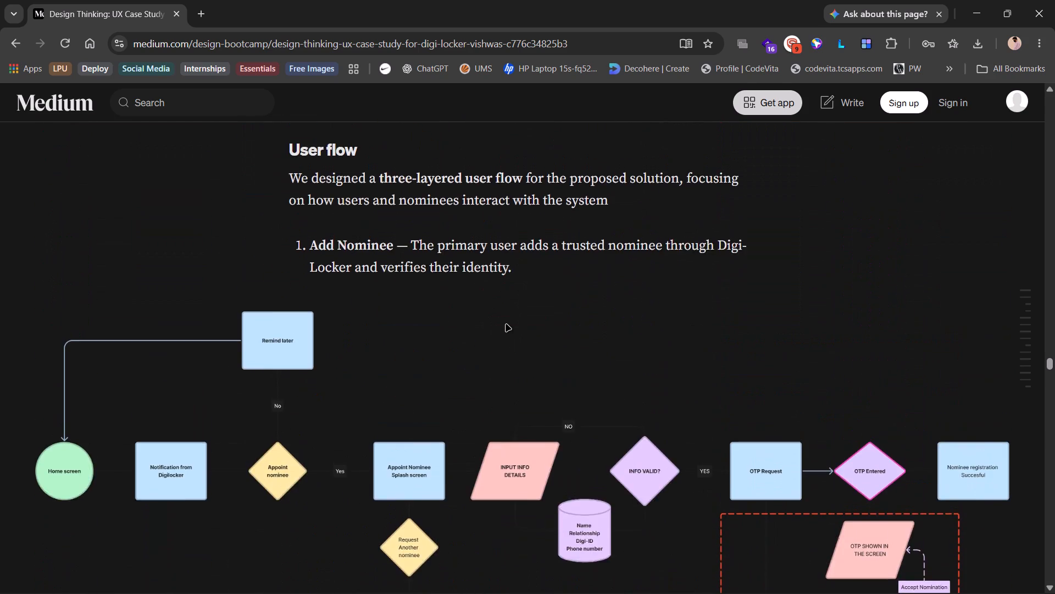
{"action": "scroll", "coordinate": [506, 324], "scroll_direction": "up", "scroll_amount": 2}
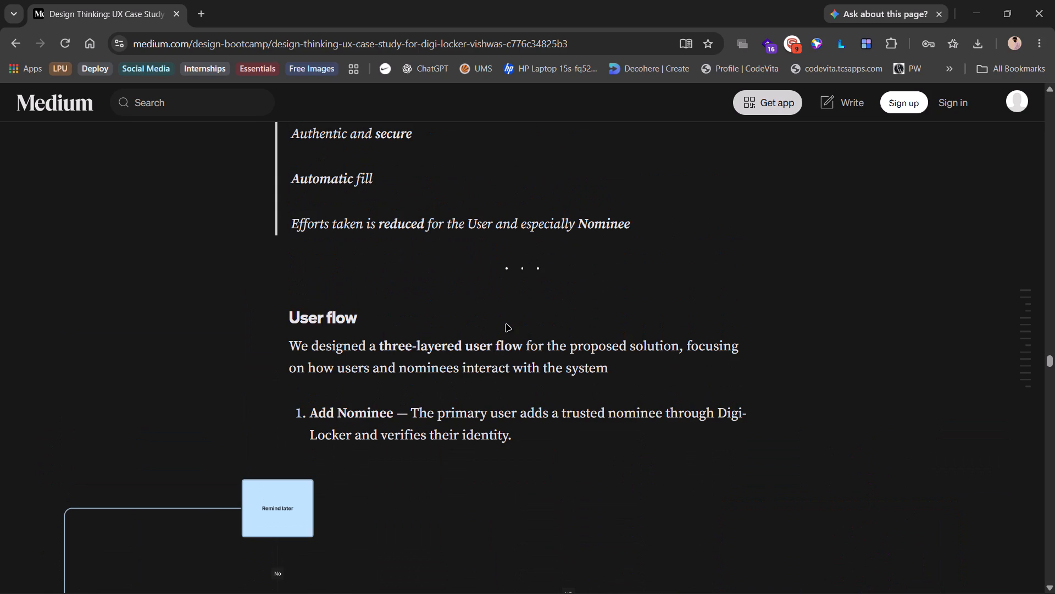
{"action": "scroll", "coordinate": [506, 324], "scroll_direction": "up", "scroll_amount": 2}
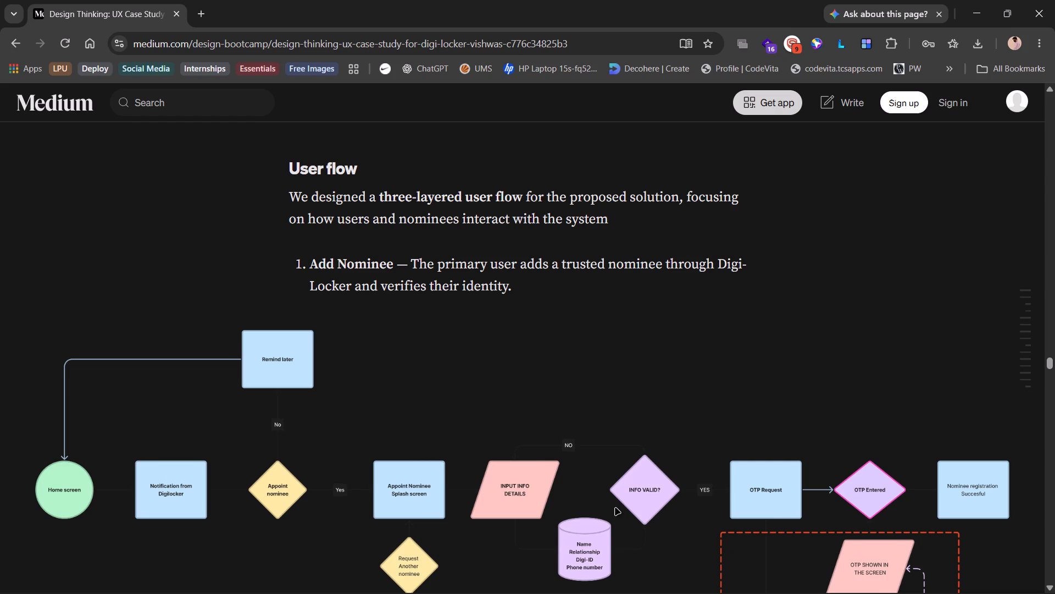
{"action": "scroll", "coordinate": [524, 354], "scroll_direction": "down", "scroll_amount": 2}
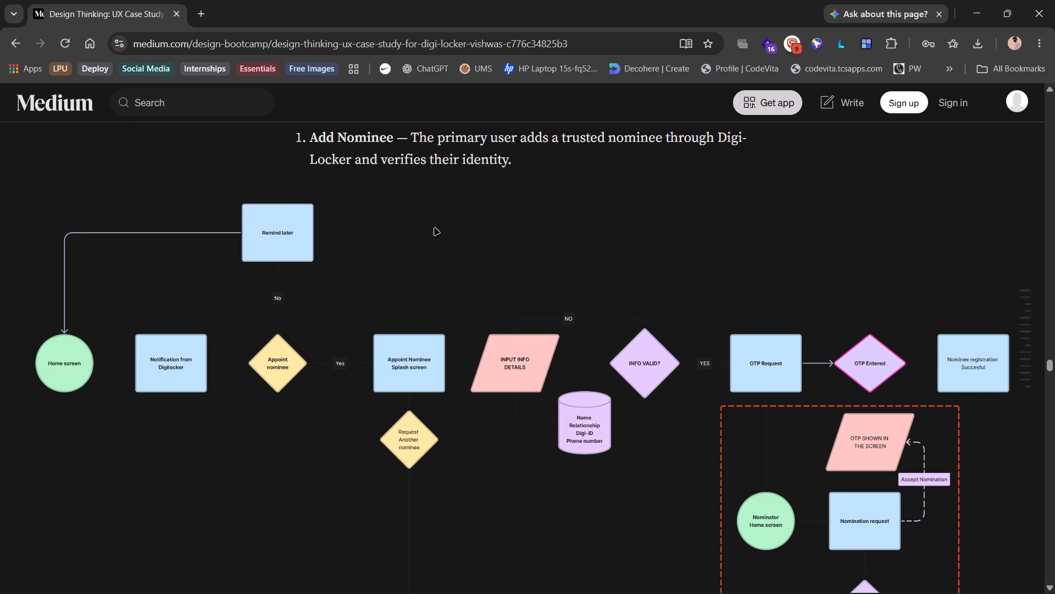
{"action": "key", "text": "alt+Tab"}
{"action": "key", "text": "alt+Tab"}
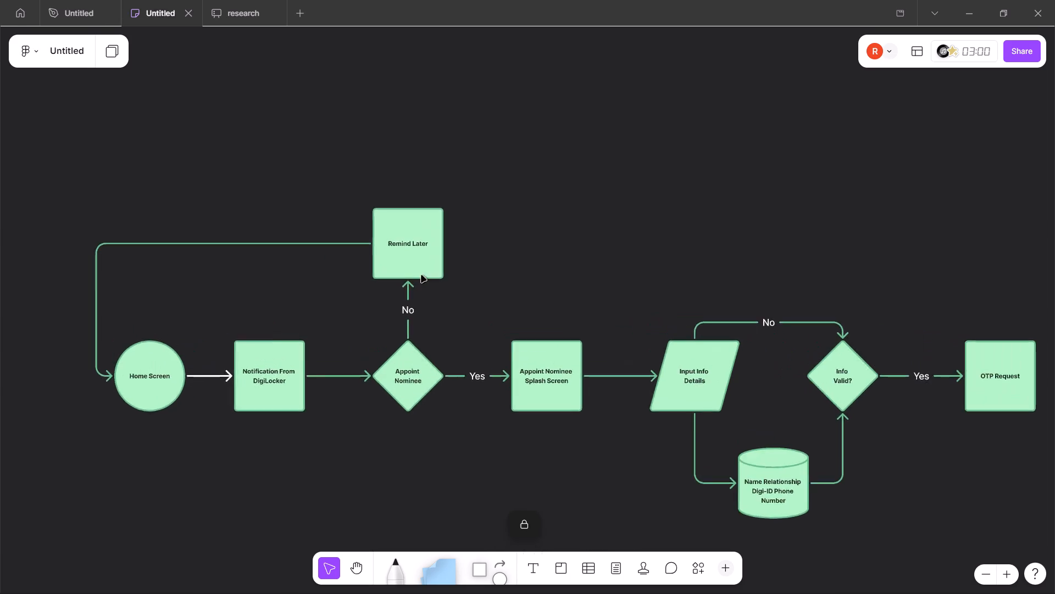
{"action": "scroll", "coordinate": [275, 340], "scroll_direction": "up", "scroll_amount": 2}
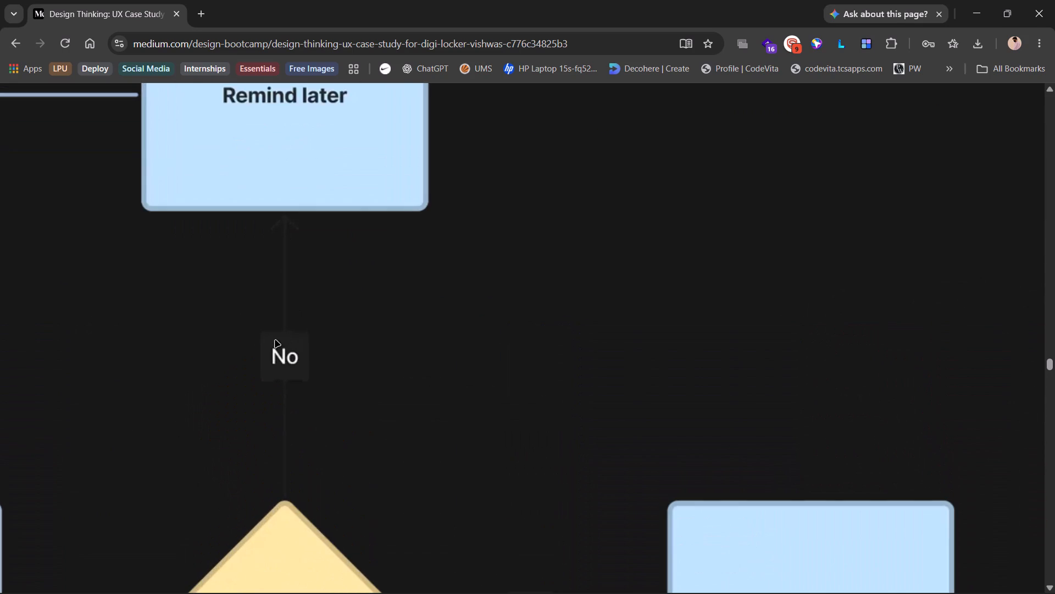
{"action": "scroll", "coordinate": [275, 340], "scroll_direction": "right", "scroll_amount": 1}
In Figma, raise the horizontal segment of the "No" connector between Input Info Details and Info Valid? farther above the two shapes.
{"action": "key", "text": "alt+Tab"}
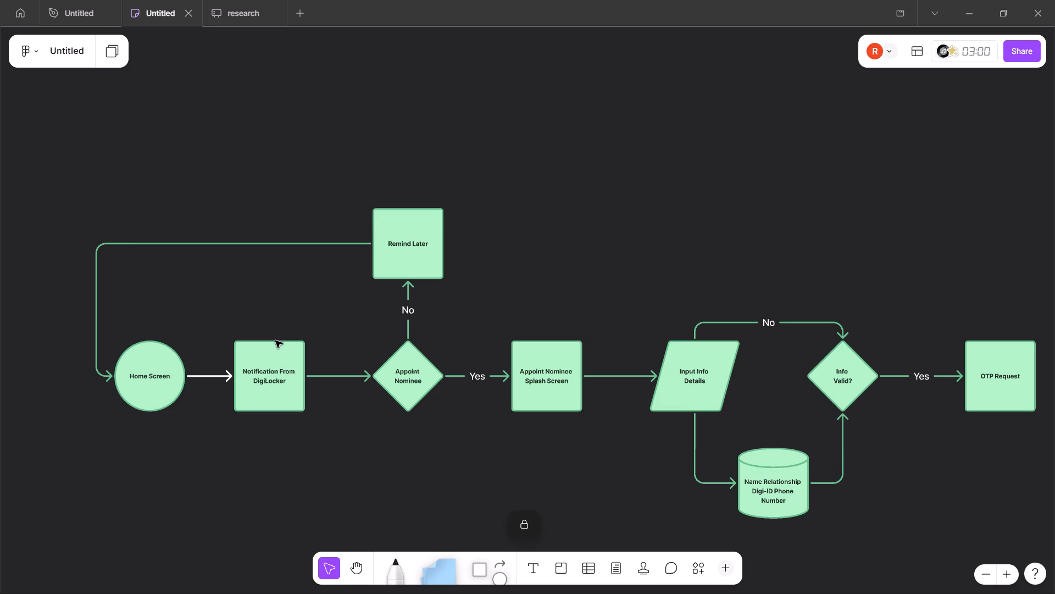
{"action": "scroll", "coordinate": [275, 340], "scroll_direction": "left", "scroll_amount": 2}
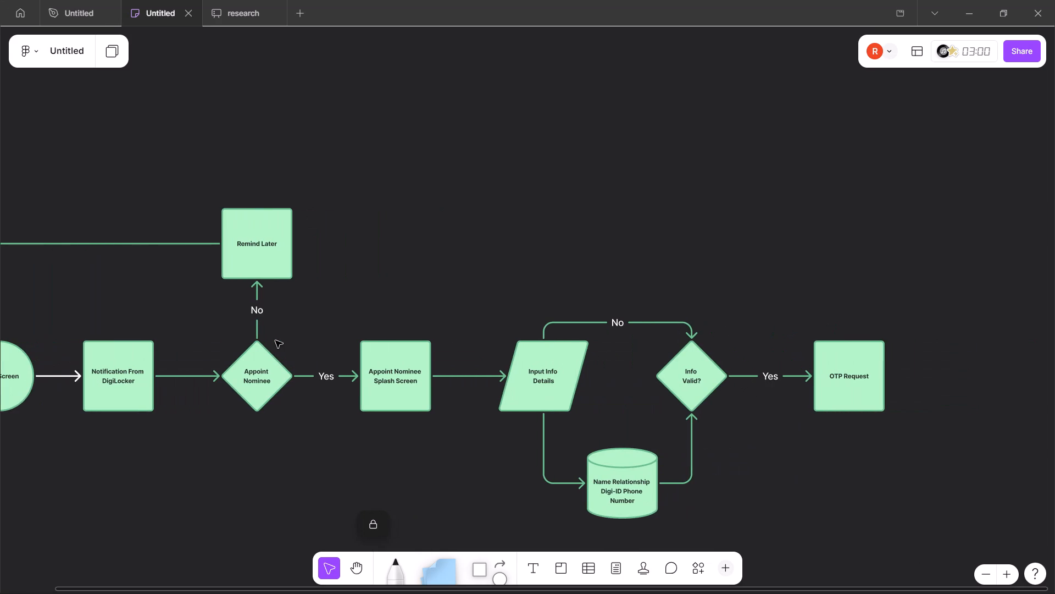
{"action": "scroll", "coordinate": [275, 340], "scroll_direction": "left", "scroll_amount": 2}
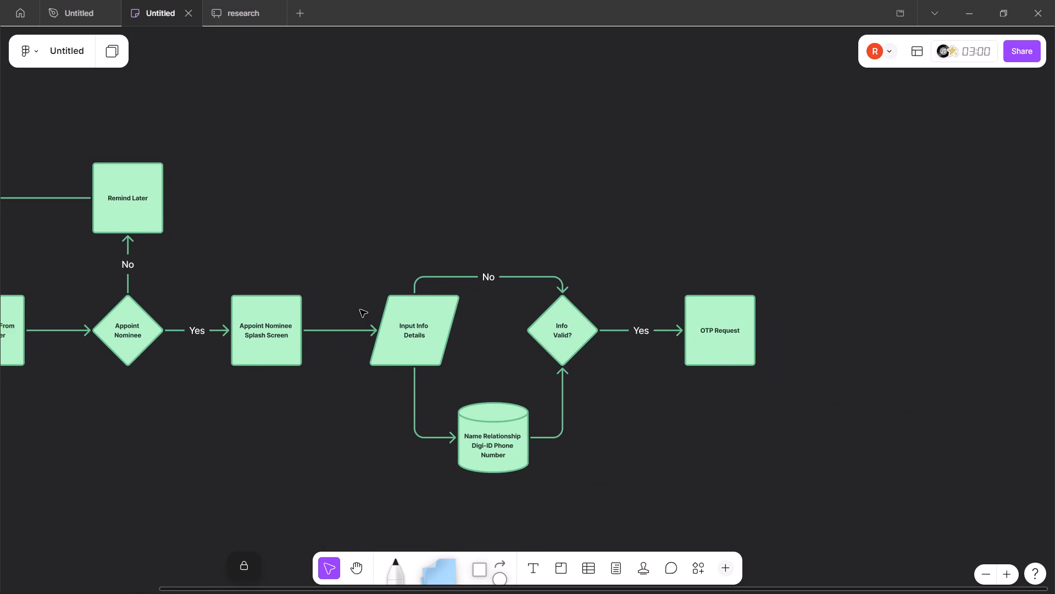
{"action": "scroll", "coordinate": [360, 310], "scroll_direction": "left", "scroll_amount": 2}
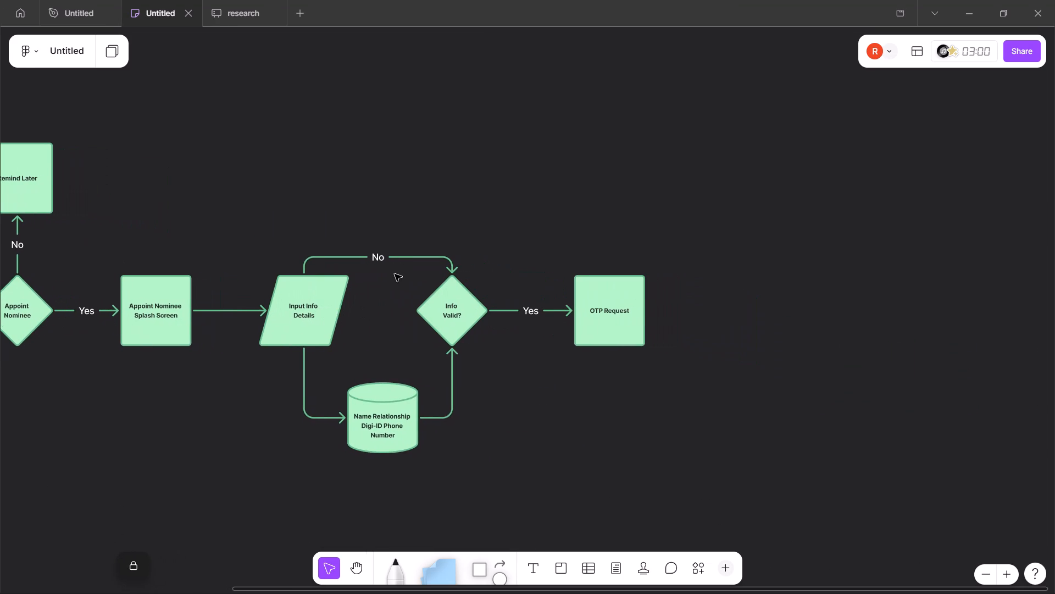
{"action": "left_click", "coordinate": [400, 244]}
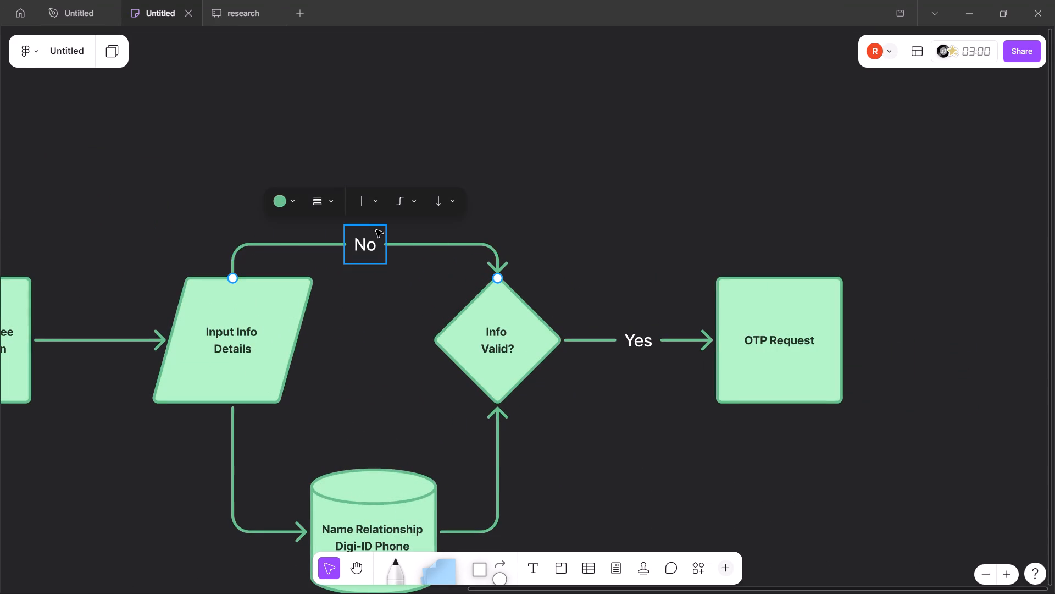
{"action": "left_click_drag", "start_coordinate": [417, 243], "coordinate": [419, 213]}
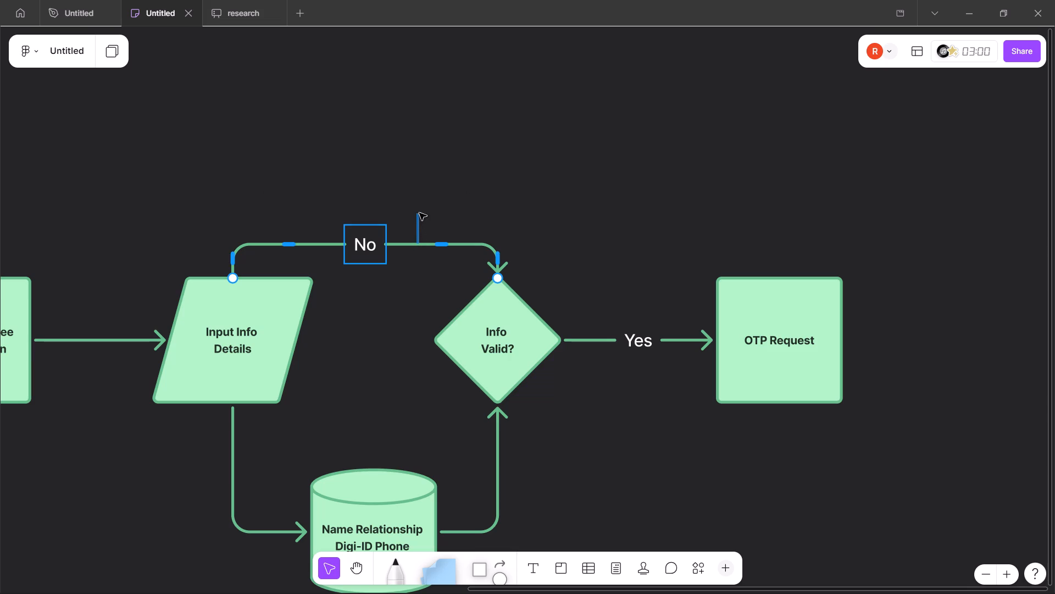
{"action": "left_click_drag", "start_coordinate": [419, 213], "coordinate": [420, 211]}
{"action": "left_click_drag", "start_coordinate": [442, 246], "coordinate": [445, 228]}
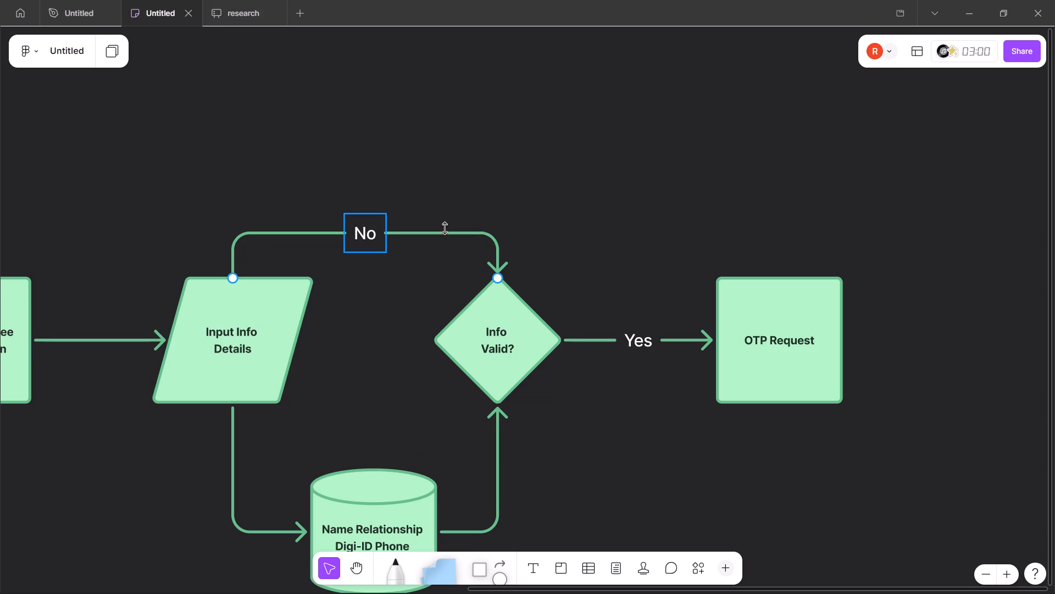
{"action": "left_click_drag", "start_coordinate": [445, 228], "coordinate": [448, 213]}
{"action": "left_click", "coordinate": [524, 166]}
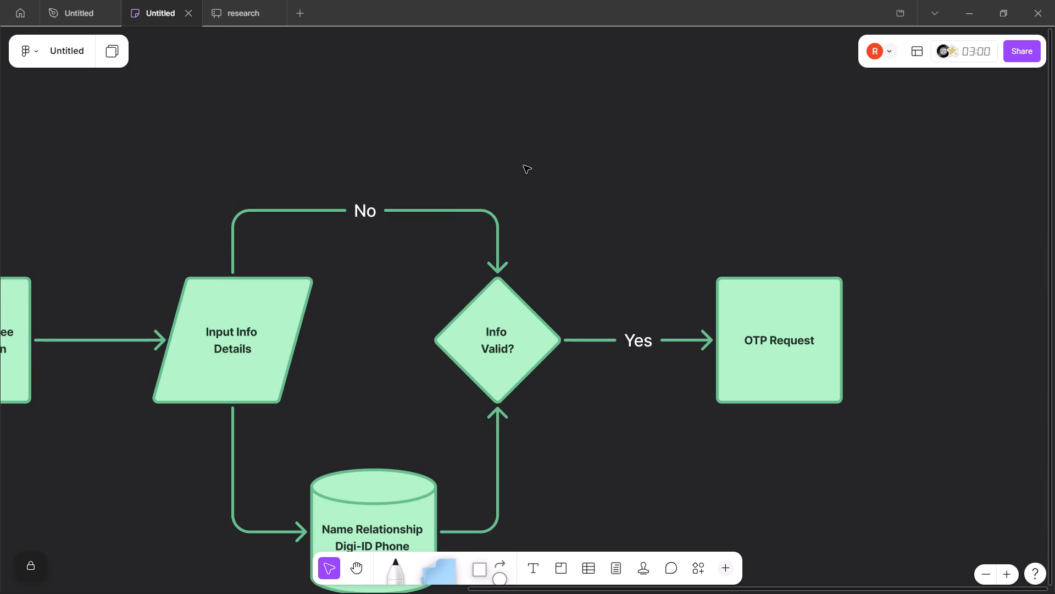
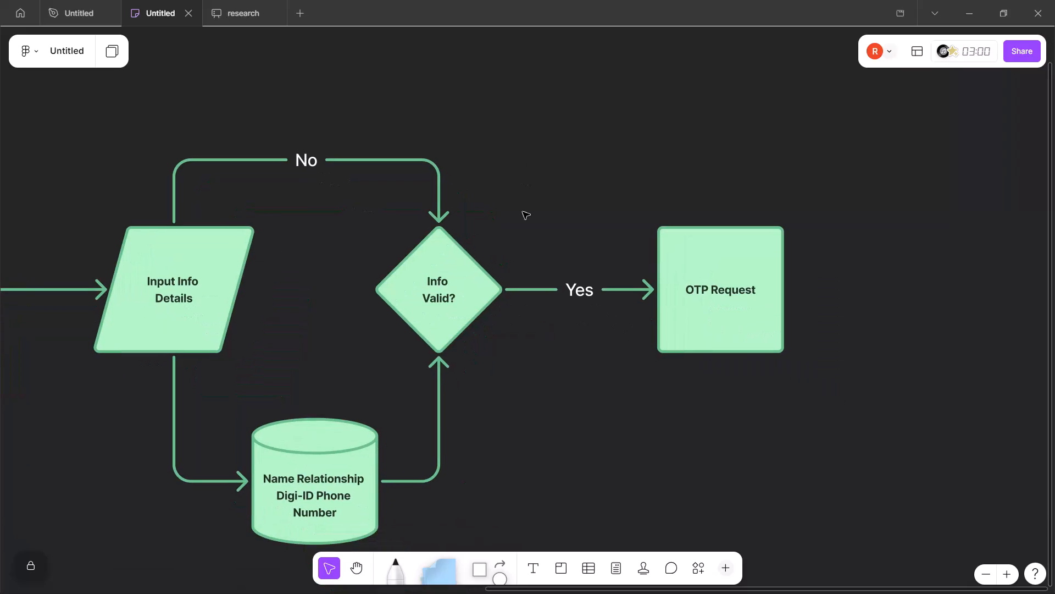
Examine the case study's Add Nominee diagram in Chrome from the Info Valid? branches to OTP Request, comparing it with the Figma flowchart.
{"action": "scroll", "coordinate": [527, 243], "scroll_direction": "left", "scroll_amount": 1}
{"action": "key", "text": "alt+Tab"}
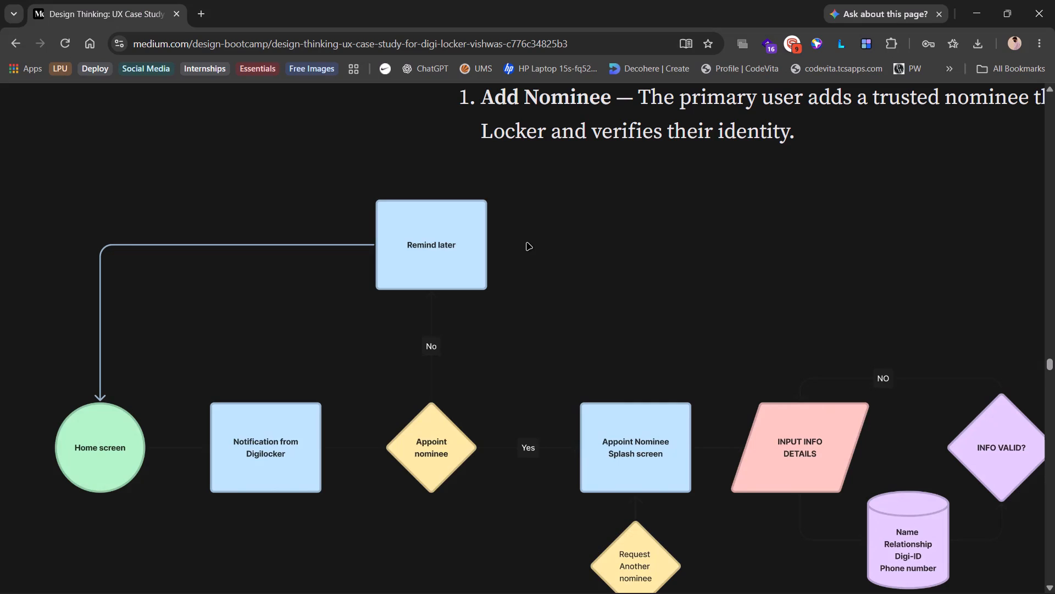
{"action": "scroll", "coordinate": [527, 243], "scroll_direction": "left", "scroll_amount": 2}
{"action": "scroll", "coordinate": [527, 243], "scroll_direction": "down", "scroll_amount": 1}
{"action": "scroll", "coordinate": [807, 322], "scroll_direction": "left", "scroll_amount": 1}
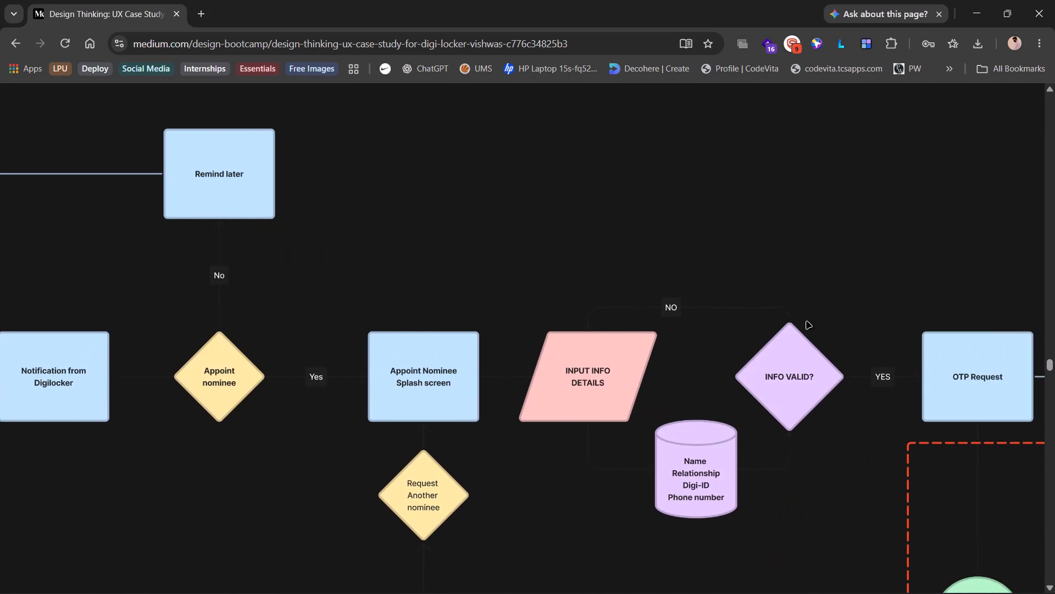
{"action": "scroll", "coordinate": [807, 322], "scroll_direction": "left", "scroll_amount": 1}
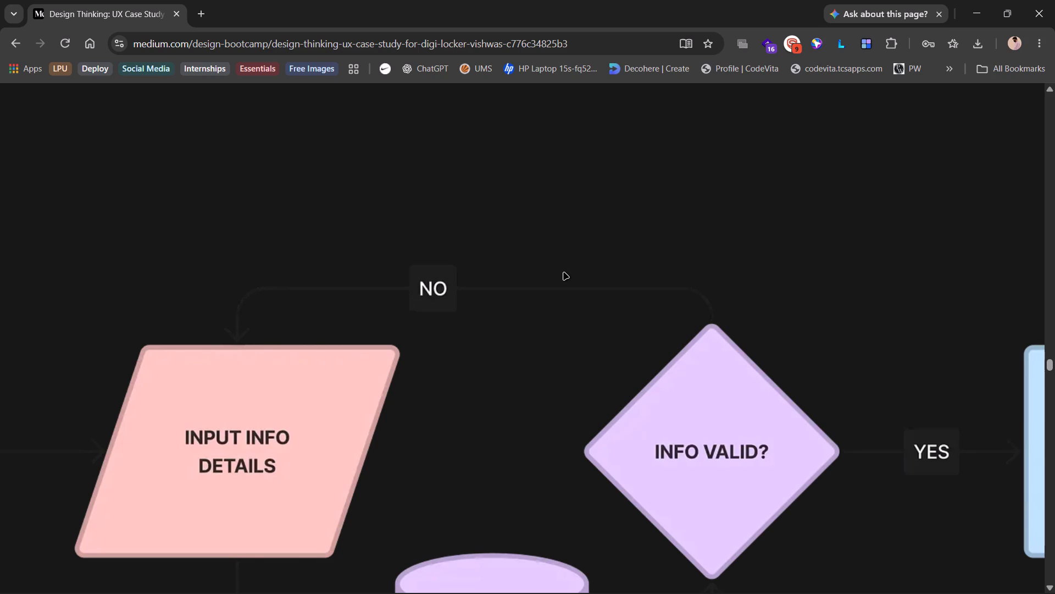
{"action": "scroll", "coordinate": [564, 273], "scroll_direction": "down", "scroll_amount": 1}
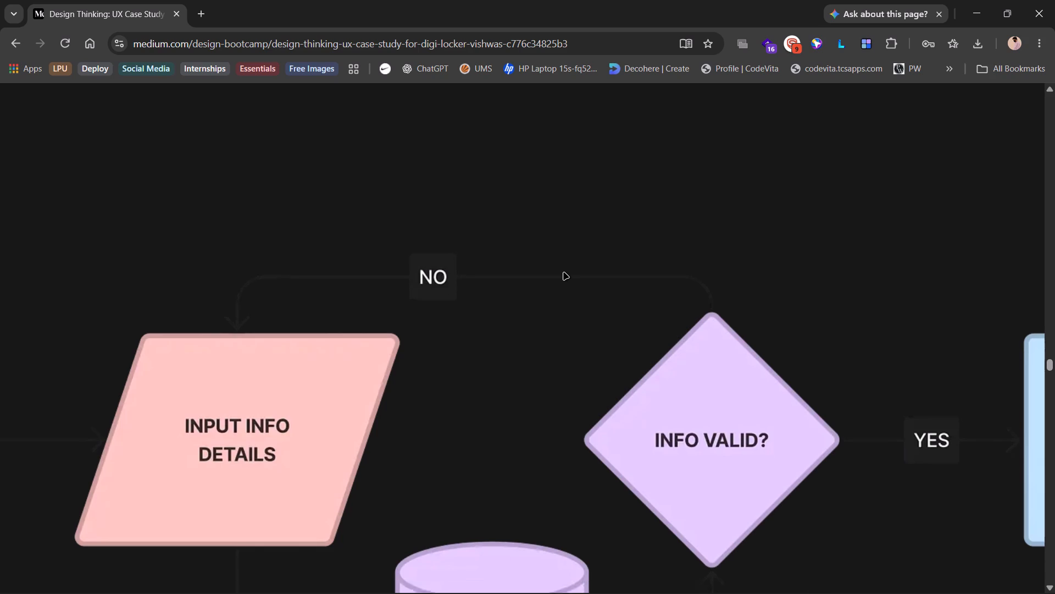
{"action": "scroll", "coordinate": [564, 273], "scroll_direction": "down", "scroll_amount": 1}
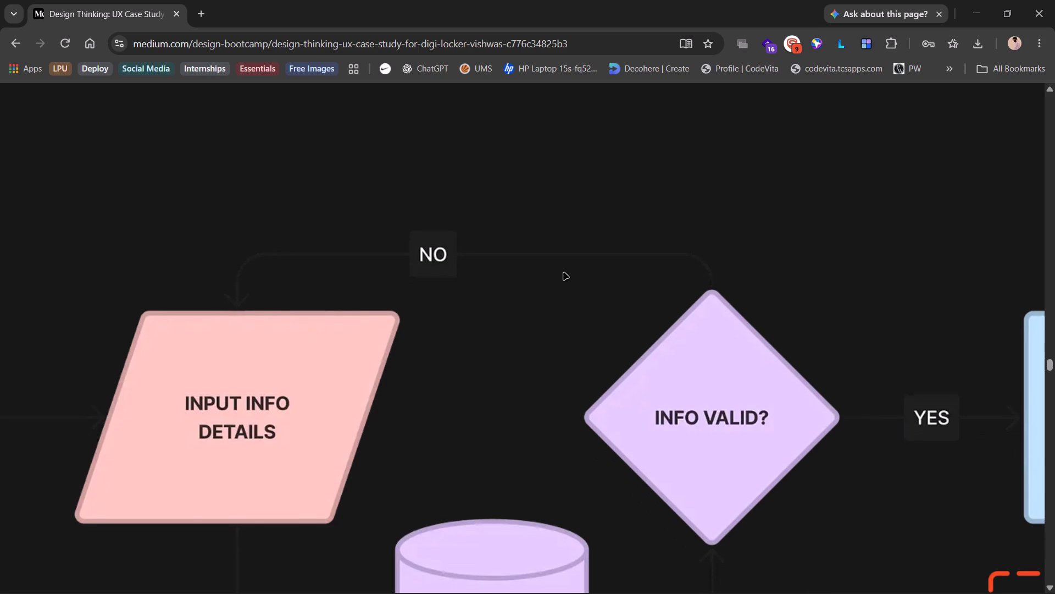
{"action": "scroll", "coordinate": [564, 273], "scroll_direction": "left", "scroll_amount": 2}
{"action": "key", "text": "alt+Tab"}
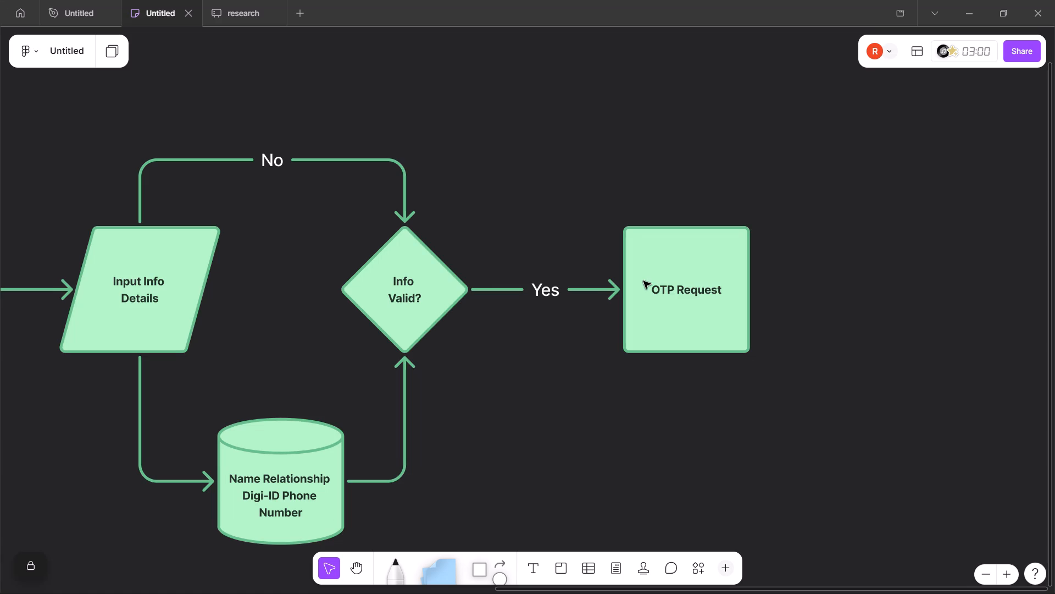
{"action": "scroll", "coordinate": [643, 281], "scroll_direction": "left", "scroll_amount": 1}
{"action": "key", "text": "alt+Tab"}
{"action": "scroll", "coordinate": [736, 309], "scroll_direction": "left", "scroll_amount": 1}
{"action": "key", "text": "alt+Tab"}
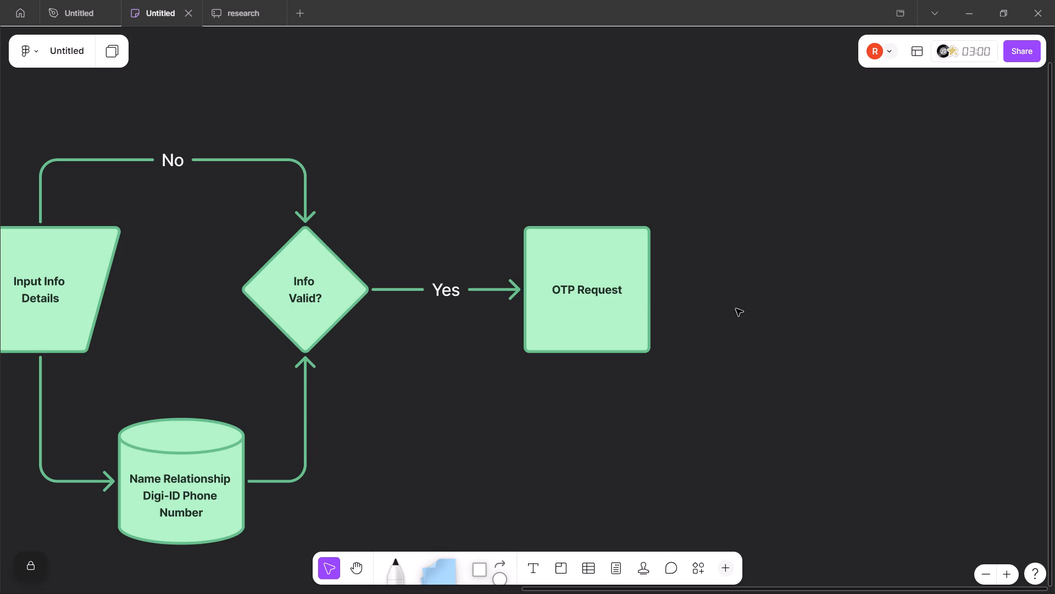
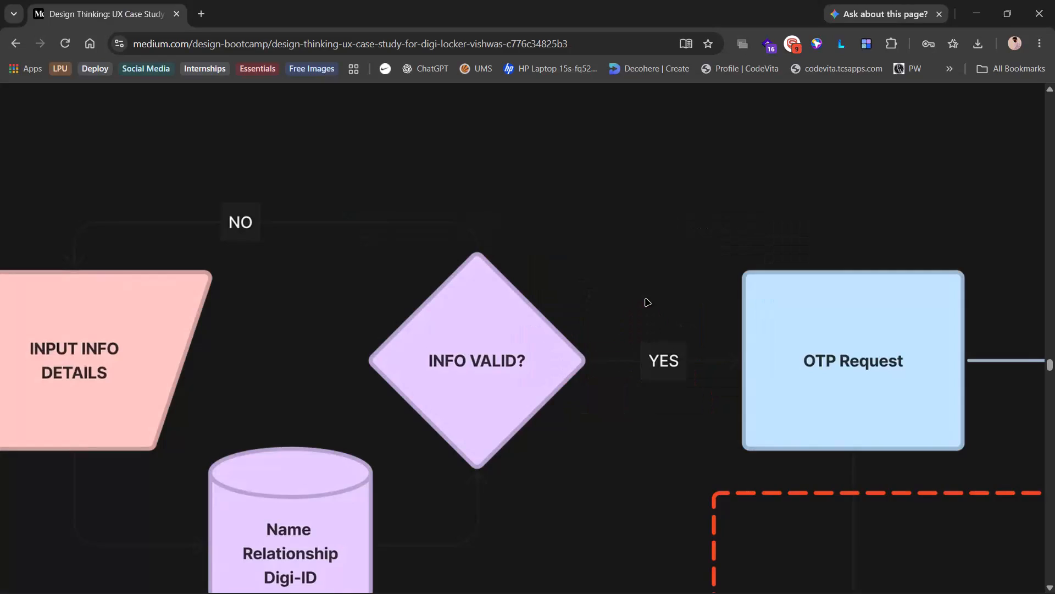
Examine the case study diagram in Chrome from Info Valid? through OTP Request to OTP Entered, comparing it with the Figma flowchart.
{"action": "scroll", "coordinate": [609, 288], "scroll_direction": "left", "scroll_amount": 2}
{"action": "key", "text": "alt+Tab"}
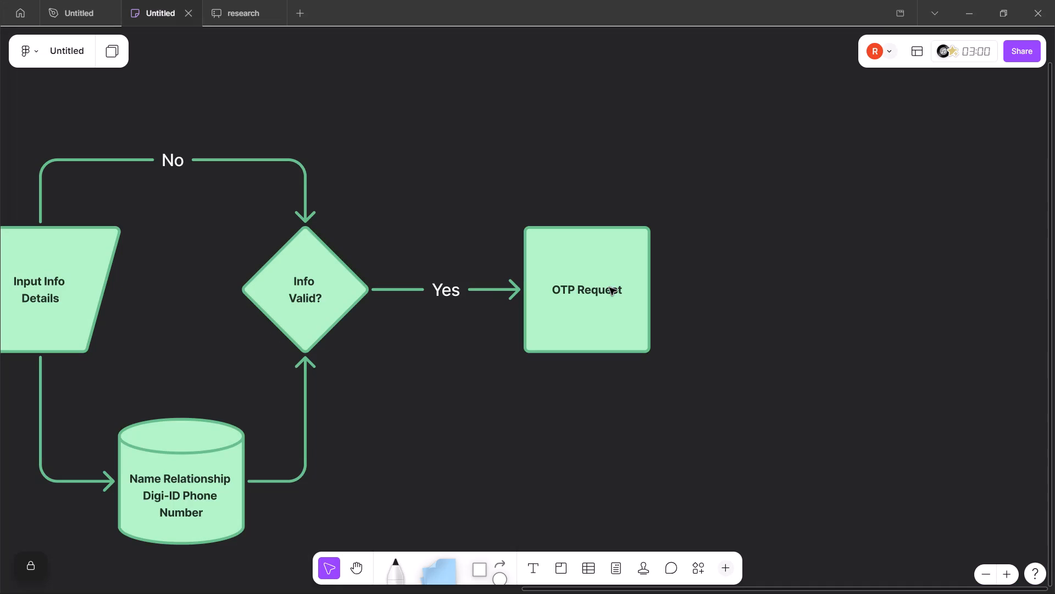
{"action": "scroll", "coordinate": [414, 122], "scroll_direction": "left", "scroll_amount": 1}
{"action": "key", "text": "alt+Tab"}
{"action": "scroll", "coordinate": [528, 229], "scroll_direction": "left", "scroll_amount": 1}
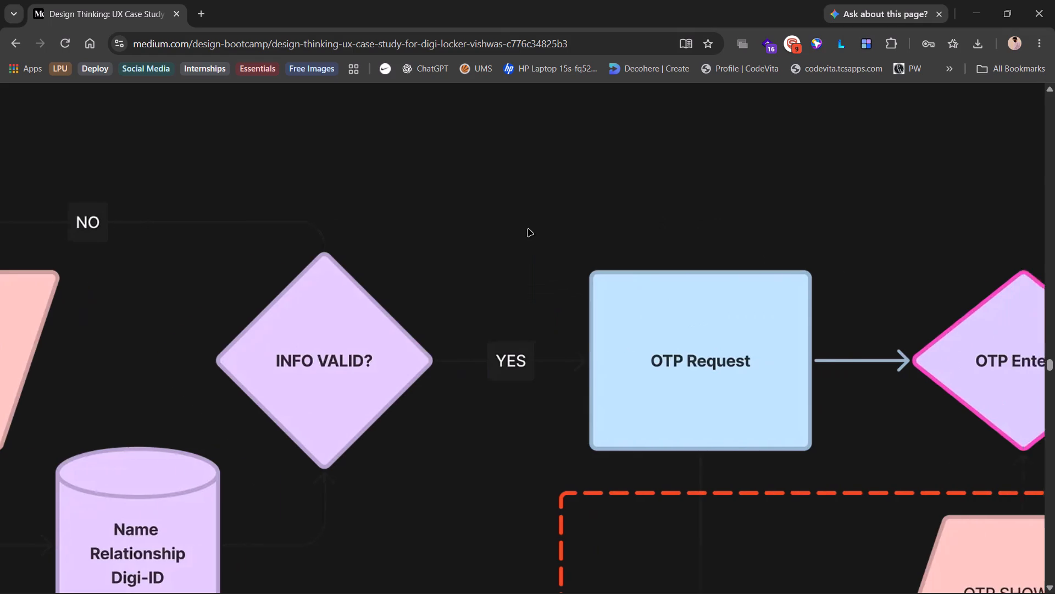
{"action": "scroll", "coordinate": [528, 229], "scroll_direction": "left", "scroll_amount": 1}
{"action": "scroll", "coordinate": [528, 229], "scroll_direction": "down", "scroll_amount": 1}
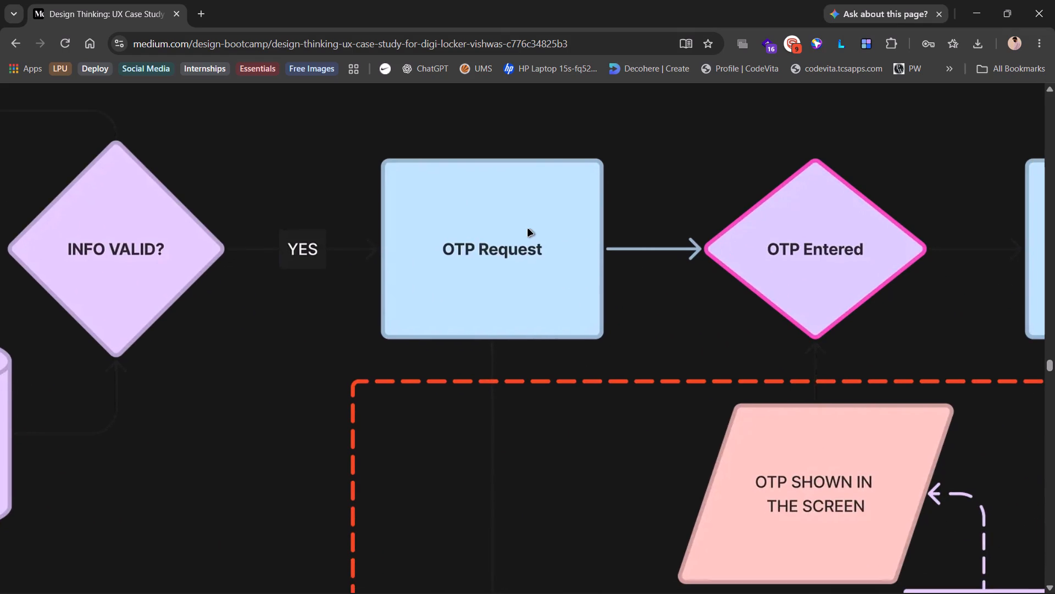
{"action": "key", "text": "alt+Tab"}
{"action": "key", "text": "alt+Tab"}
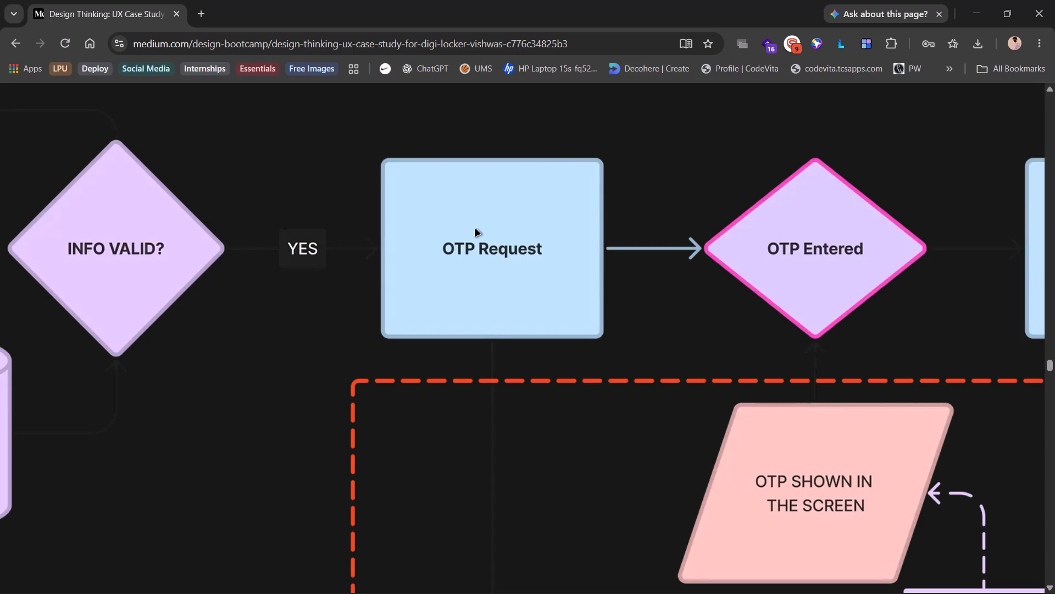
{"action": "key", "text": "alt+Tab"}
{"action": "scroll", "coordinate": [526, 237], "scroll_direction": "left", "scroll_amount": 1}
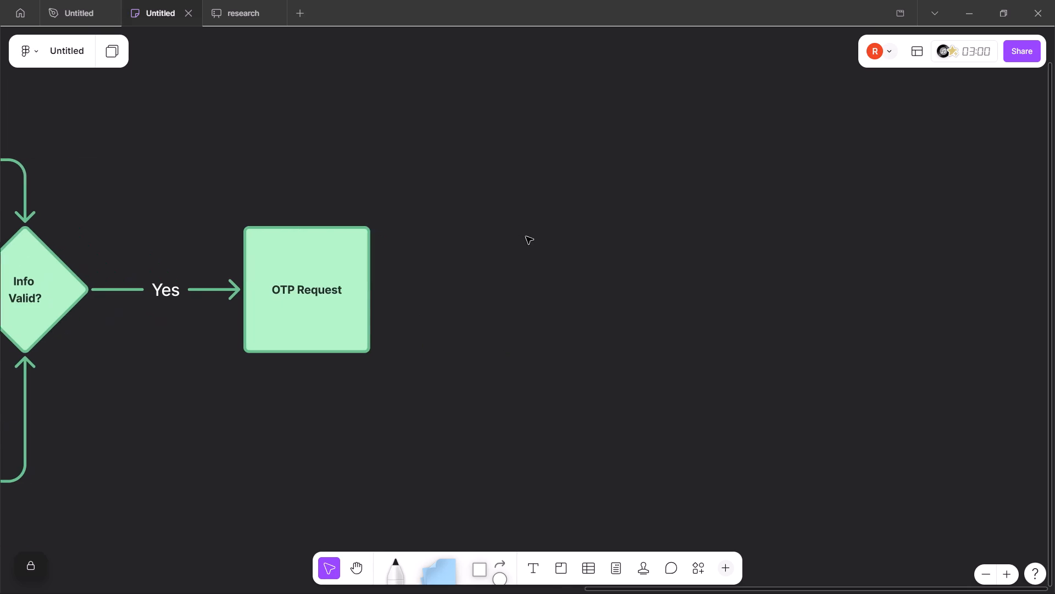
{"action": "key", "text": "alt+Tab"}
In Figma, place a diamond shape to the right of the OTP Request square, aligned with it.
{"action": "key", "text": "alt+Tab"}
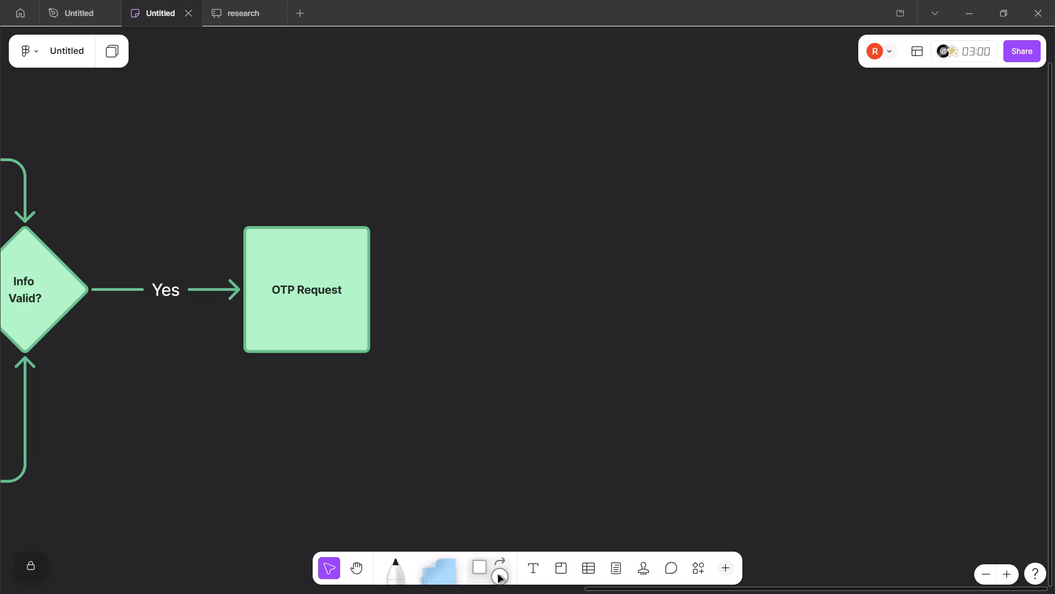
{"action": "left_click", "coordinate": [498, 575]}
{"action": "key", "text": "alt+Tab"}
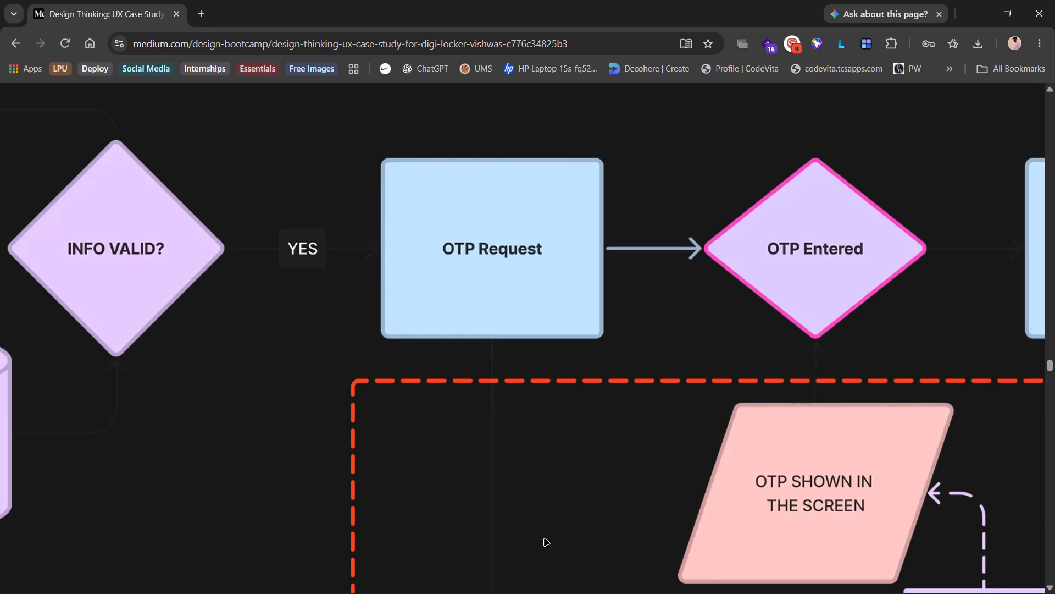
{"action": "key", "text": "alt+Tab"}
{"action": "left_click", "coordinate": [525, 536]}
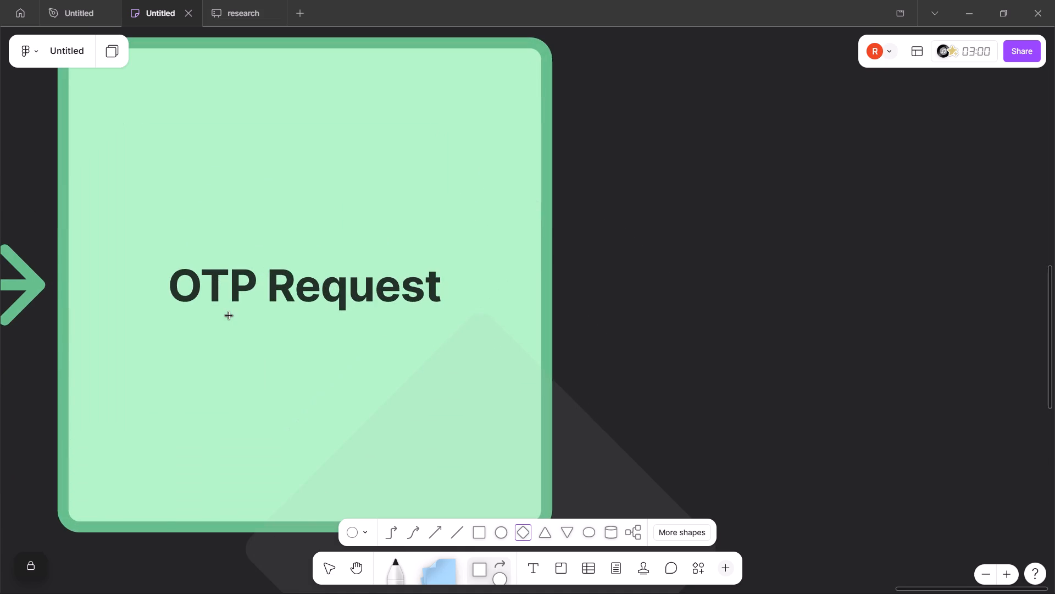
{"action": "scroll", "coordinate": [216, 293], "scroll_direction": "down", "scroll_amount": 1}
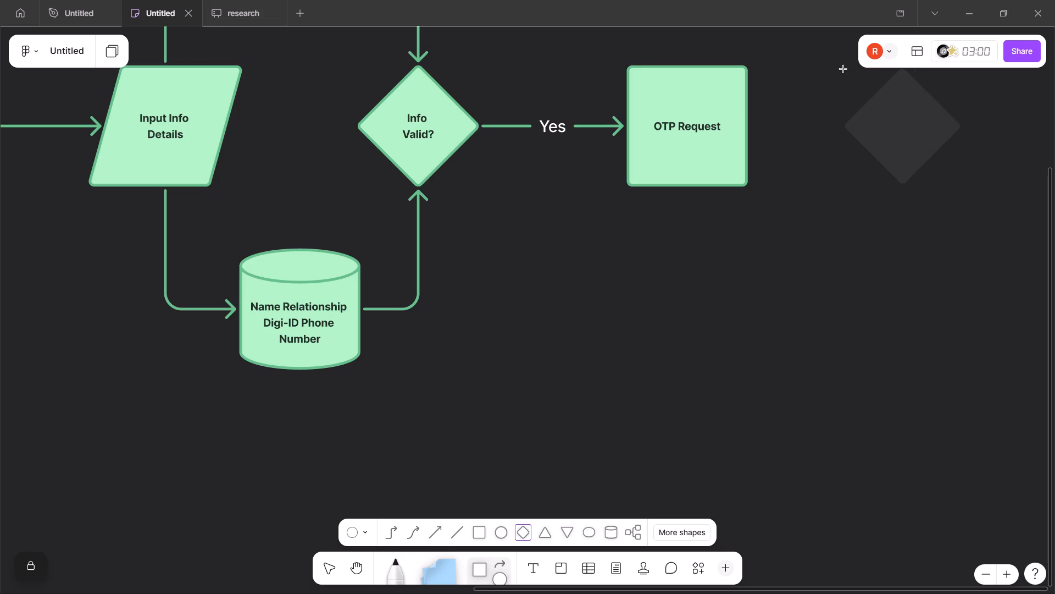
{"action": "left_click", "coordinate": [843, 69]}
{"action": "scroll", "coordinate": [700, 391], "scroll_direction": "up", "scroll_amount": 1}
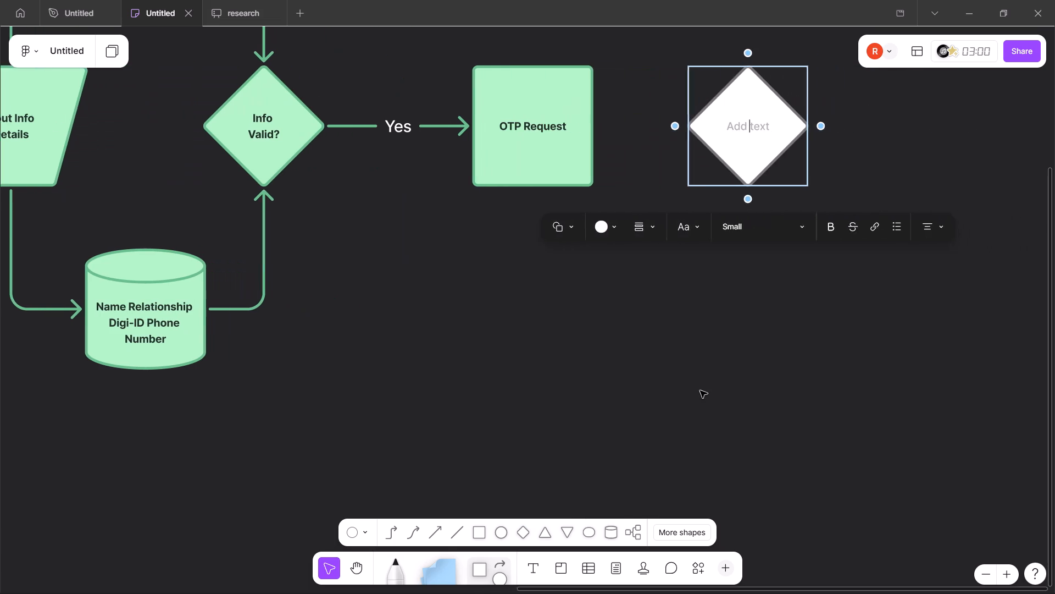
{"action": "scroll", "coordinate": [700, 391], "scroll_direction": "up", "scroll_amount": 1}
Label the new diamond "OTP Entered" and make the text bold, checking the wording against the case study diagram in Chrome.
{"action": "key", "text": "alt+Tab"}
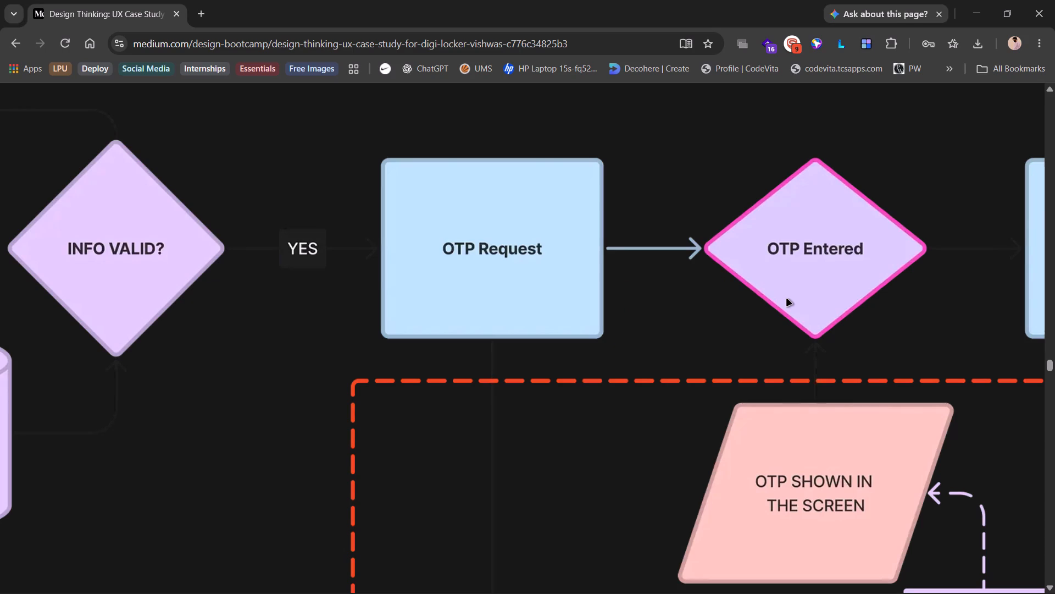
{"action": "key", "text": "alt+Tab"}
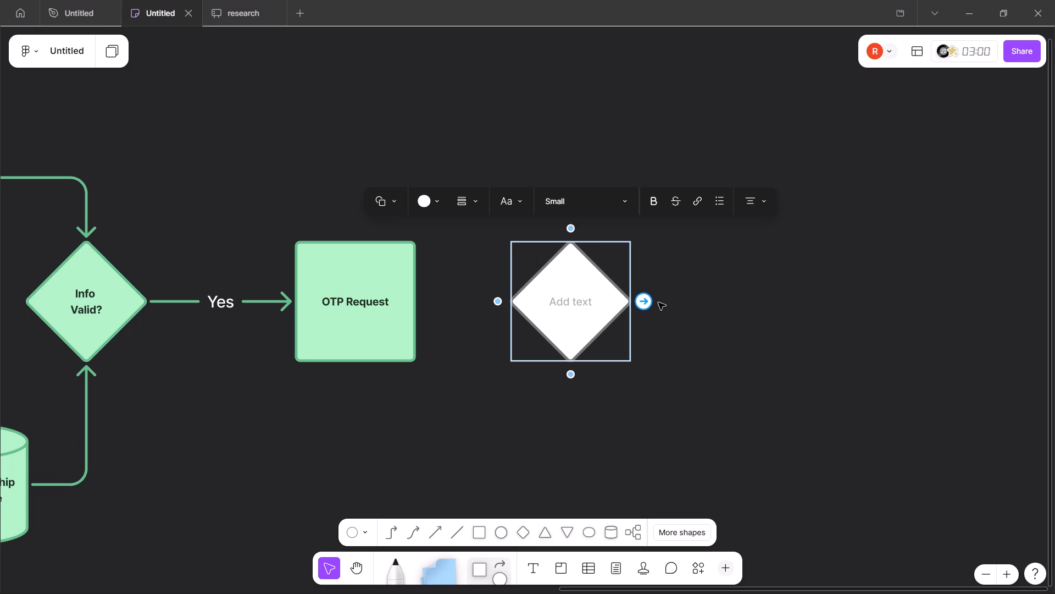
{"action": "type", "text": "OTP"}
{"action": "key", "text": "space"}
{"action": "type", "text": "en"}
{"action": "key", "text": "BackSpace"}
{"action": "key", "text": "BackSpace"}
{"action": "key", "text": "shift+w"}
{"action": "key", "text": "BackSpace"}
{"action": "type", "text": "En"}
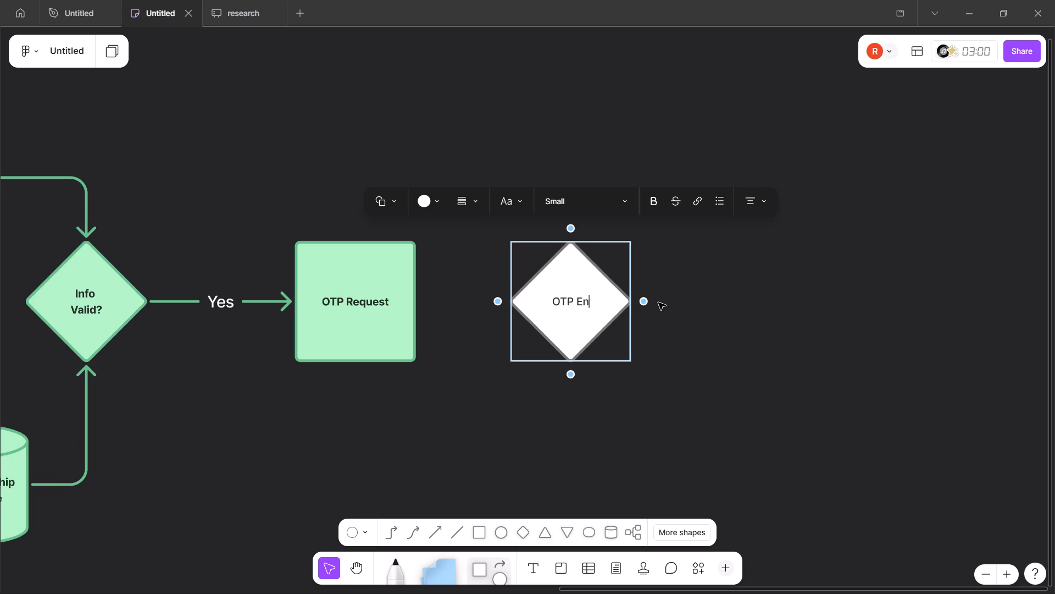
{"action": "type", "text": "tered"}
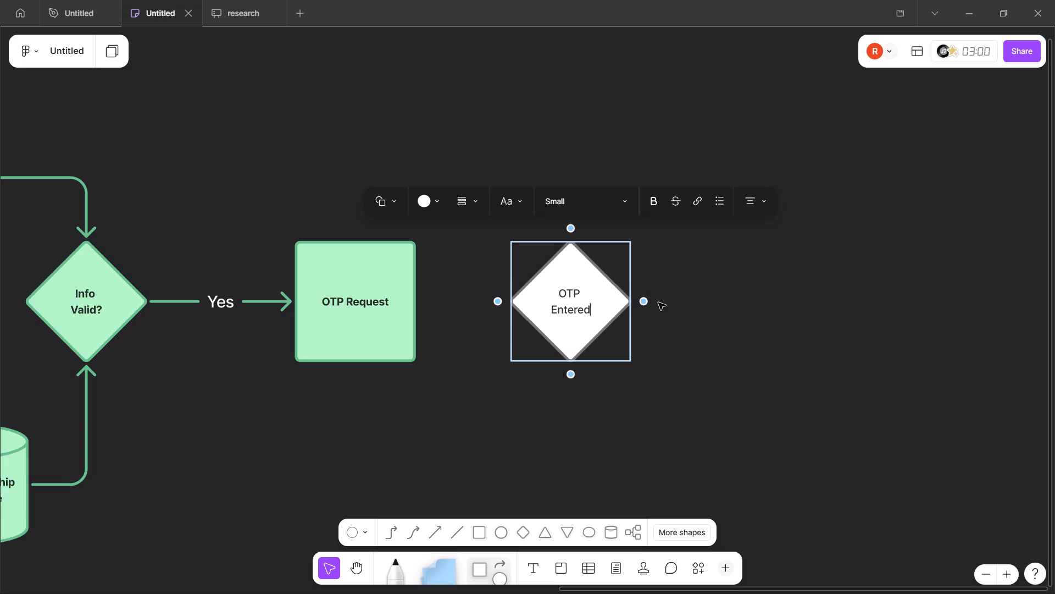
{"action": "key", "text": "ctrl+a"}
{"action": "left_click", "coordinate": [658, 201]}
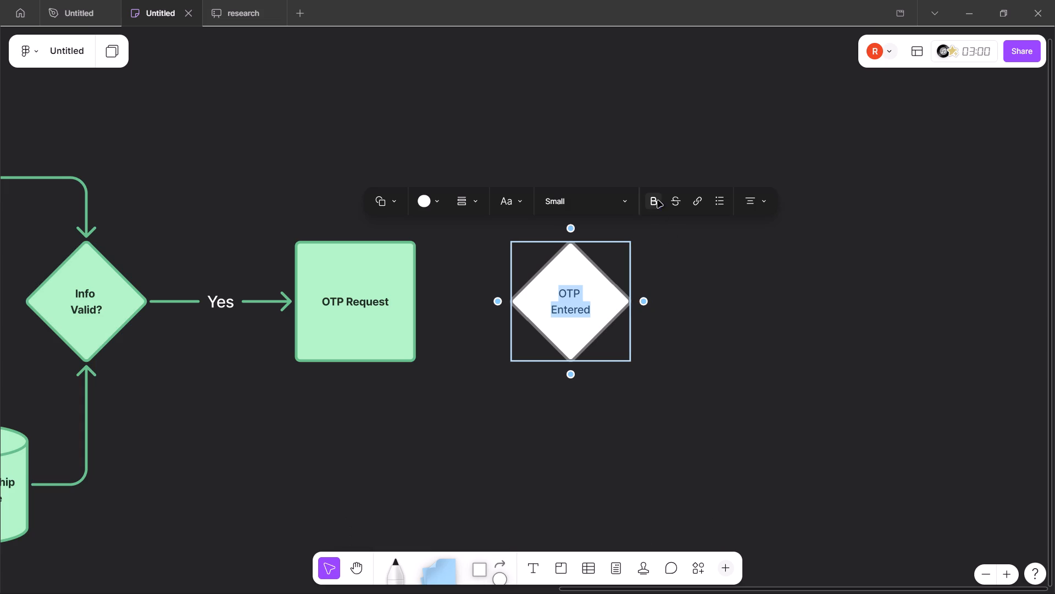
{"action": "left_click", "coordinate": [608, 134]}
Draw a connector arrow from the OTP Request square to the OTP Entered diamond, following the case study diagram.
{"action": "key", "text": "alt+Tab"}
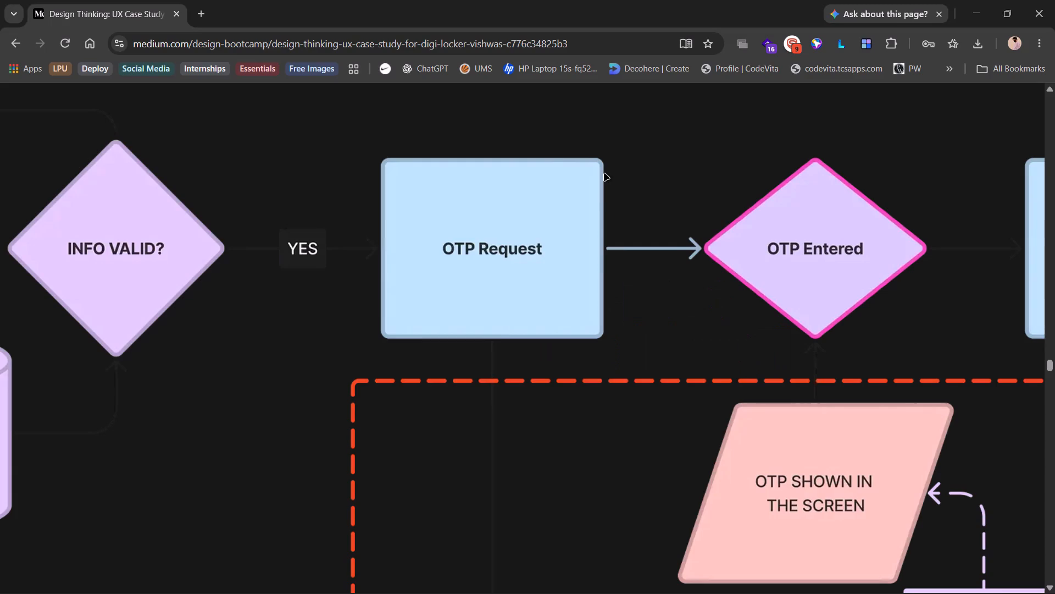
{"action": "key", "text": "alt+Tab"}
{"action": "left_click", "coordinate": [392, 284]}
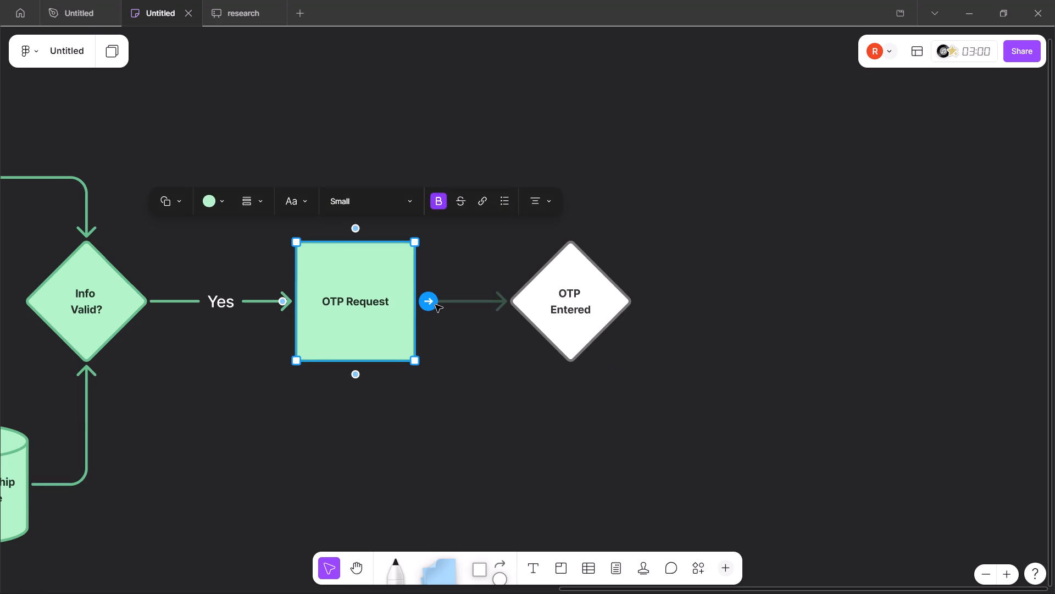
{"action": "left_click_drag", "start_coordinate": [435, 305], "coordinate": [521, 298]}
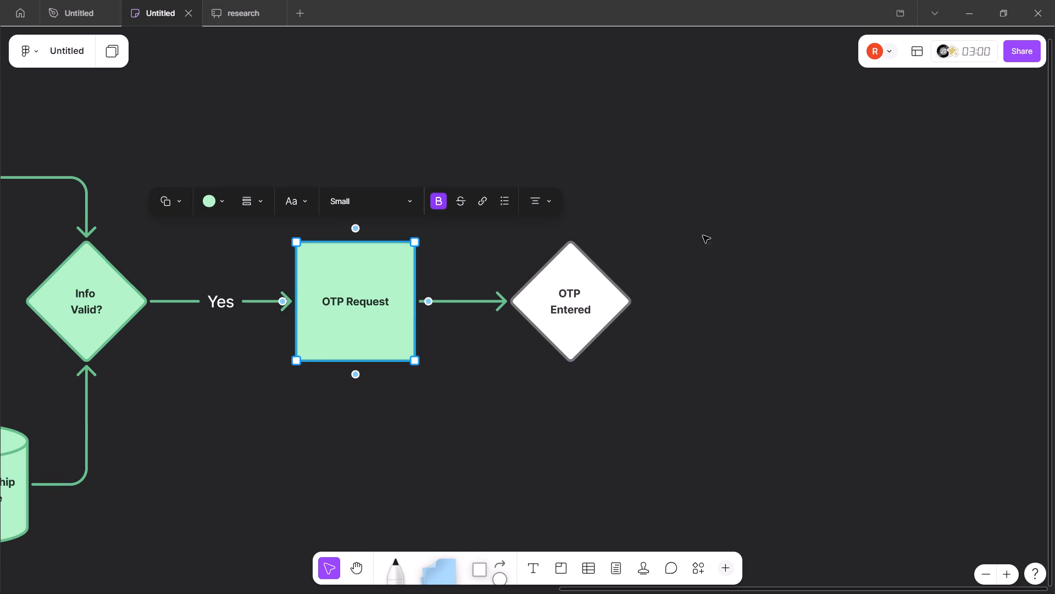
{"action": "left_click", "coordinate": [730, 227]}
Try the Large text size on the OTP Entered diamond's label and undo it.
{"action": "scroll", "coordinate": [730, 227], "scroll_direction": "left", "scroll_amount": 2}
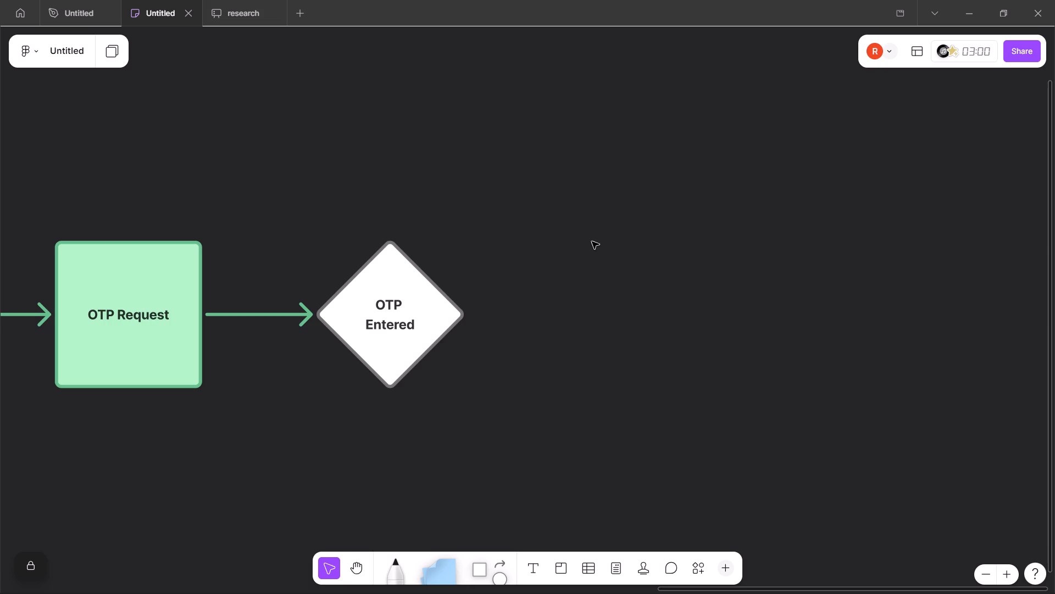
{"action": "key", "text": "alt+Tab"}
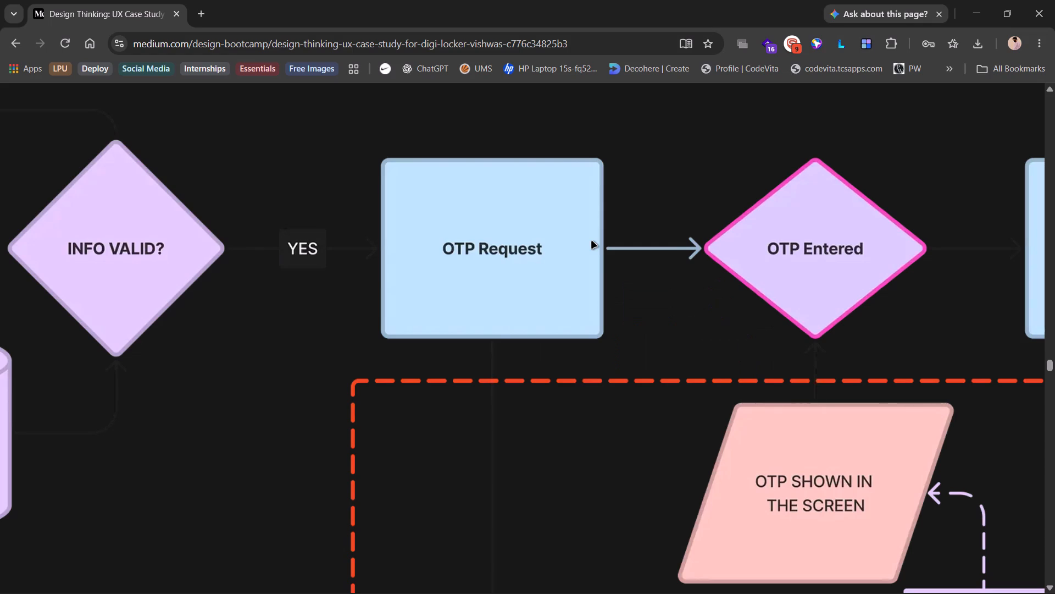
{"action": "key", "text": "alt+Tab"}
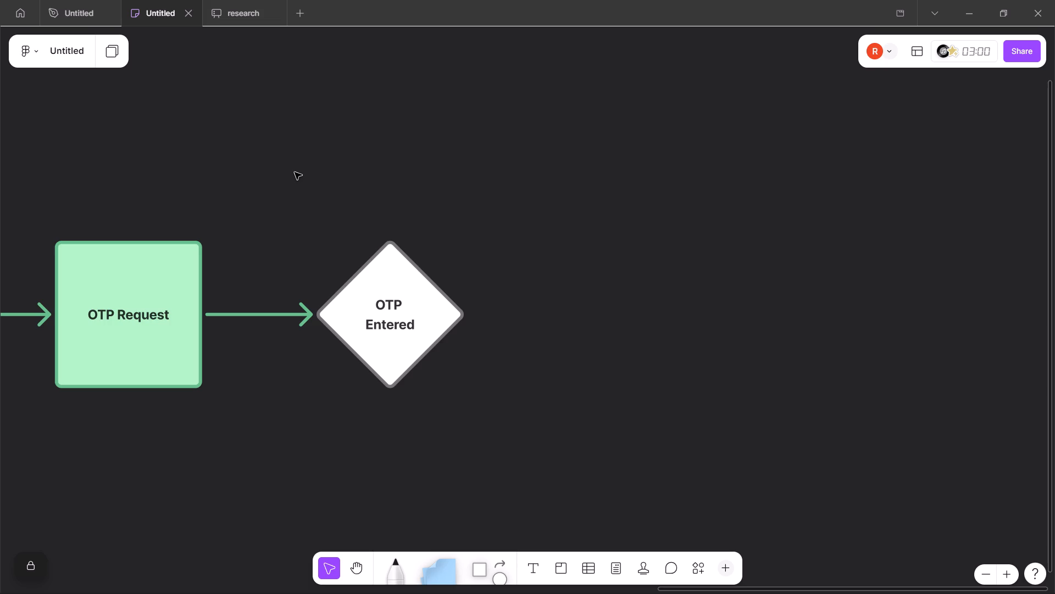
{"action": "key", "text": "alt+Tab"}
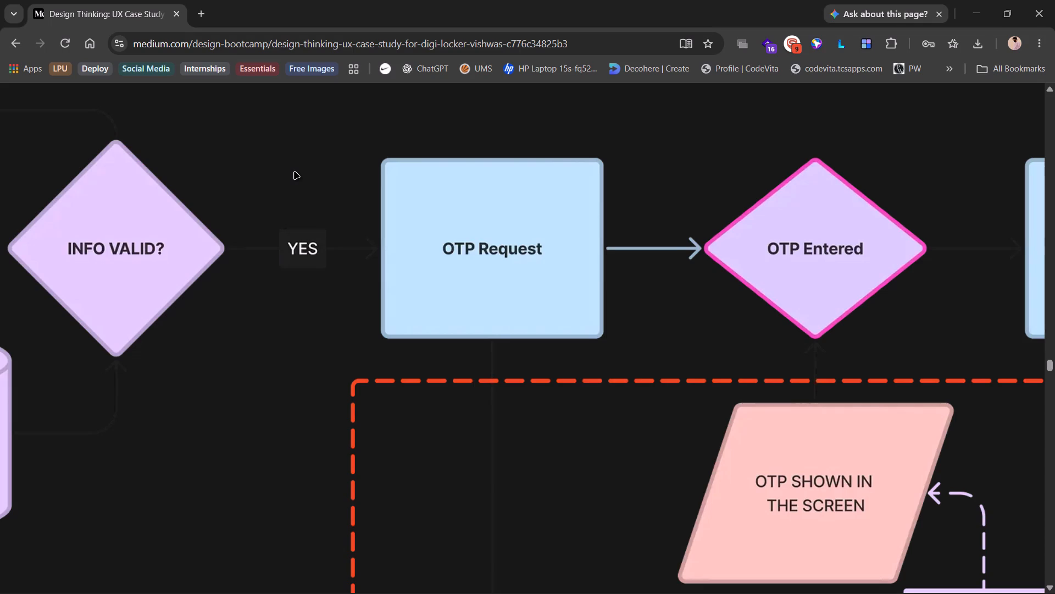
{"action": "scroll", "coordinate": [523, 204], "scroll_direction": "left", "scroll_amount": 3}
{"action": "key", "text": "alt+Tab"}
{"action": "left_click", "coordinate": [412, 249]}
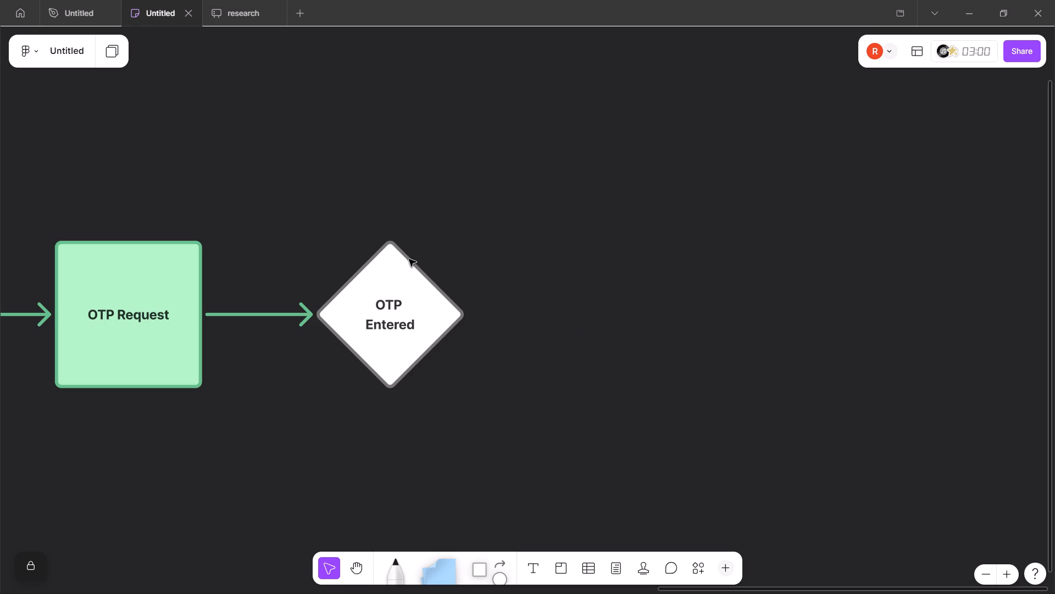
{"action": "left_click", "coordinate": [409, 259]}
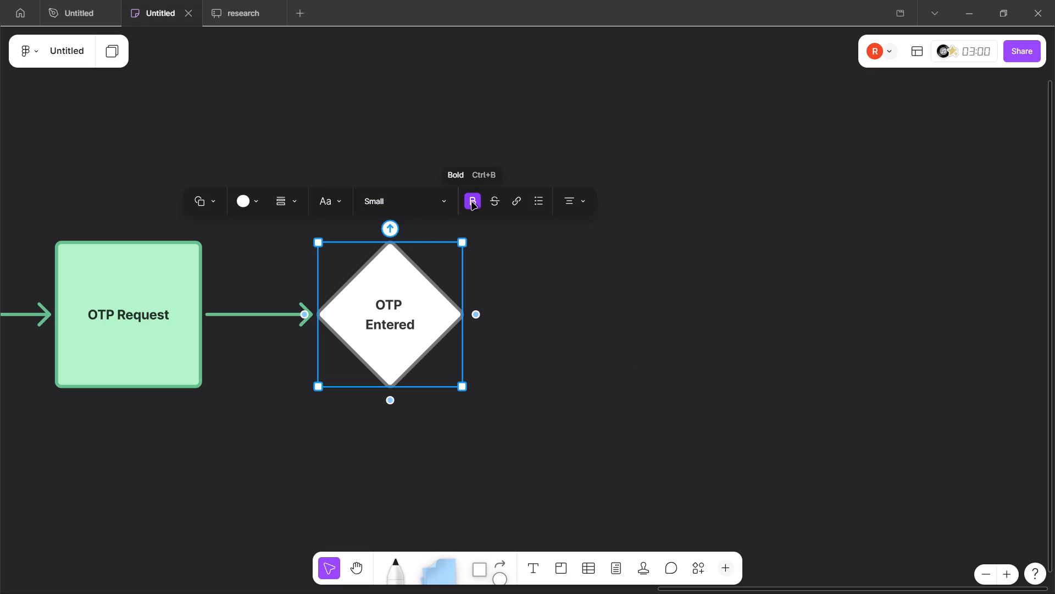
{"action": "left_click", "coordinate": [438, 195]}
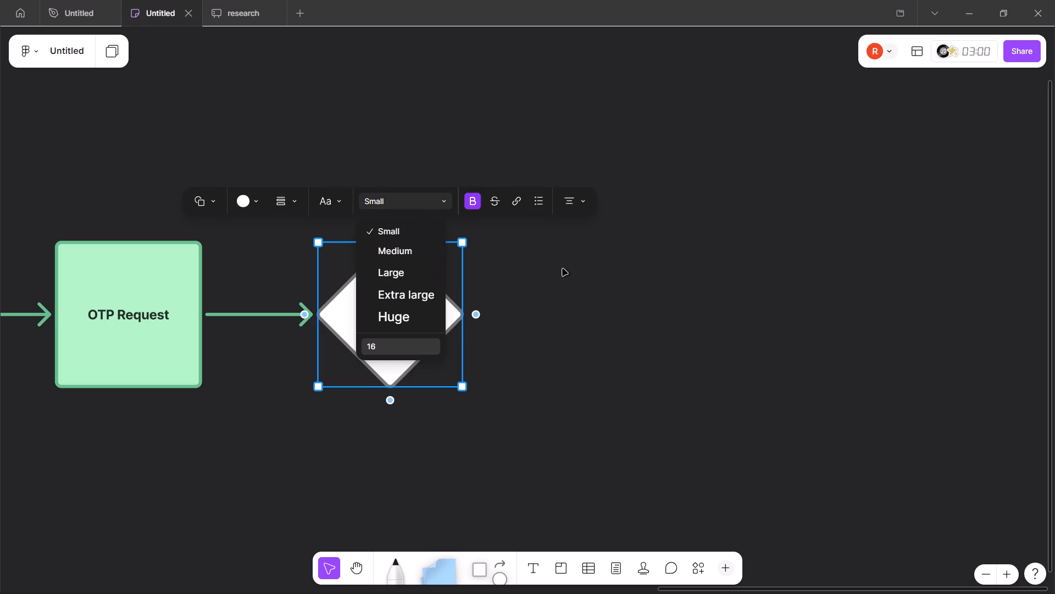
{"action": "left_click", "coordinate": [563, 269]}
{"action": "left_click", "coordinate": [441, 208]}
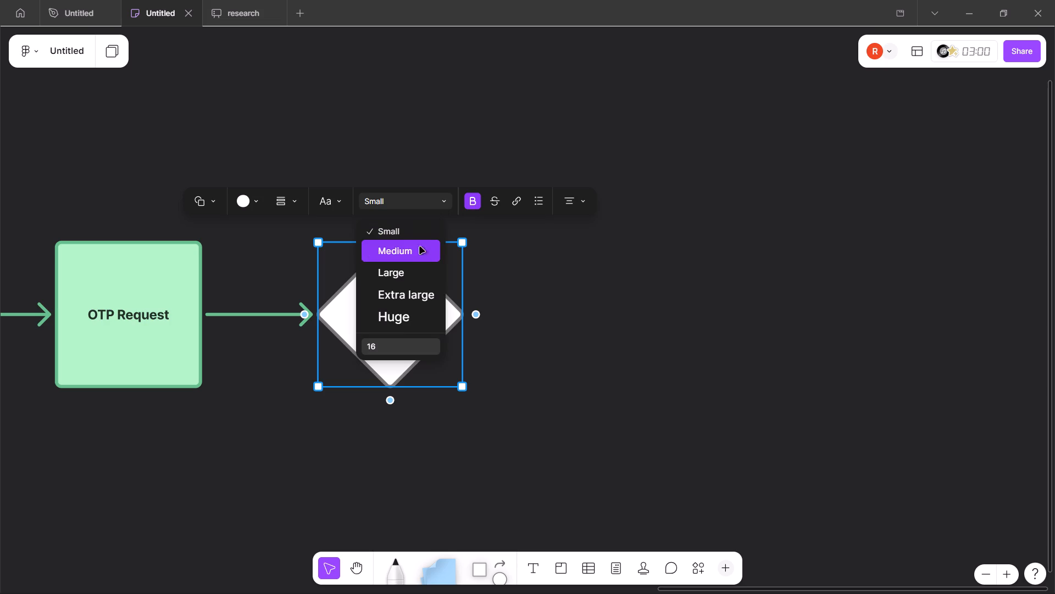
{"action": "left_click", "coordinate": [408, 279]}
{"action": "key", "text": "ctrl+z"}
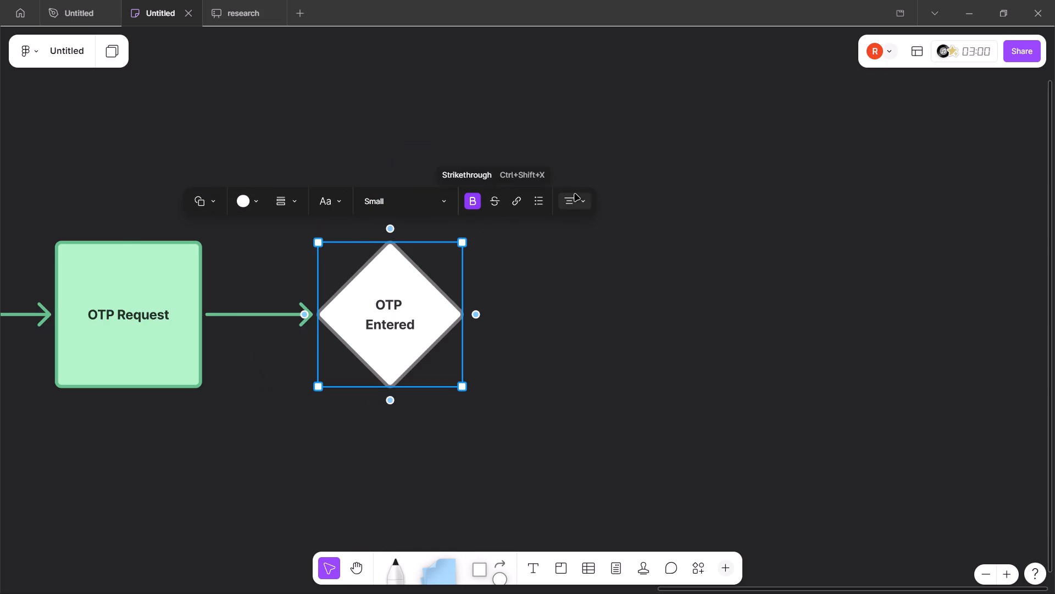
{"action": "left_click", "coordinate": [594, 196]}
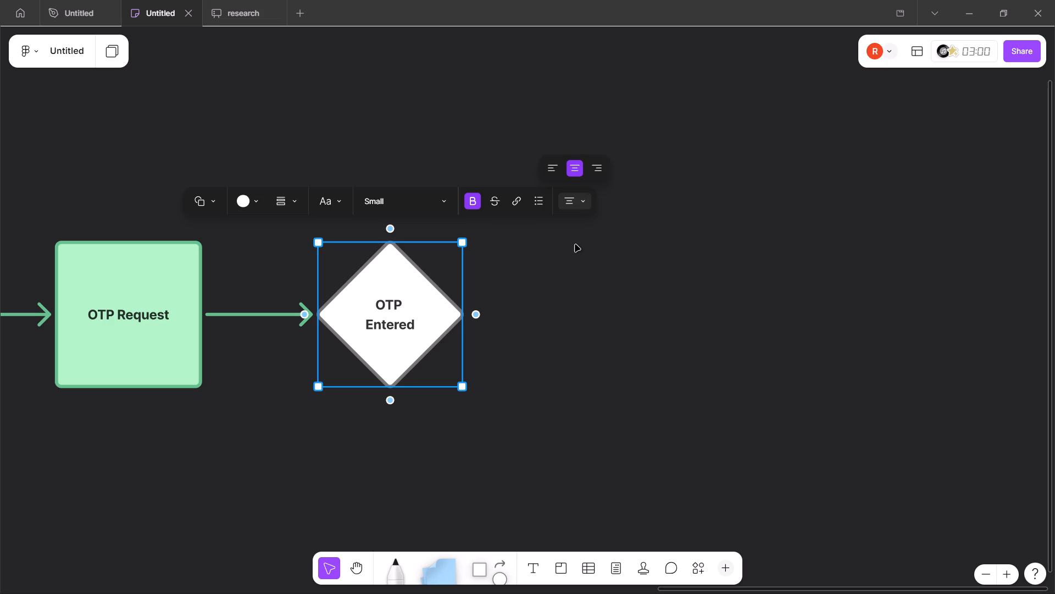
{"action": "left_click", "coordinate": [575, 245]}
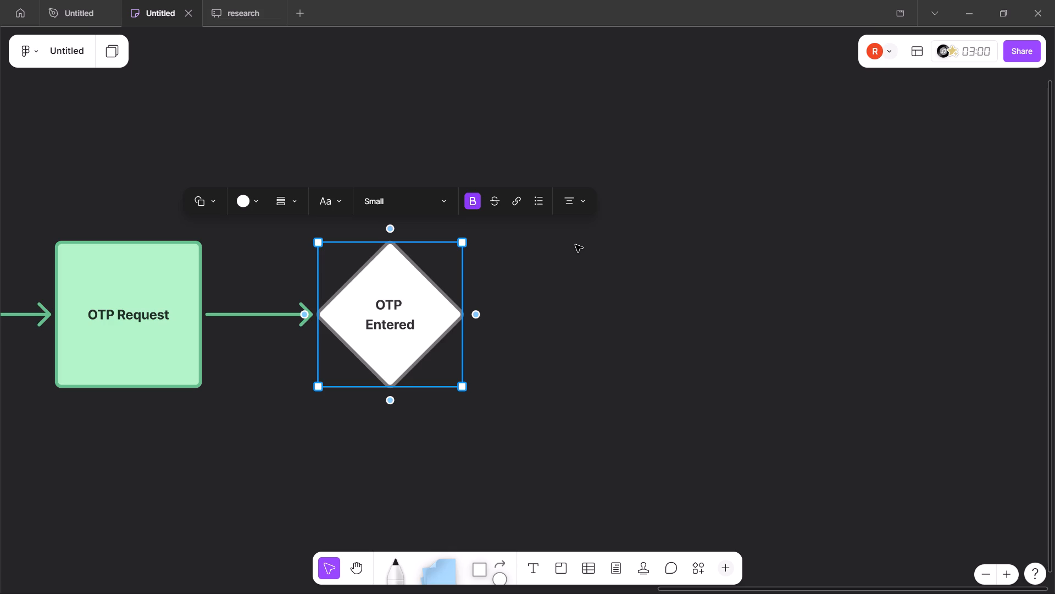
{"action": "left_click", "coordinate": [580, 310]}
After checking the diagram in Chrome, add a square to the right of the OTP Entered diamond in Figma with Small text size.
{"action": "key", "text": "alt+Tab"}
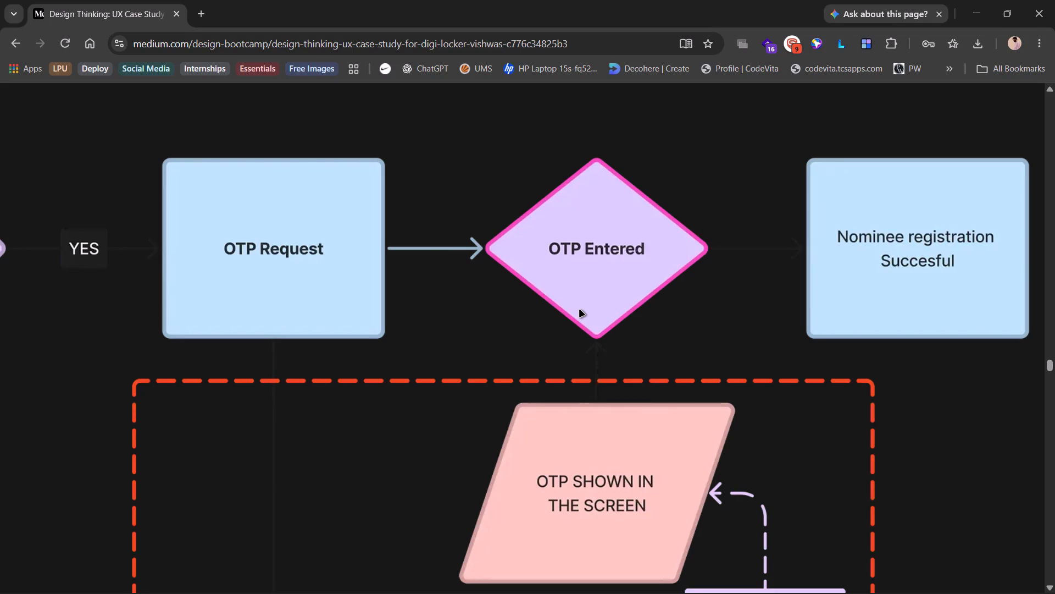
{"action": "scroll", "coordinate": [688, 282], "scroll_direction": "left", "scroll_amount": 2}
{"action": "key", "text": "alt+Tab"}
{"action": "left_click", "coordinate": [575, 338]}
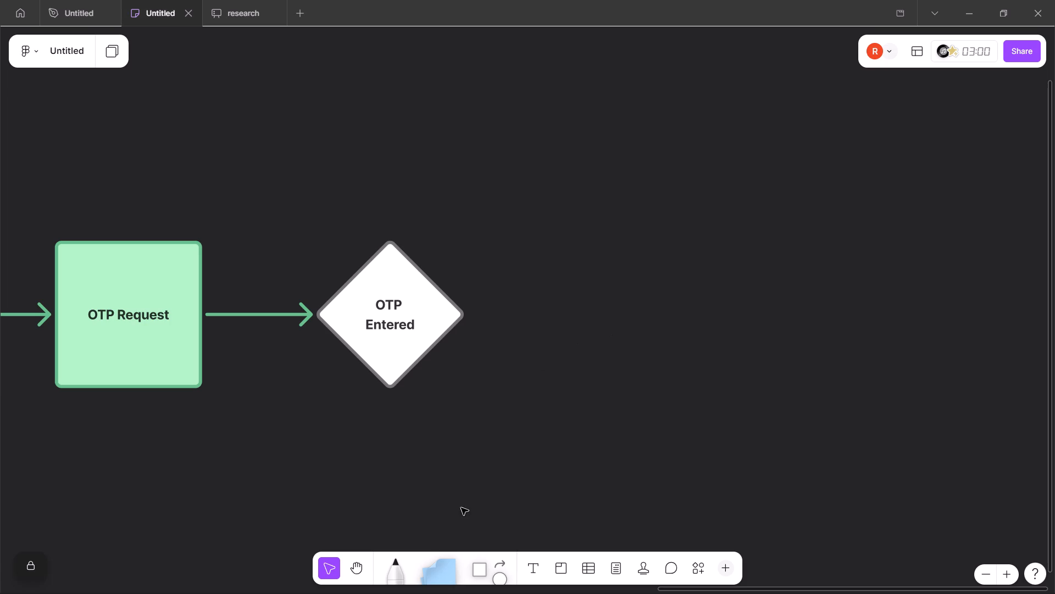
{"action": "left_click", "coordinate": [491, 573]}
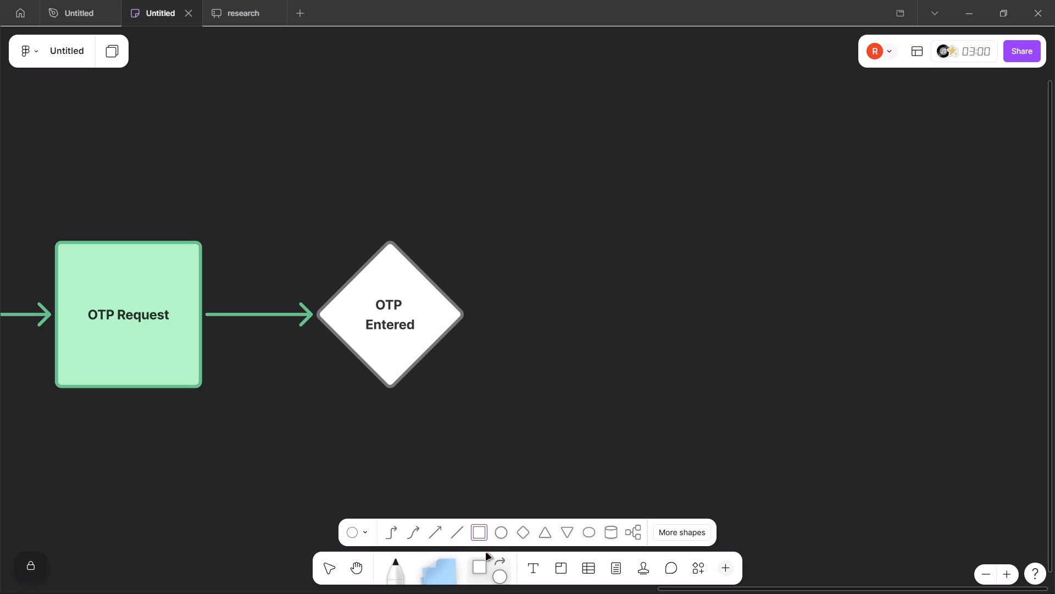
{"action": "left_click", "coordinate": [480, 528]}
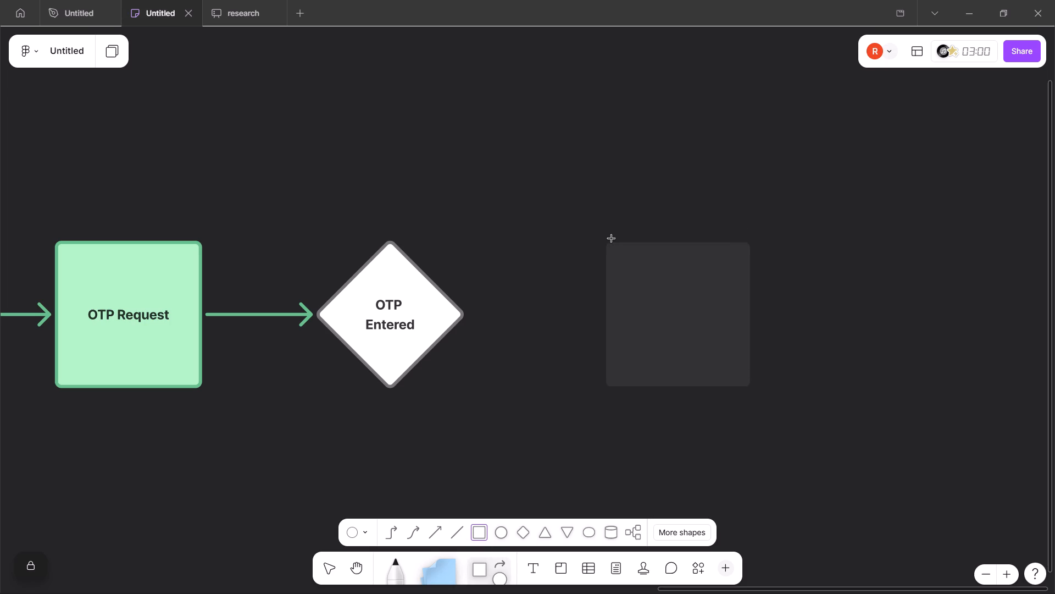
{"action": "left_click", "coordinate": [615, 239]}
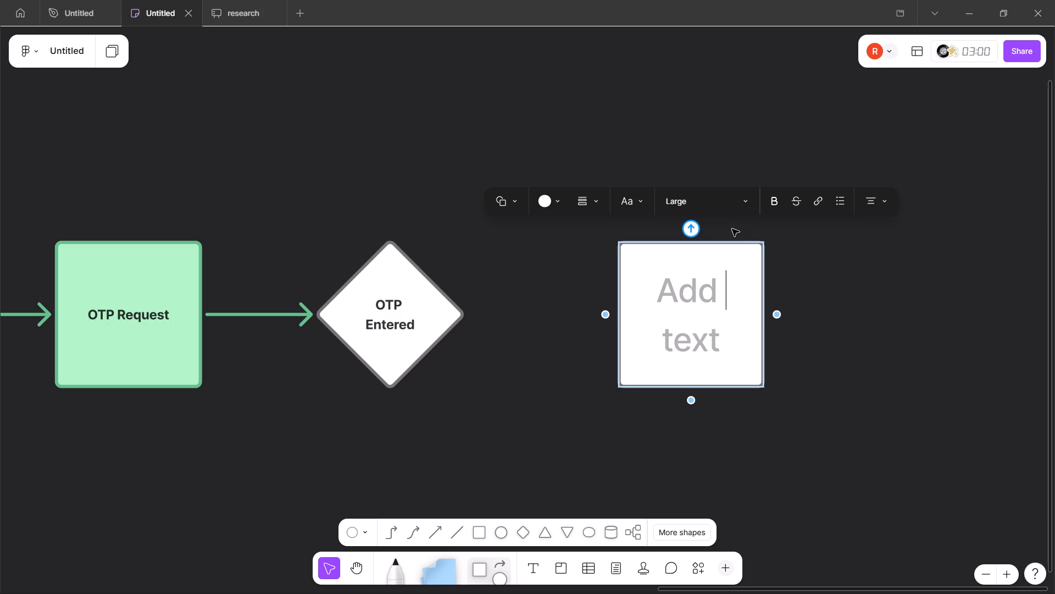
{"action": "left_click", "coordinate": [726, 202]}
{"action": "left_click", "coordinate": [712, 232]}
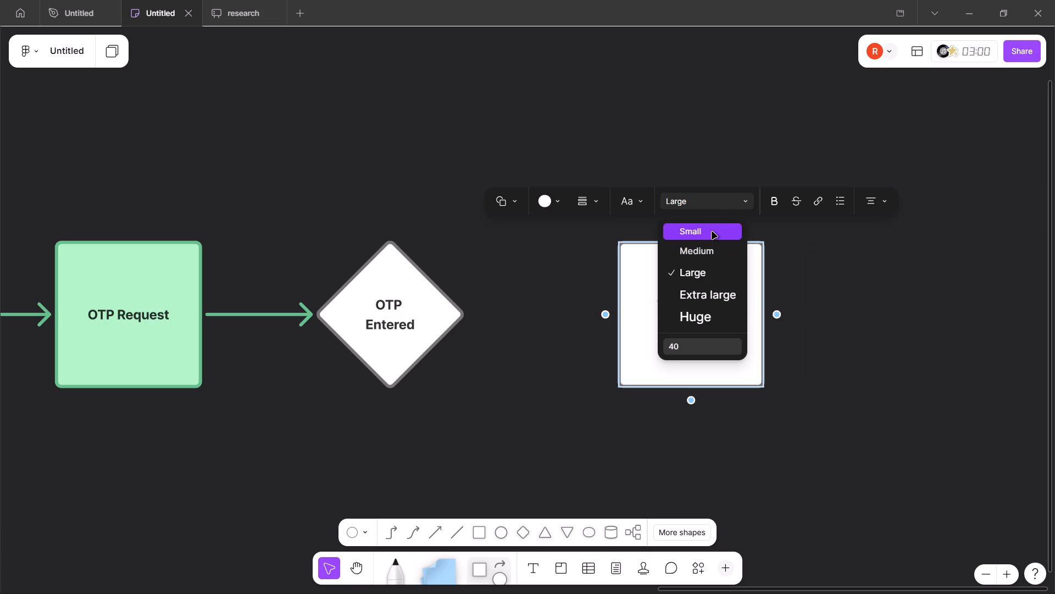
Label the new square "Nominee Registration Successful", checking the wording against the case study diagram in Chrome.
{"action": "left_click", "coordinate": [694, 317]}
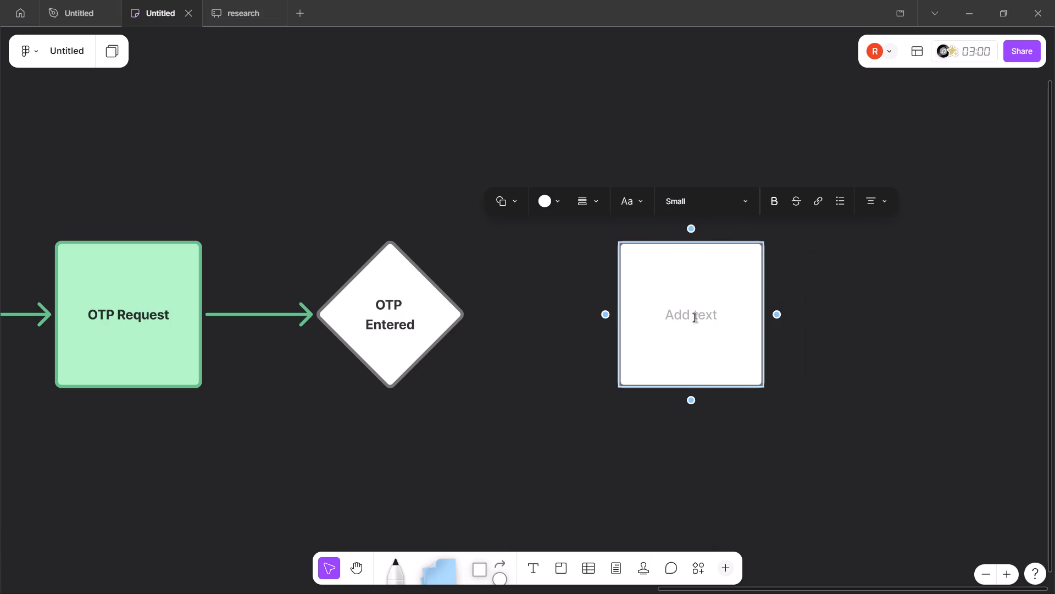
{"action": "left_click", "coordinate": [391, 310]}
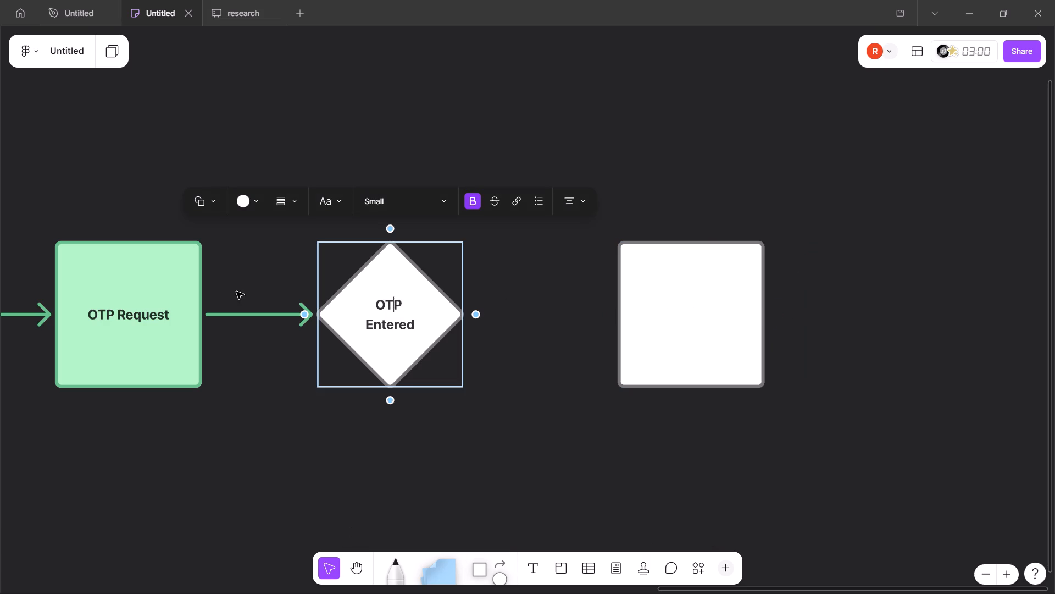
{"action": "left_click", "coordinate": [148, 311]}
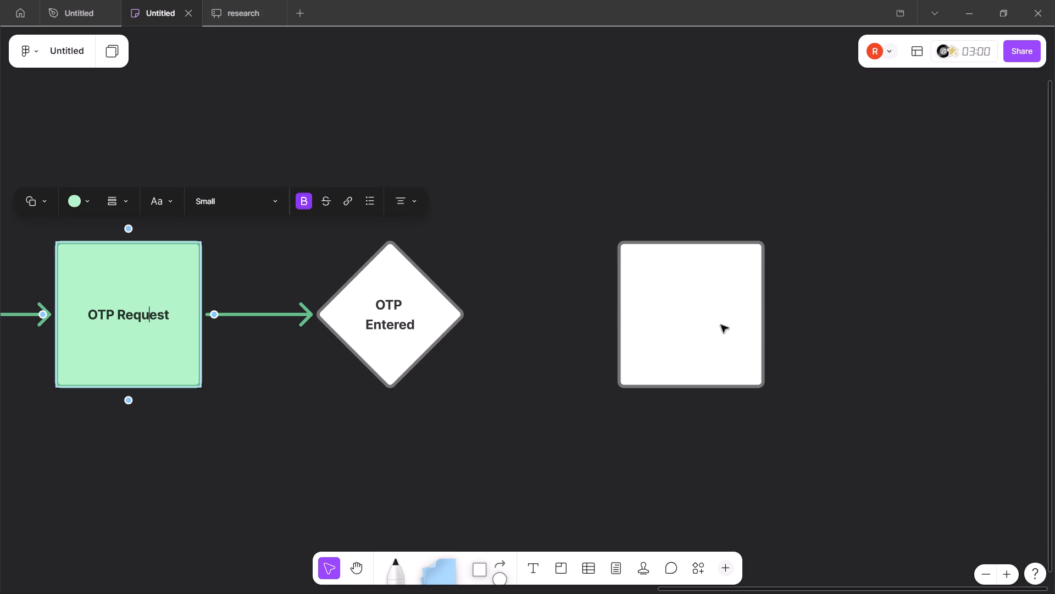
{"action": "left_click", "coordinate": [706, 312]}
{"action": "key", "text": "alt+Tab"}
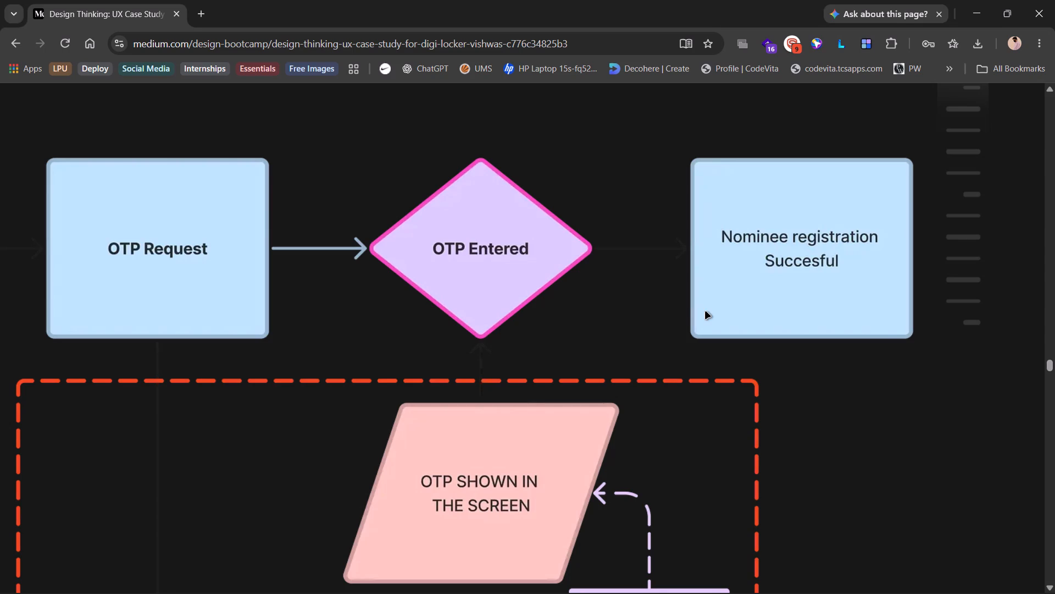
{"action": "key", "text": "alt+Tab"}
{"action": "type", "text": "Nominee"}
{"action": "key", "text": "space"}
{"action": "key", "text": "alt+Tab"}
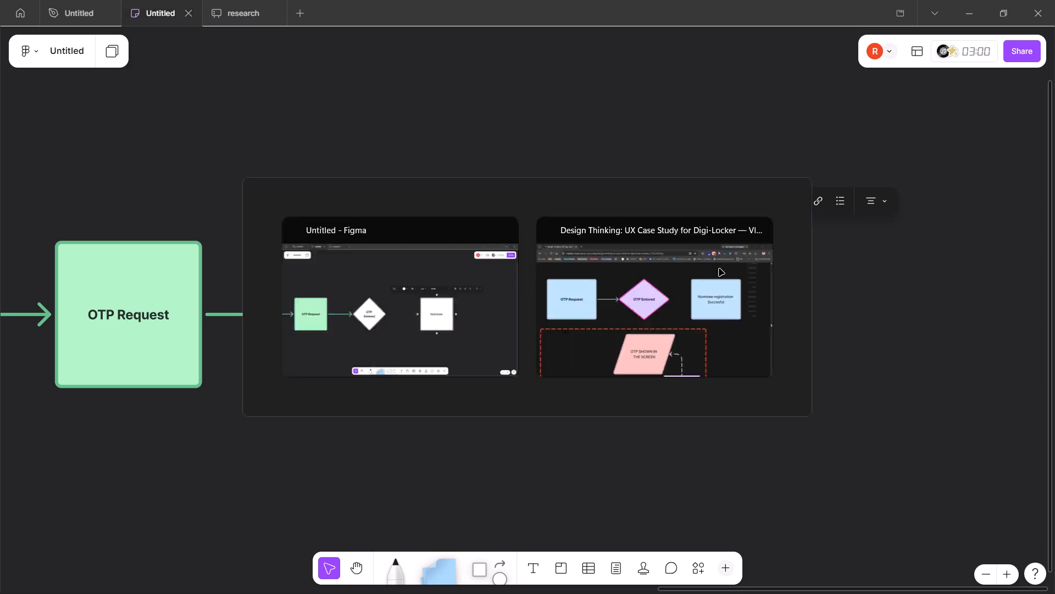
{"action": "key", "text": "alt+Tab"}
{"action": "type", "text": "Re"}
{"action": "type", "text": "gistration"}
{"action": "key", "text": "space"}
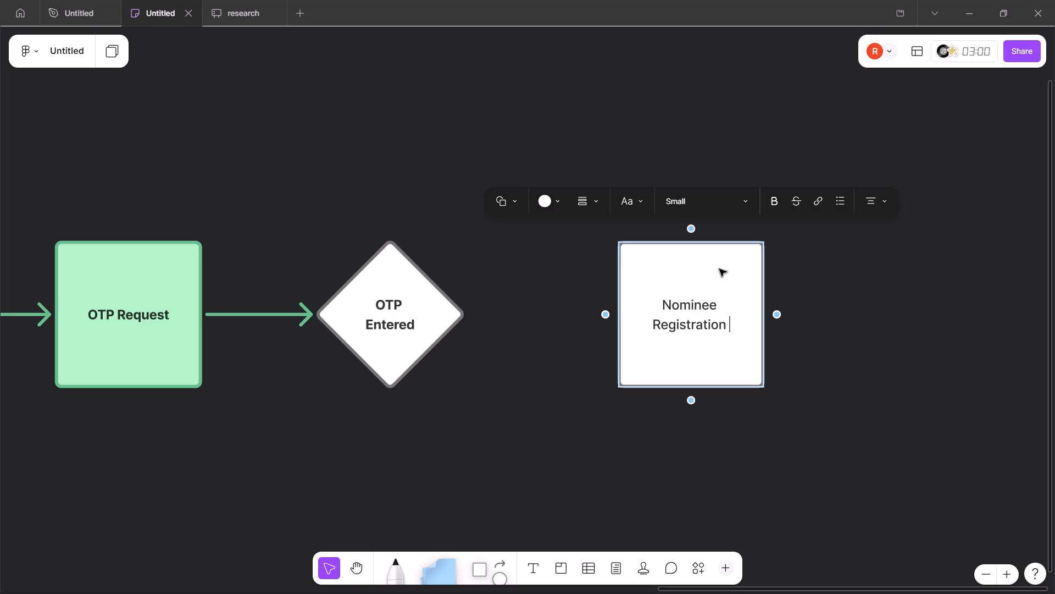
{"action": "key", "text": "alt+Tab"}
{"action": "key", "text": "alt+Tab"}
{"action": "key", "text": "shift+s"}
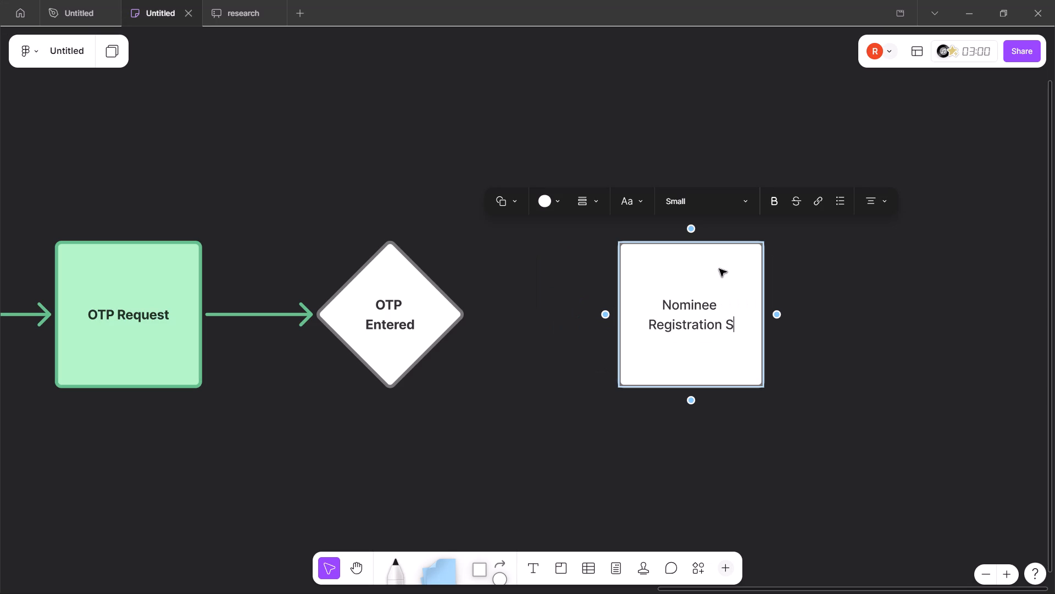
{"action": "key", "text": "alt+Tab"}
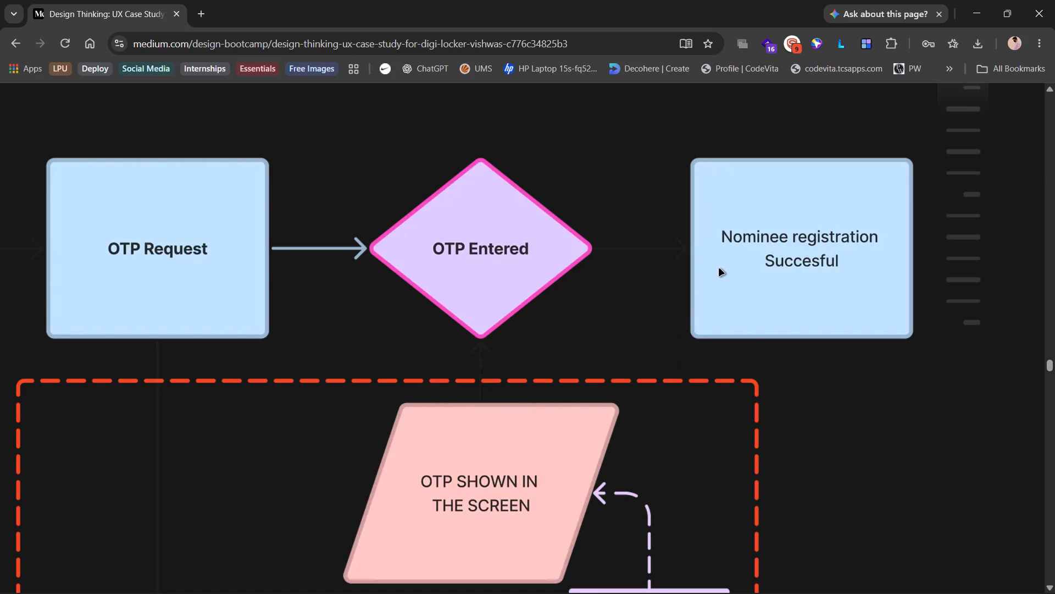
{"action": "scroll", "coordinate": [719, 269], "scroll_direction": "left", "scroll_amount": 2}
{"action": "key", "text": "alt+Tab"}
{"action": "key", "text": "alt+Tab"}
{"action": "key", "text": "alt+Tab"}
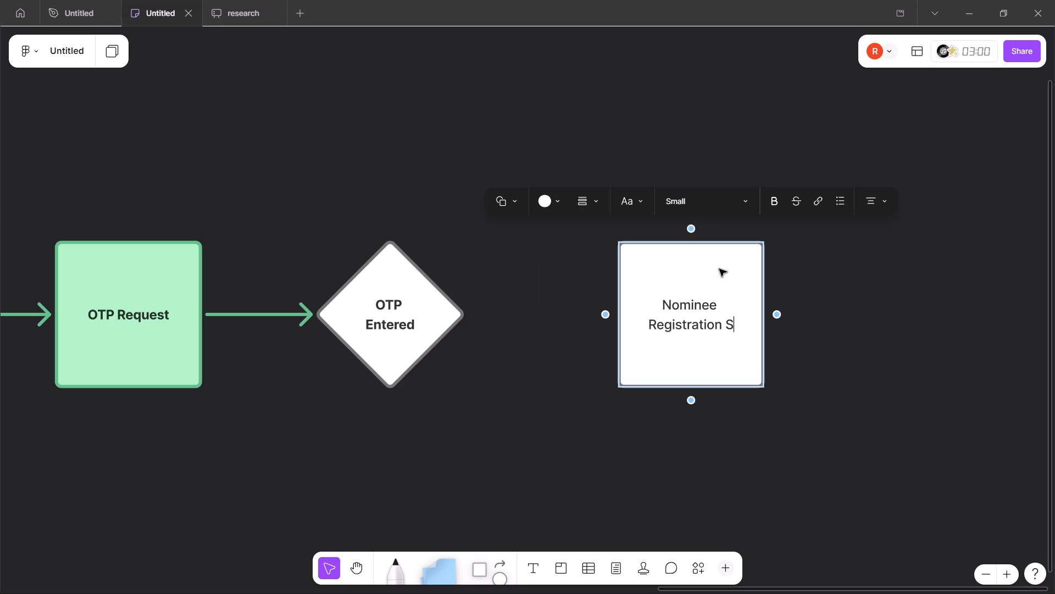
{"action": "key", "text": "u"}
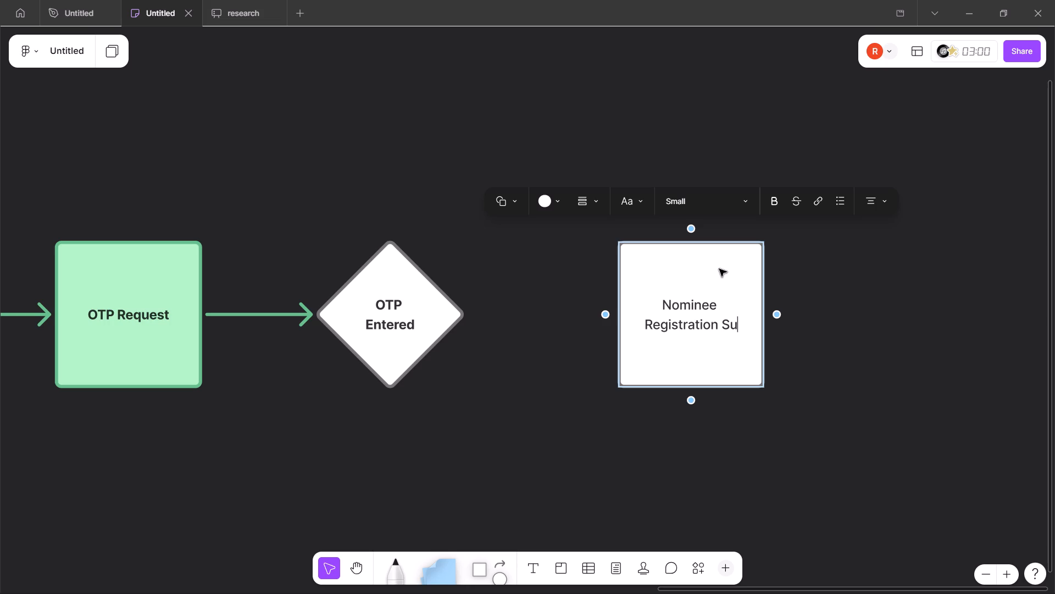
{"action": "key", "text": "alt+Tab"}
{"action": "key", "text": "alt+Tab"}
{"action": "type", "text": "ccessful"}
{"action": "key", "text": "alt+Tab"}
{"action": "key", "text": "alt+Tab"}
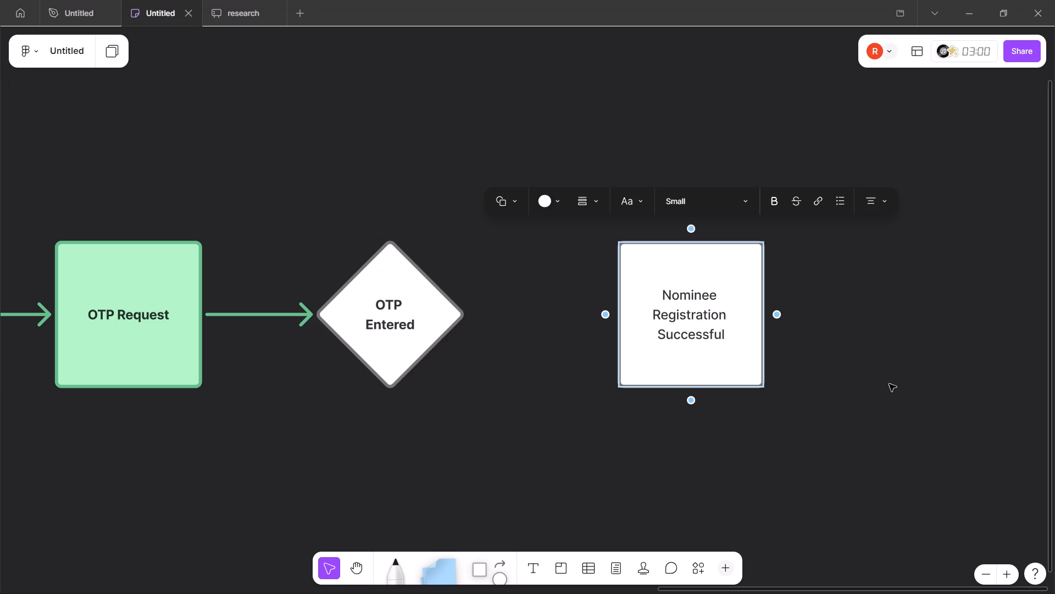
{"action": "left_click", "coordinate": [889, 384]}
Draw a connector arrow from the OTP Entered diamond to the Nominee Registration Successful square.
{"action": "left_click", "coordinate": [392, 299]}
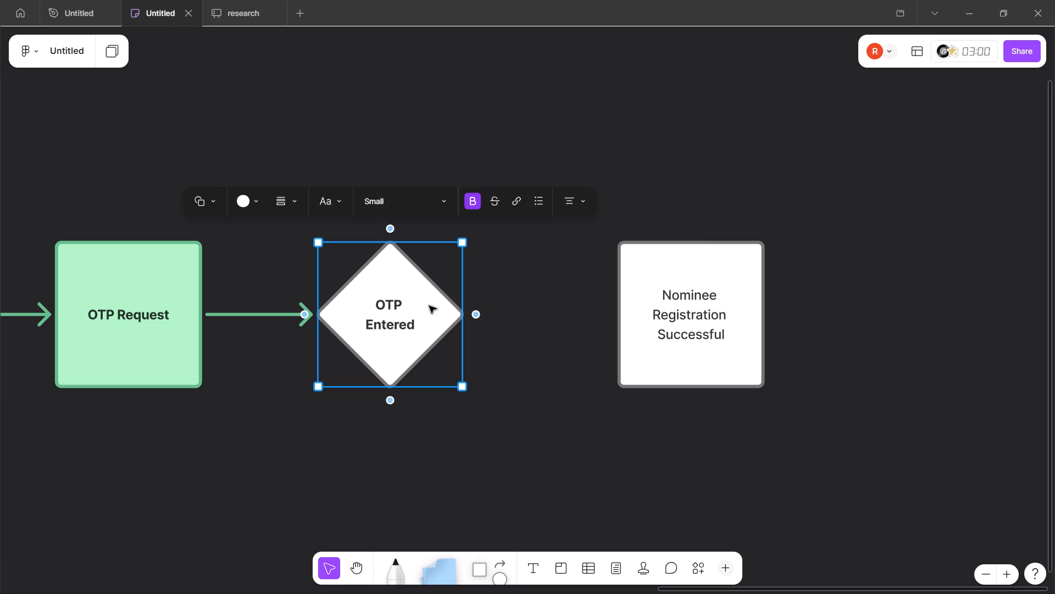
{"action": "left_click_drag", "start_coordinate": [475, 311], "coordinate": [617, 312]}
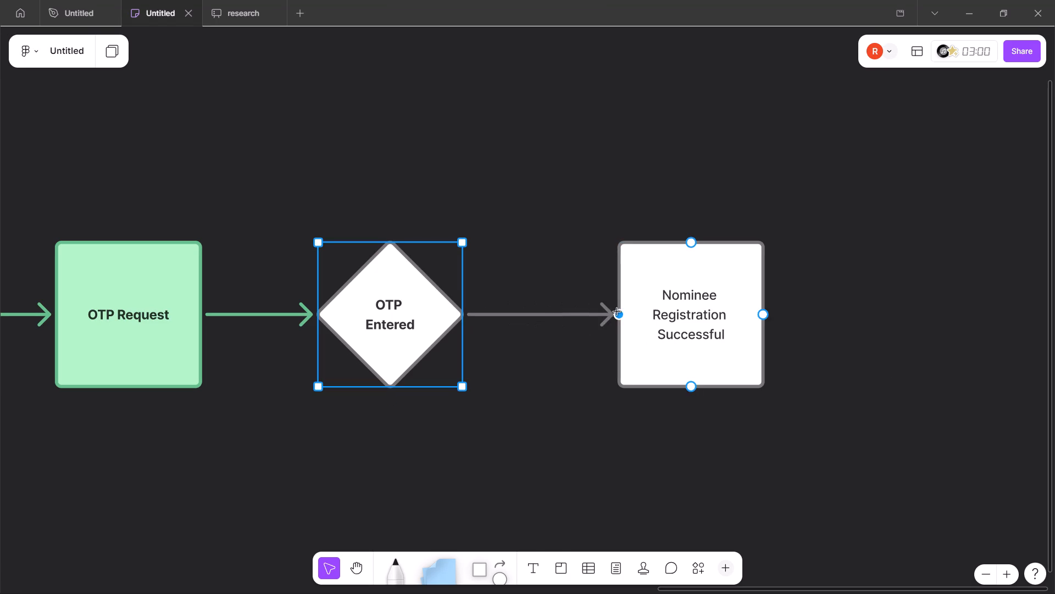
{"action": "left_click_drag", "start_coordinate": [617, 312], "coordinate": [619, 312]}
{"action": "left_click", "coordinate": [869, 302]}
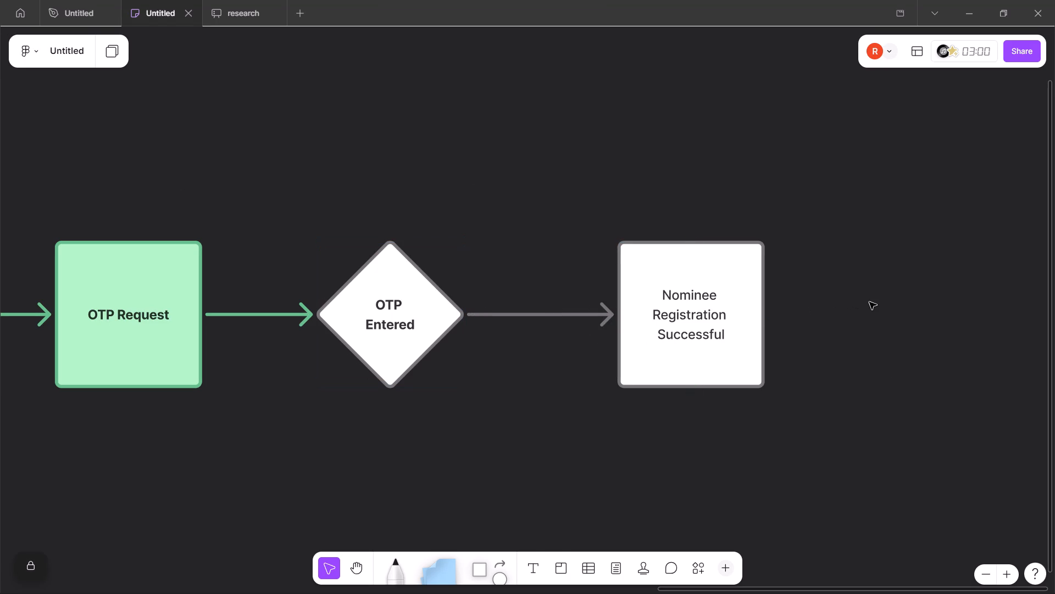
After examining the diagram's next section in Chrome, add a circle below the OTP Request square in Figma.
{"action": "scroll", "coordinate": [869, 302], "scroll_direction": "left", "scroll_amount": 1}
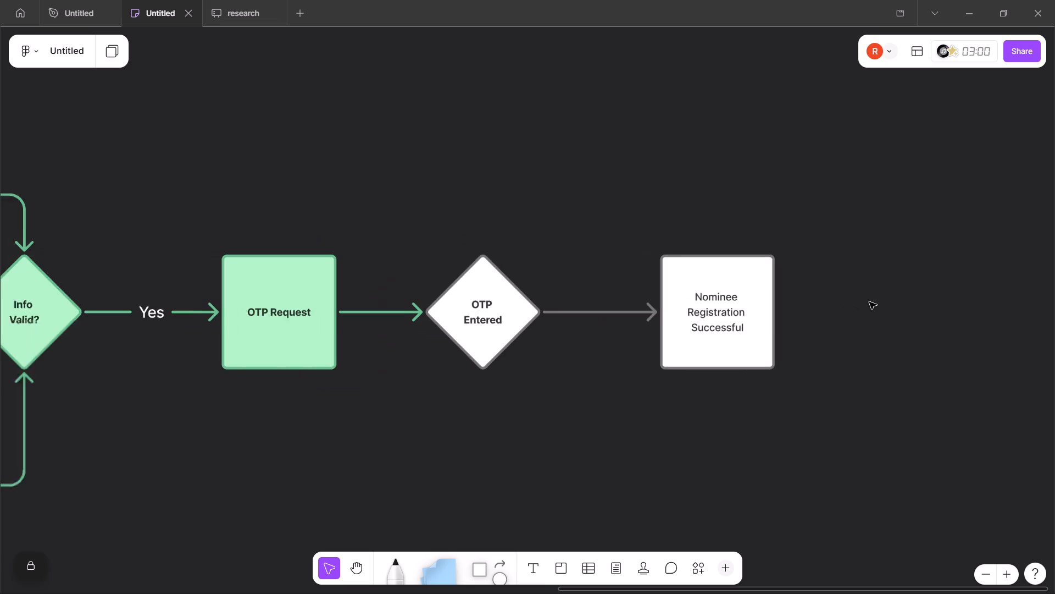
{"action": "key", "text": "alt+Tab"}
{"action": "scroll", "coordinate": [785, 301], "scroll_direction": "left", "scroll_amount": 1}
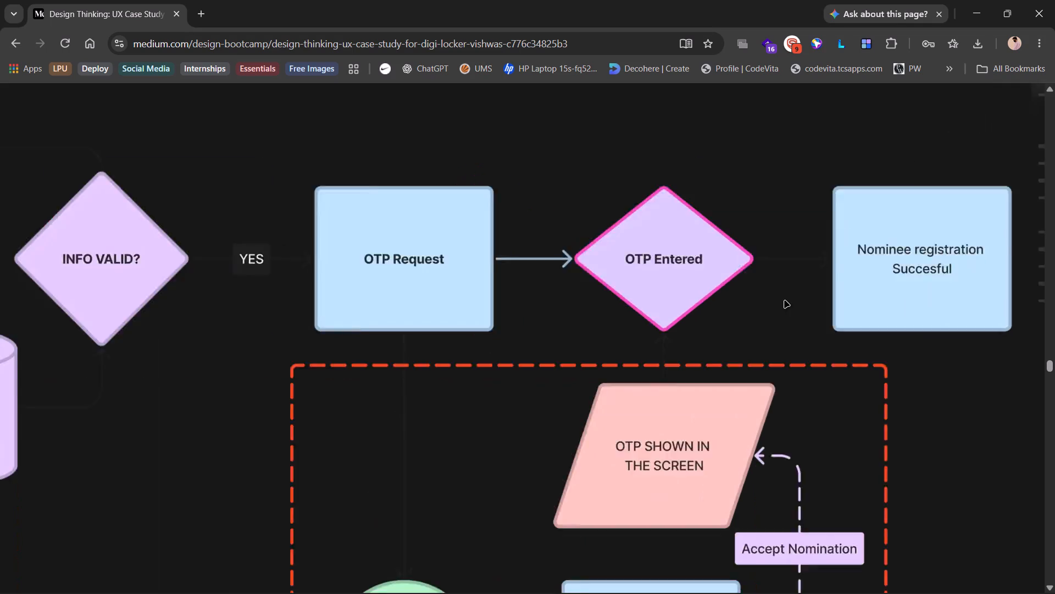
{"action": "scroll", "coordinate": [775, 301], "scroll_direction": "left", "scroll_amount": 2}
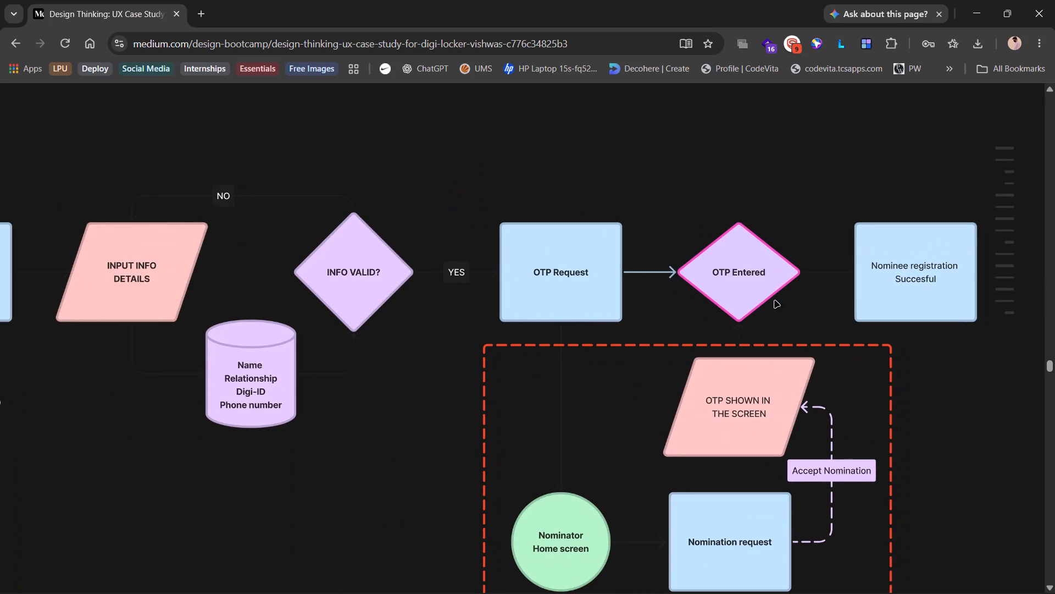
{"action": "scroll", "coordinate": [693, 305], "scroll_direction": "down", "scroll_amount": 2}
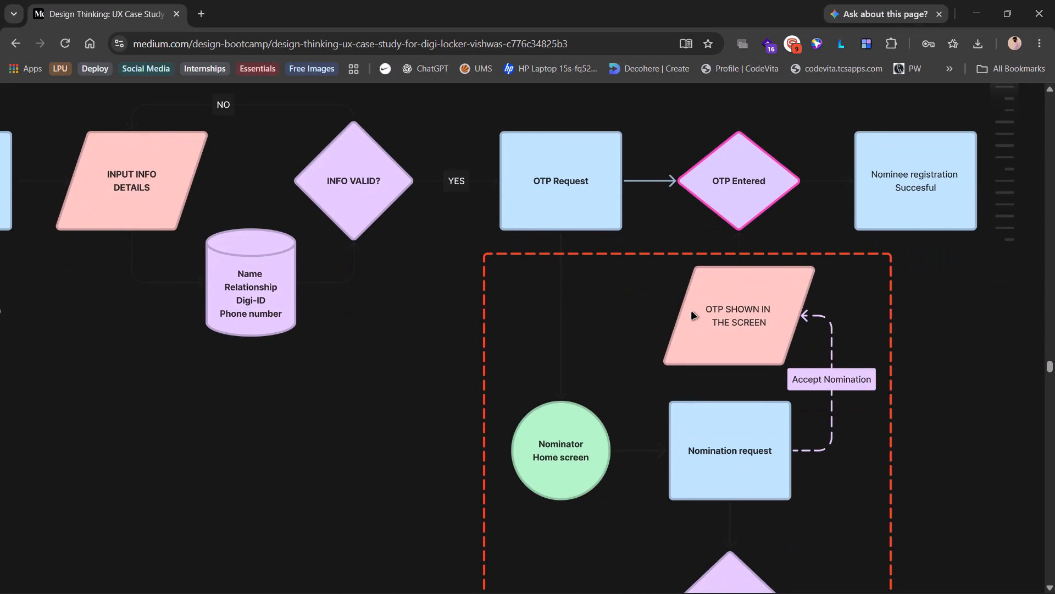
{"action": "scroll", "coordinate": [686, 326], "scroll_direction": "down", "scroll_amount": 1}
{"action": "key", "text": "alt+Tab"}
{"action": "scroll", "coordinate": [418, 437], "scroll_direction": "down", "scroll_amount": 1}
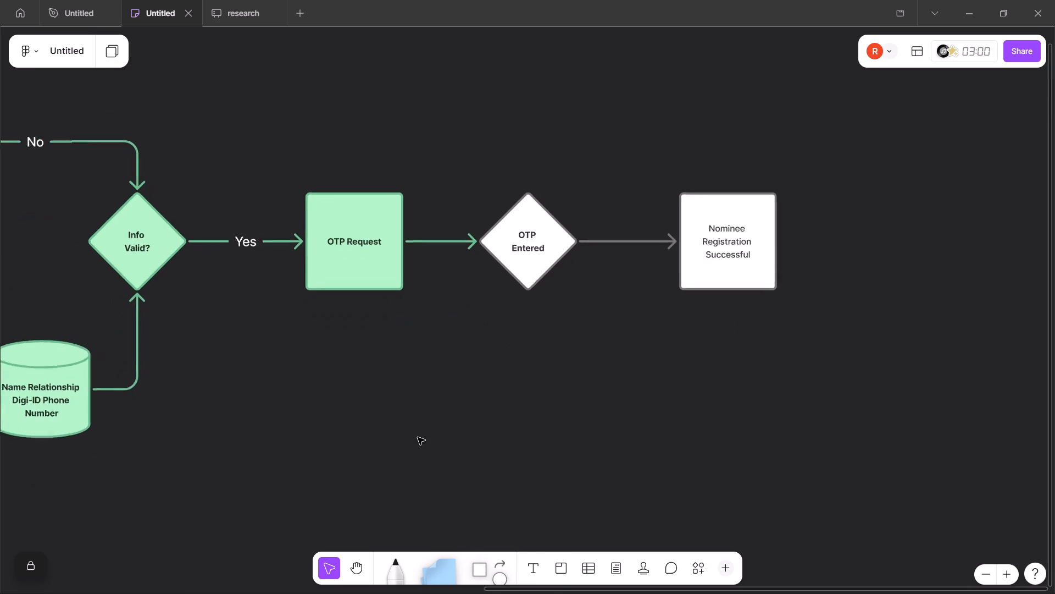
{"action": "scroll", "coordinate": [407, 380], "scroll_direction": "down", "scroll_amount": 1}
{"action": "scroll", "coordinate": [407, 380], "scroll_direction": "left", "scroll_amount": 1}
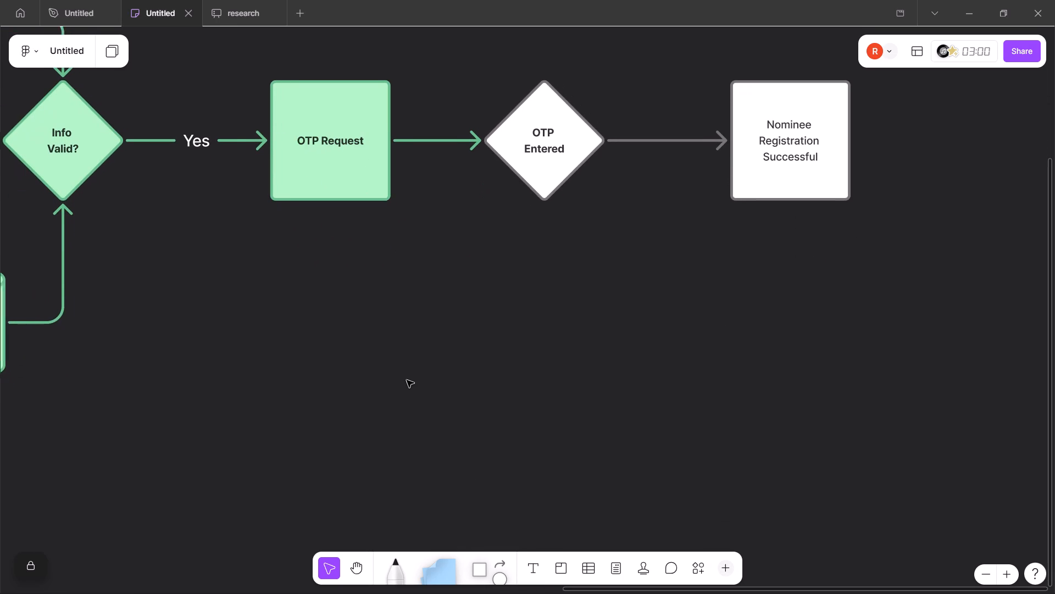
{"action": "scroll", "coordinate": [407, 380], "scroll_direction": "left", "scroll_amount": 2}
{"action": "scroll", "coordinate": [407, 380], "scroll_direction": "down", "scroll_amount": 1}
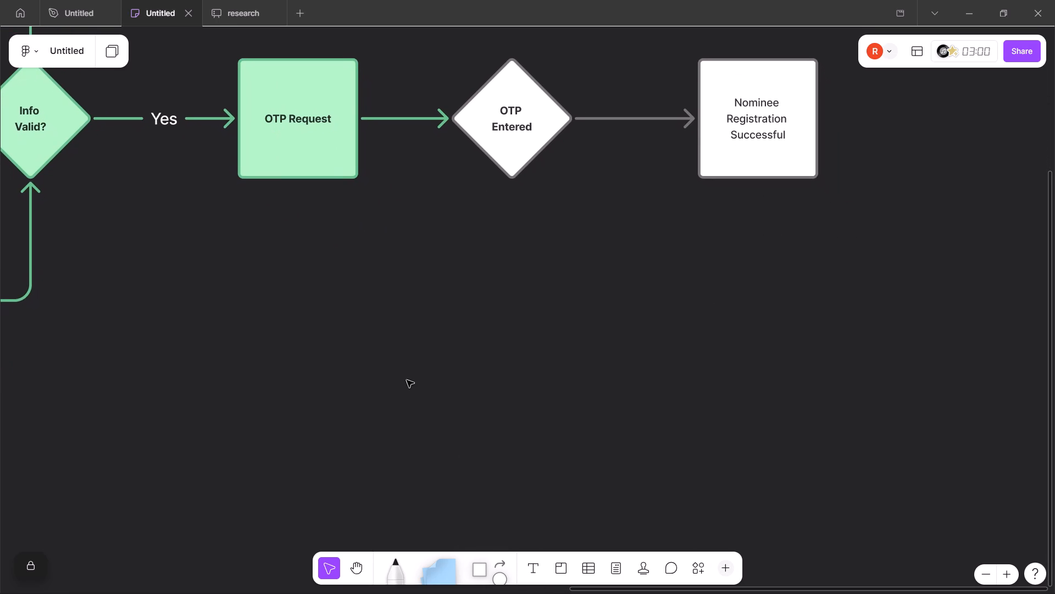
{"action": "scroll", "coordinate": [407, 380], "scroll_direction": "down", "scroll_amount": 1}
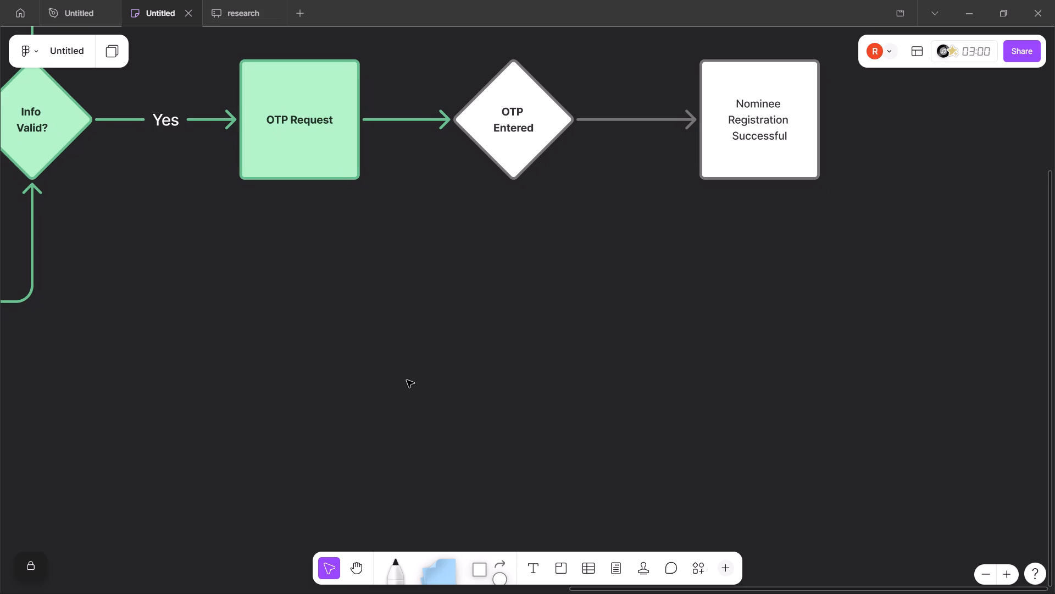
{"action": "key", "text": "alt+Tab"}
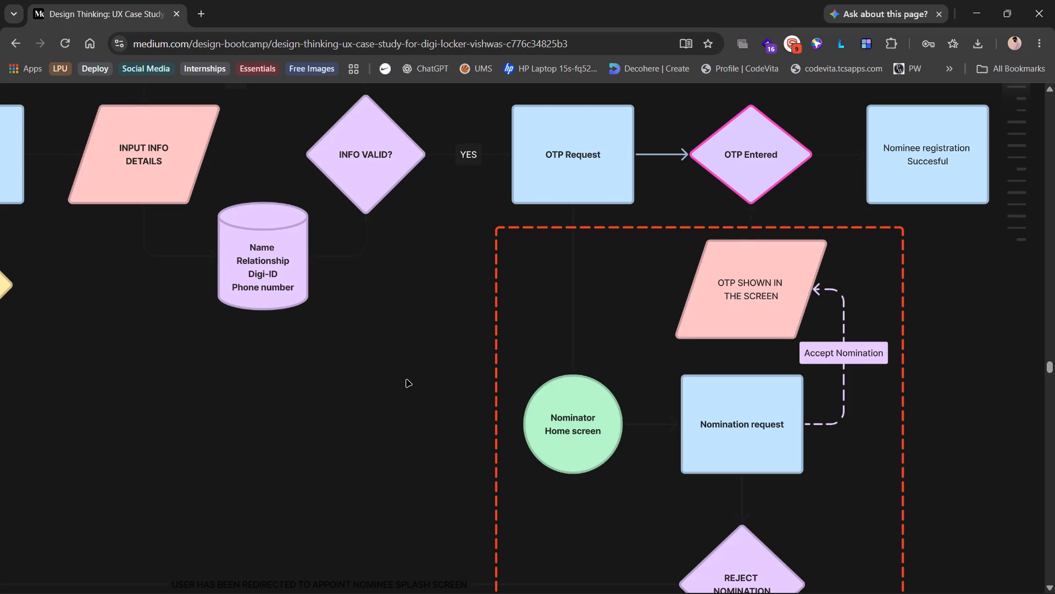
{"action": "key", "text": "alt+Tab"}
{"action": "left_click", "coordinate": [505, 575]}
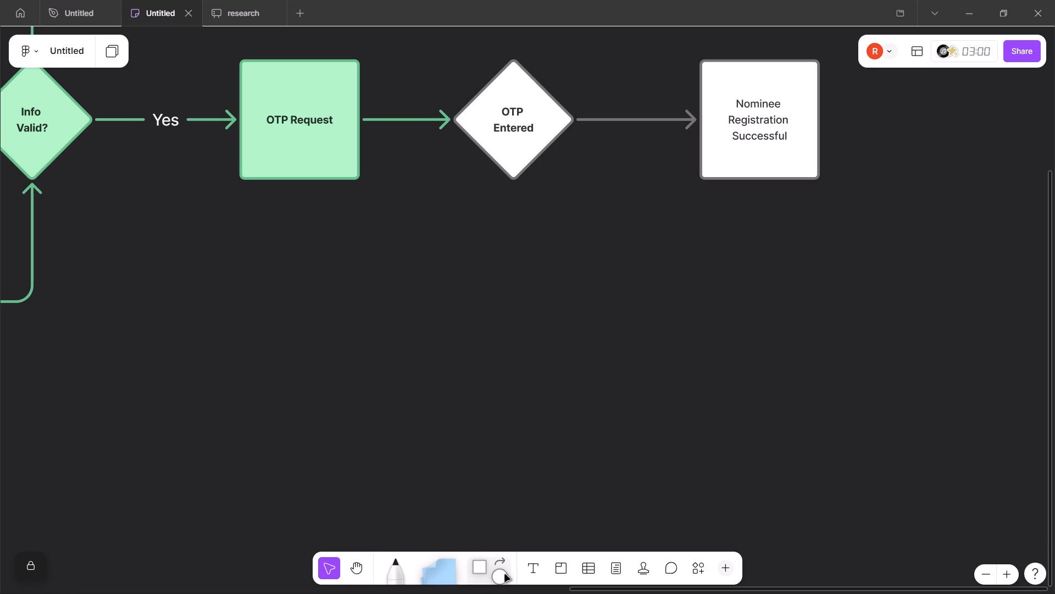
{"action": "left_click", "coordinate": [232, 315]}
Label the new circle "Nominator Home Screen" and make the text bold, checking the wording against the case study diagram in Chrome.
{"action": "key", "text": "alt+Tab"}
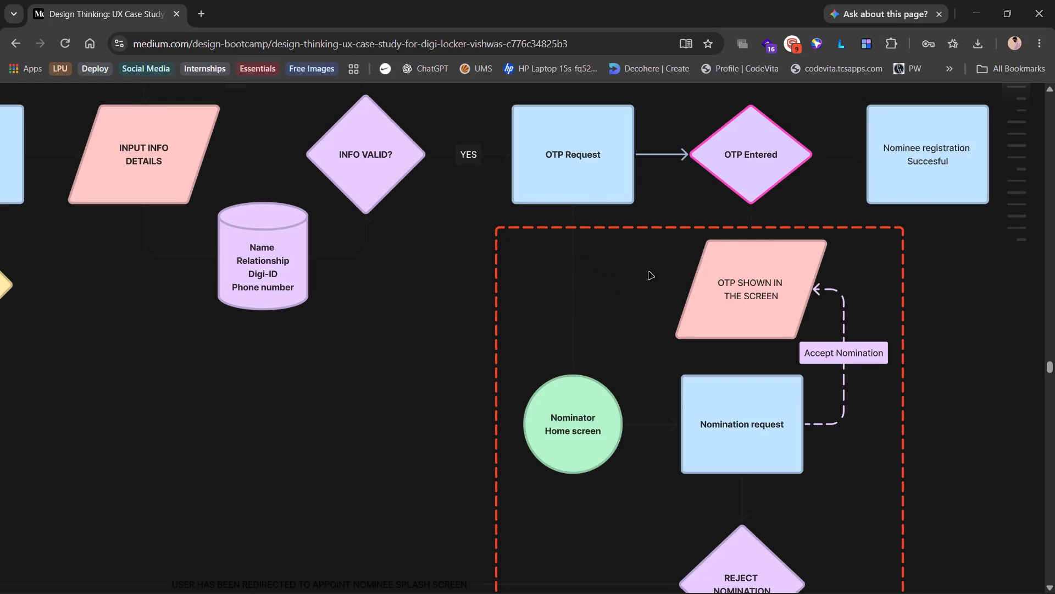
{"action": "key", "text": "alt+Tab"}
{"action": "type", "text": "Nominator"}
{"action": "key", "text": "space"}
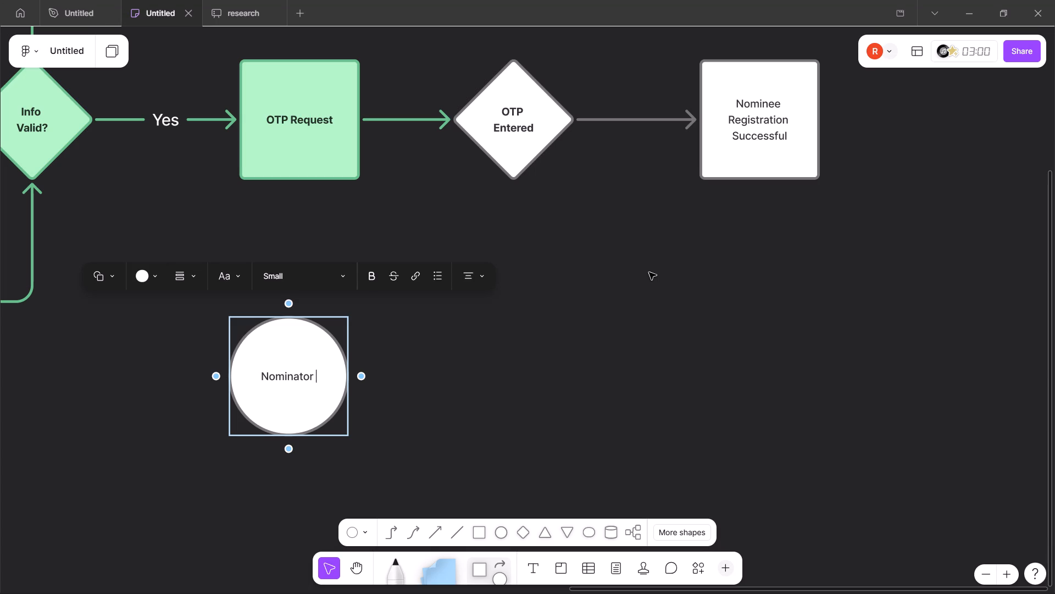
{"action": "type", "text": "Home Screen"}
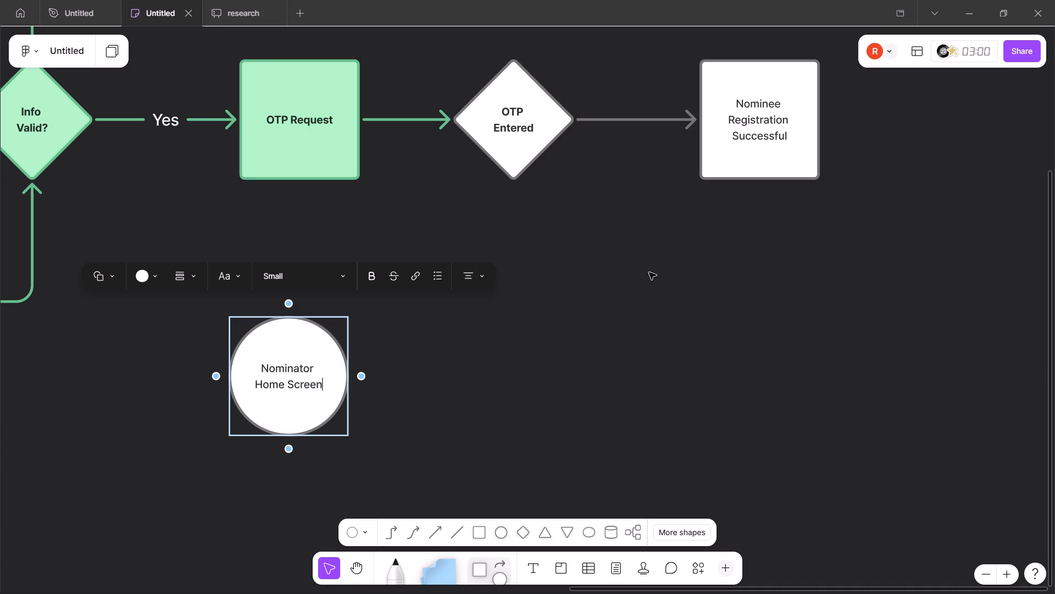
{"action": "left_click", "coordinate": [608, 326]}
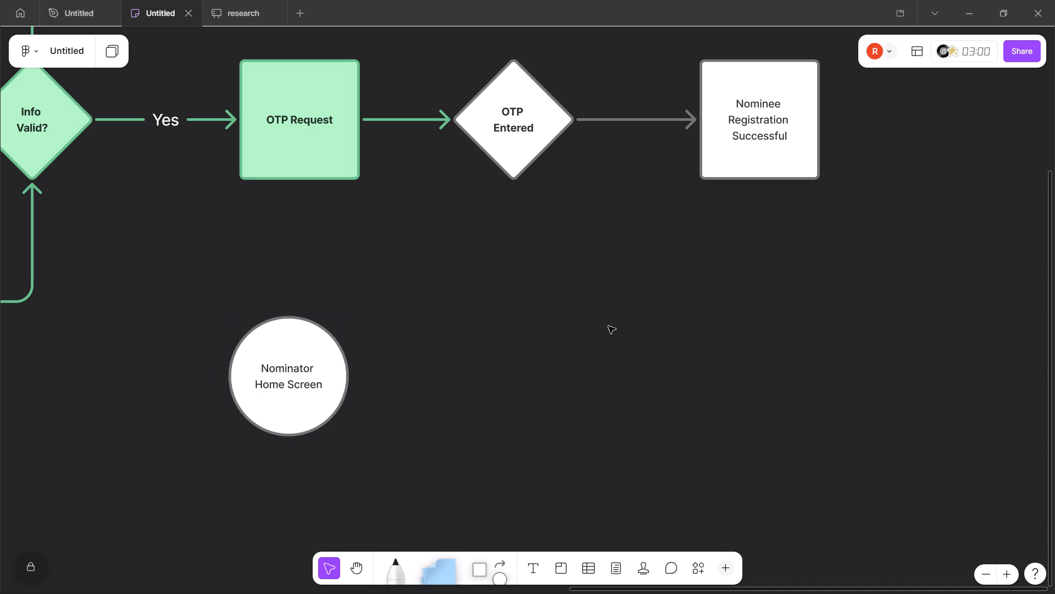
{"action": "left_click", "coordinate": [280, 380]}
{"action": "left_click", "coordinate": [284, 380]}
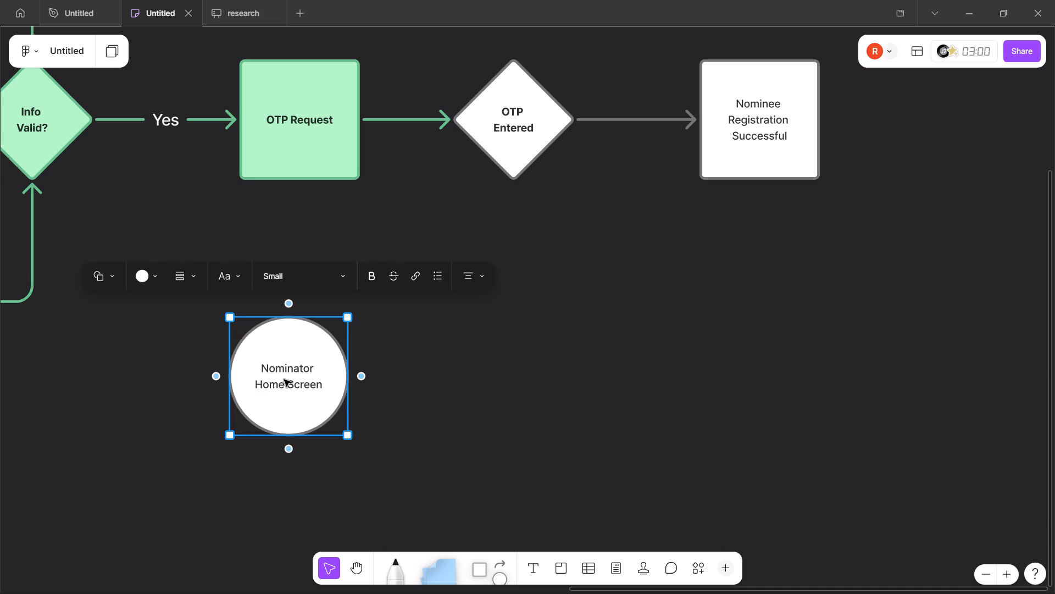
{"action": "key", "text": "ctrl+a"}
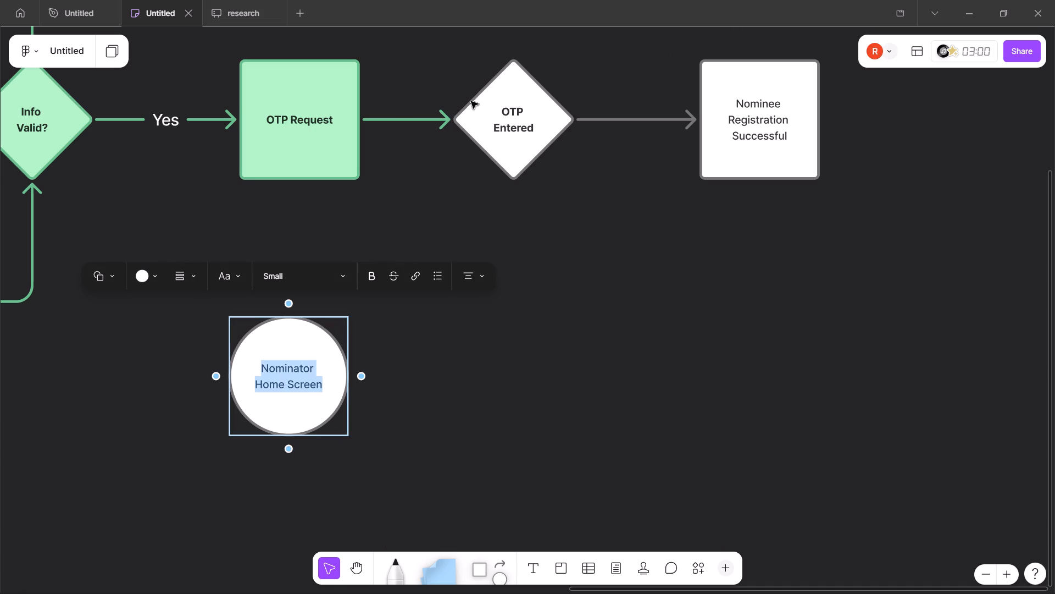
{"action": "left_click", "coordinate": [369, 272]}
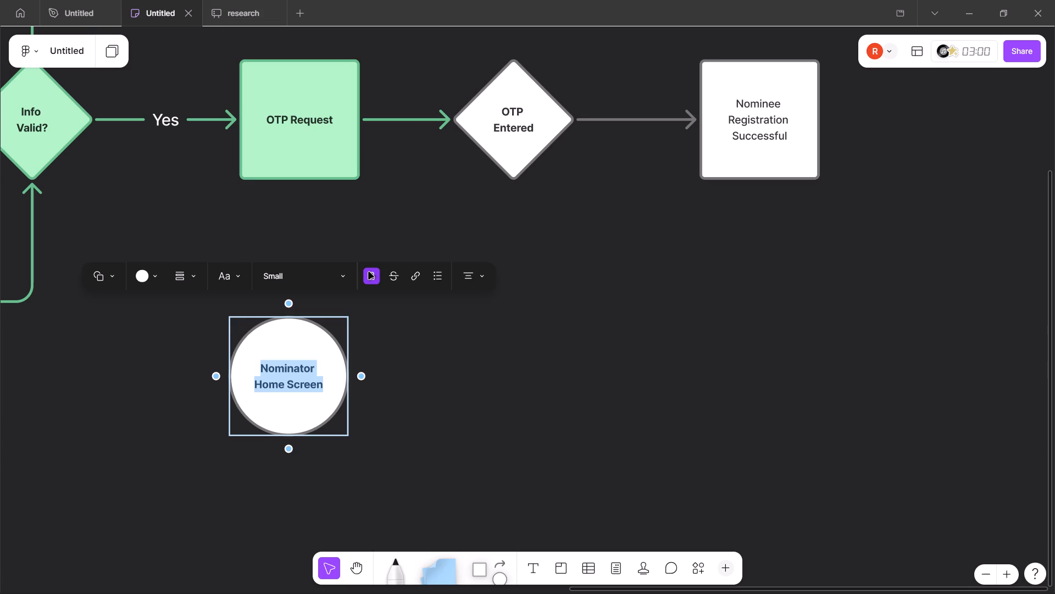
Make the label of the Nominee Registration Successful square bold.
{"action": "left_click", "coordinate": [762, 100]}
{"action": "key", "text": "ctrl+a"}
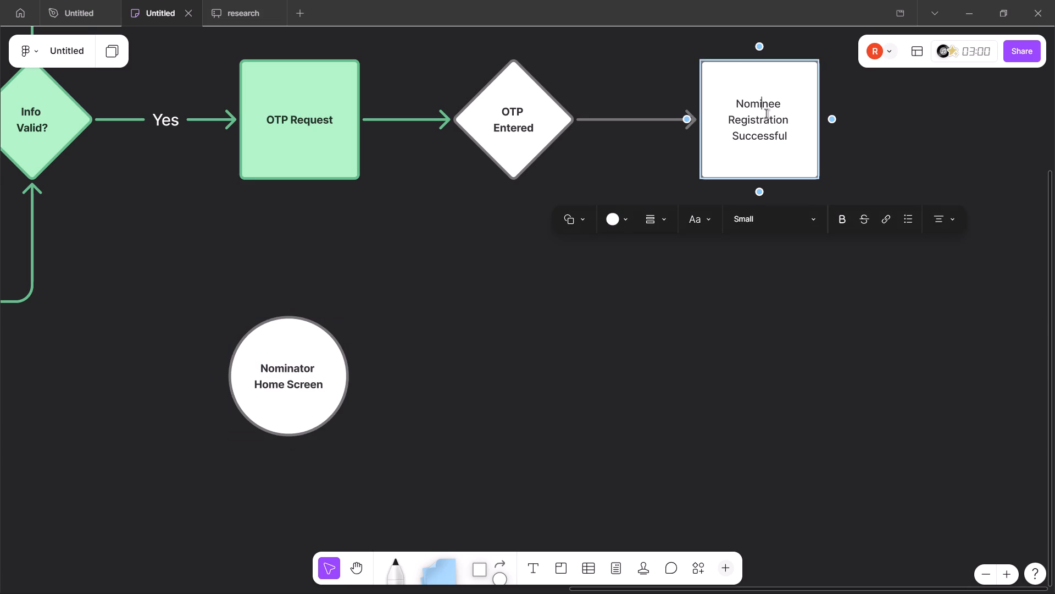
{"action": "left_click", "coordinate": [844, 219]}
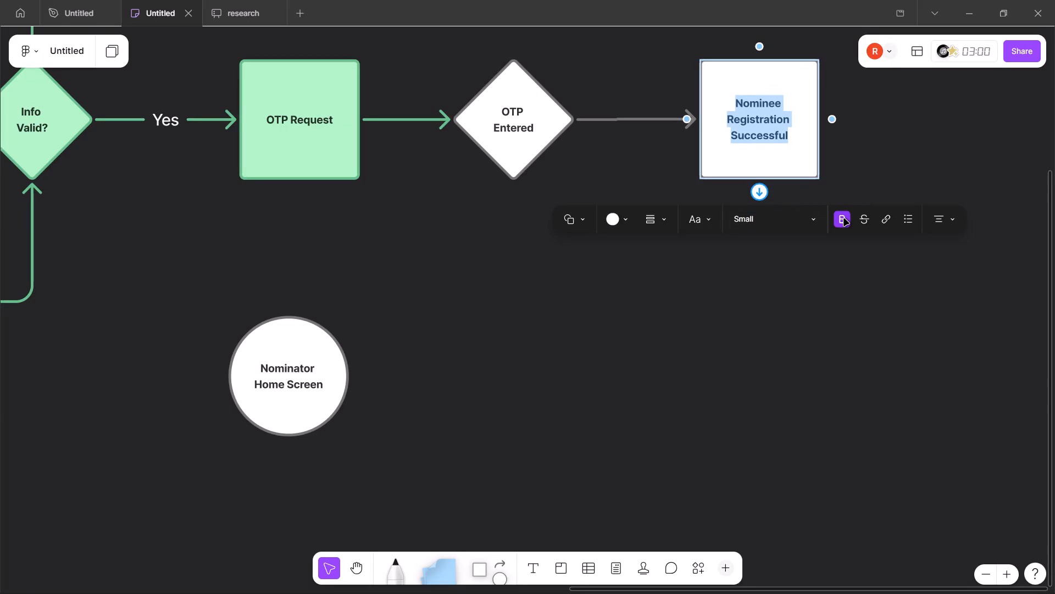
{"action": "left_click", "coordinate": [787, 283]}
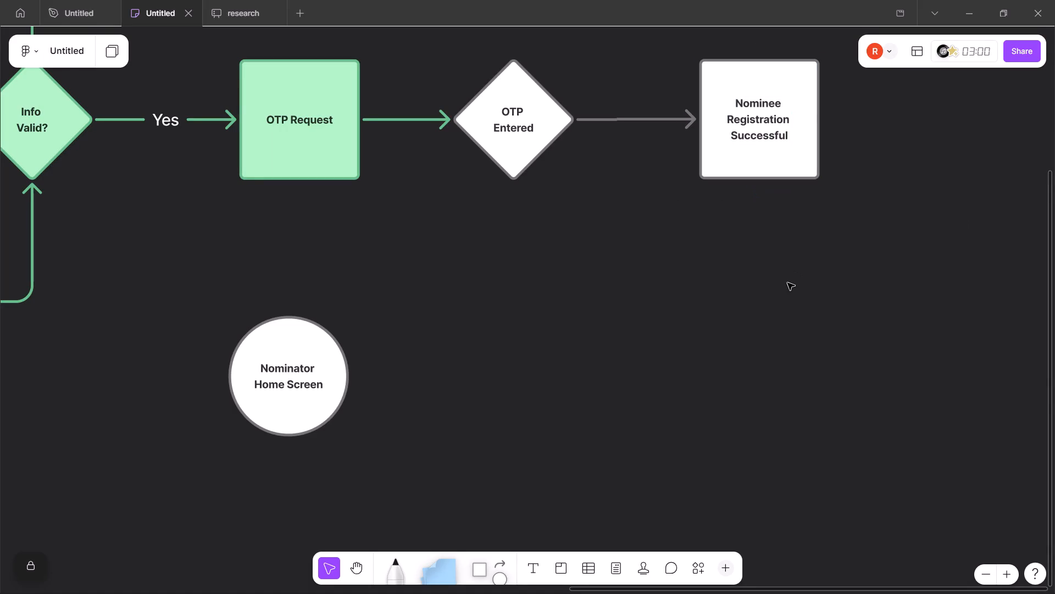
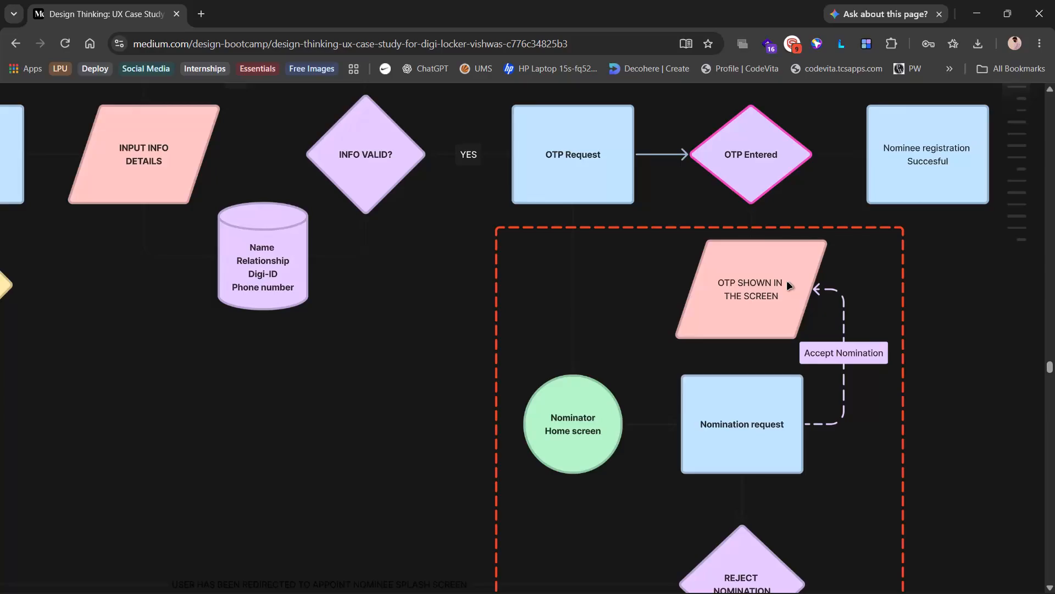
In Figma, draw a connector arrow from the bottom of the OTP Request square to the Nominator Home Screen circle.
{"action": "key", "text": "alt+Tab"}
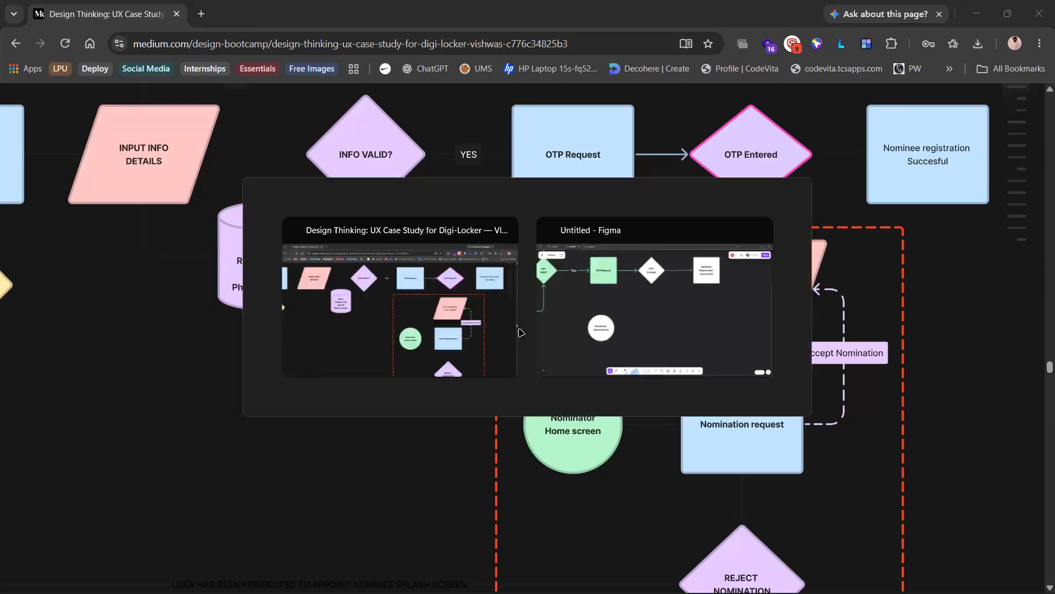
{"action": "left_click", "coordinate": [294, 65]}
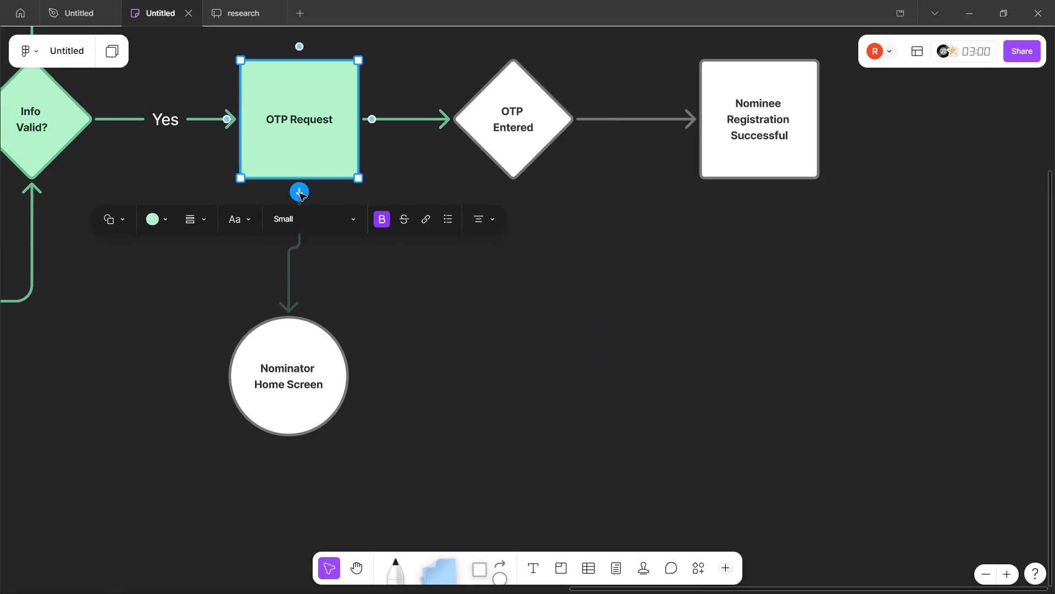
{"action": "left_click_drag", "start_coordinate": [299, 193], "coordinate": [299, 343]}
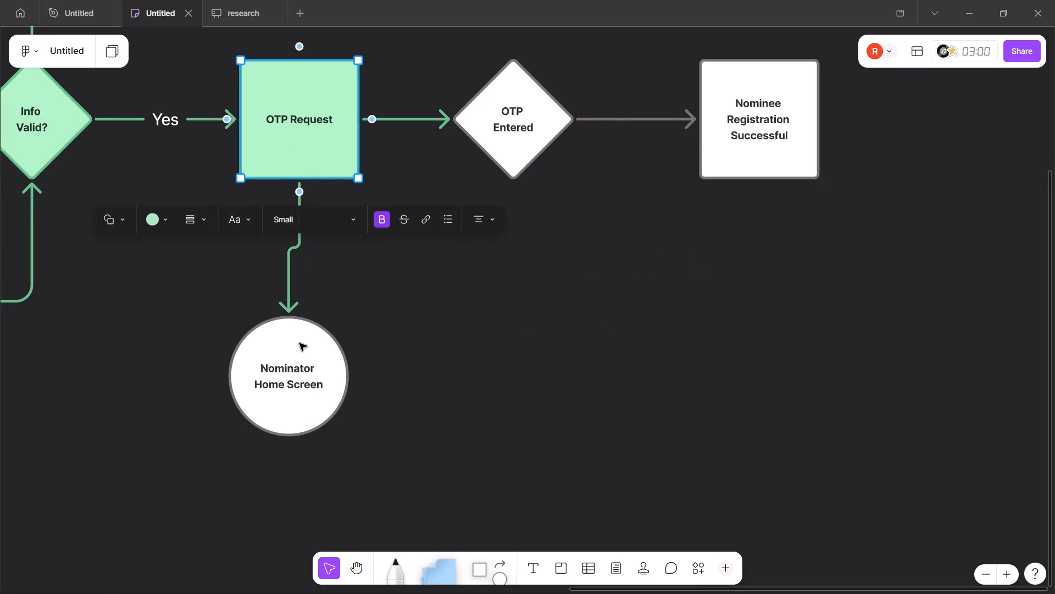
Move the Nominator Home Screen circle so it is centred directly below the OTP Request square, straightening the connector between them.
{"action": "left_click", "coordinate": [279, 366]}
{"action": "left_click_drag", "start_coordinate": [283, 358], "coordinate": [297, 358]}
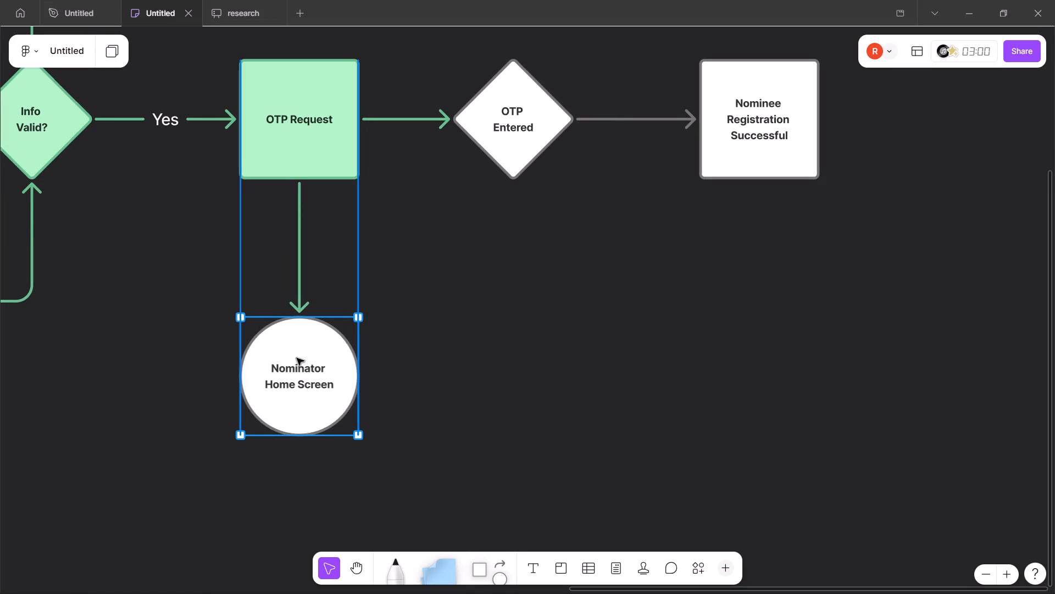
{"action": "left_click_drag", "start_coordinate": [297, 358], "coordinate": [297, 360]}
{"action": "left_click", "coordinate": [440, 362]}
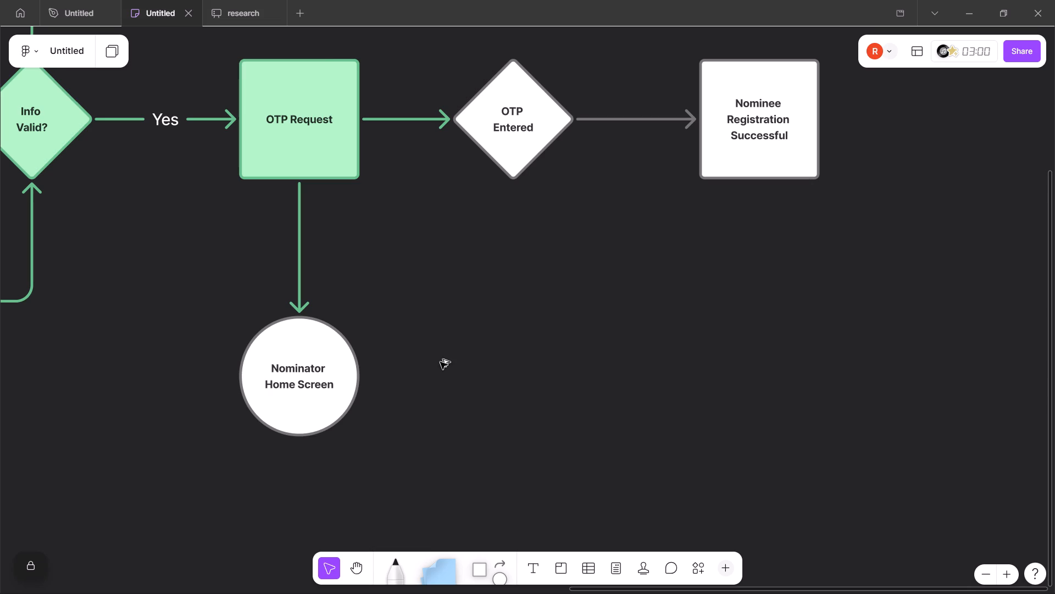
Examine the case study diagram in Chrome around the Nominator Home Screen circle and the Nomination request box.
{"action": "key", "text": "alt+Tab"}
{"action": "scroll", "coordinate": [307, 326], "scroll_direction": "left", "scroll_amount": 1}
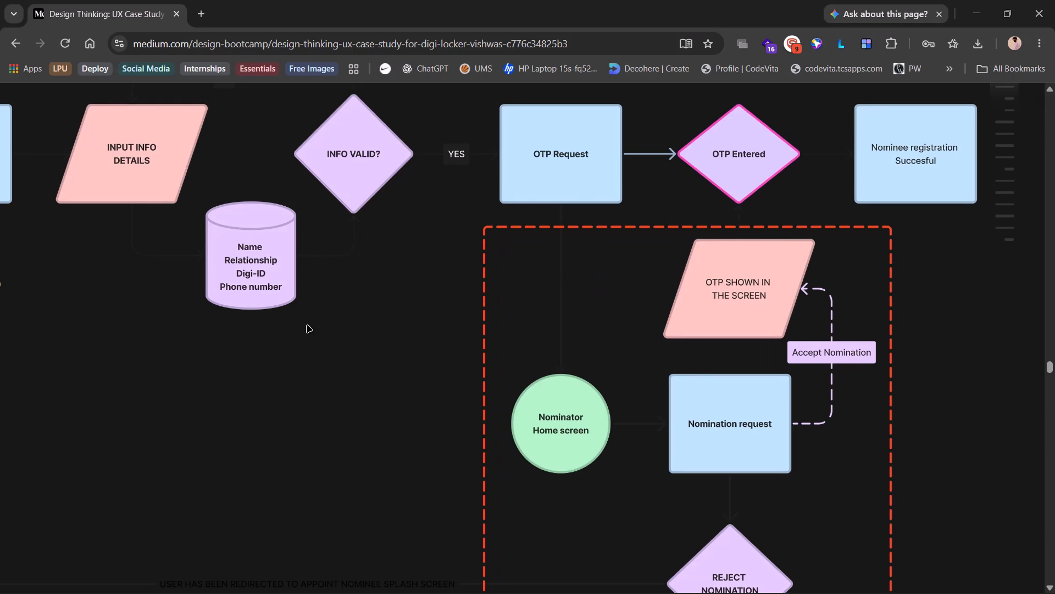
{"action": "scroll", "coordinate": [463, 373], "scroll_direction": "left", "scroll_amount": 1}
{"action": "scroll", "coordinate": [675, 432], "scroll_direction": "left", "scroll_amount": 2}
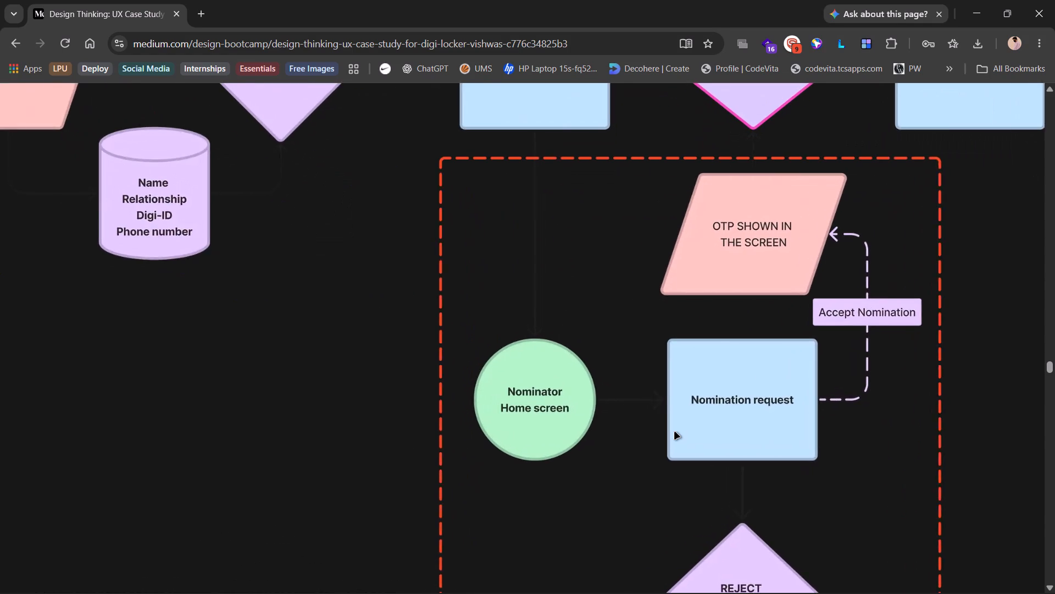
{"action": "scroll", "coordinate": [675, 432], "scroll_direction": "left", "scroll_amount": 2}
{"action": "key", "text": "alt+Tab"}
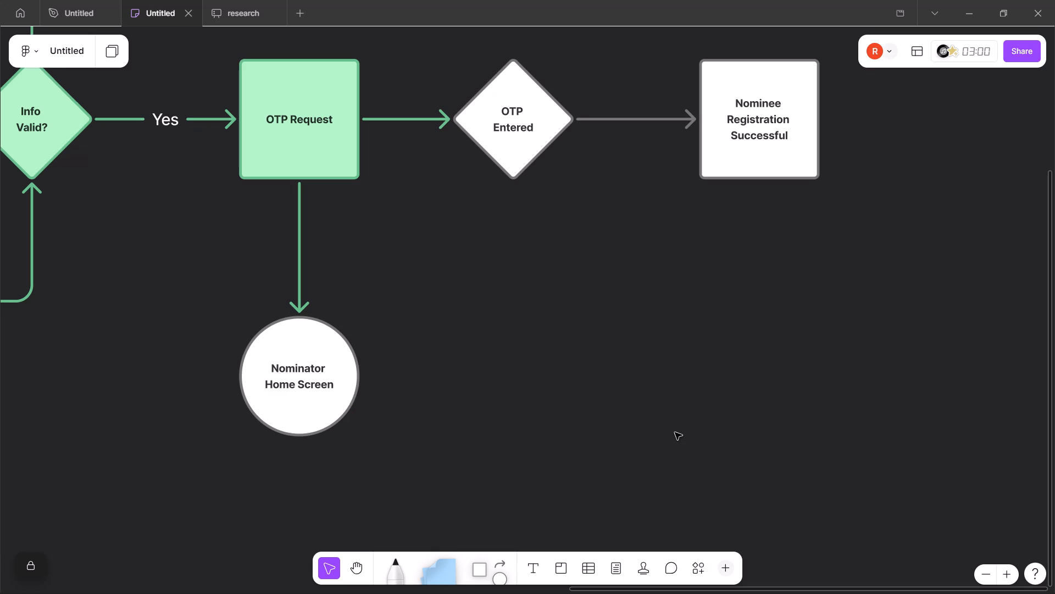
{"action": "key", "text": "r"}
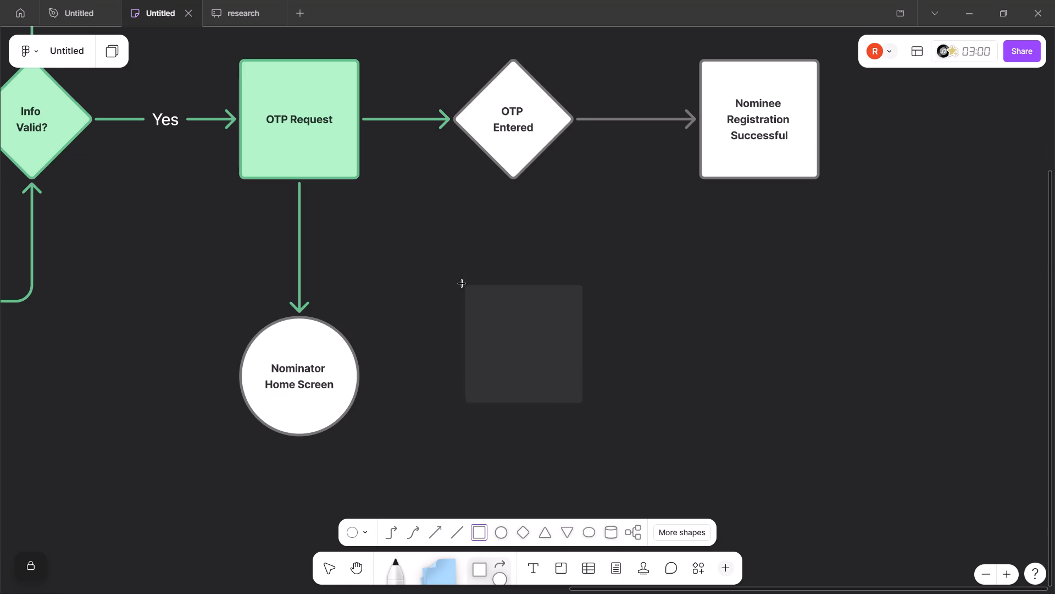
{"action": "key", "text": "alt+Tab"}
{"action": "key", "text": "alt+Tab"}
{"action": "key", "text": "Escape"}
Widen the Nominee Registration Successful square into a rectangle so its label fits on two lines.
{"action": "left_click", "coordinate": [759, 132]}
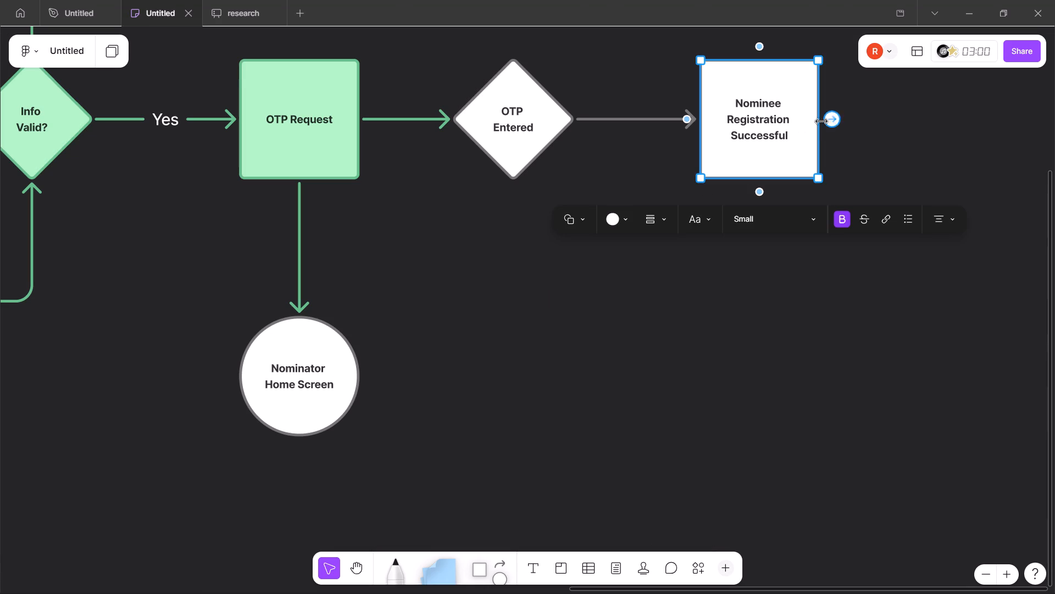
{"action": "left_click_drag", "start_coordinate": [821, 126], "coordinate": [830, 126]}
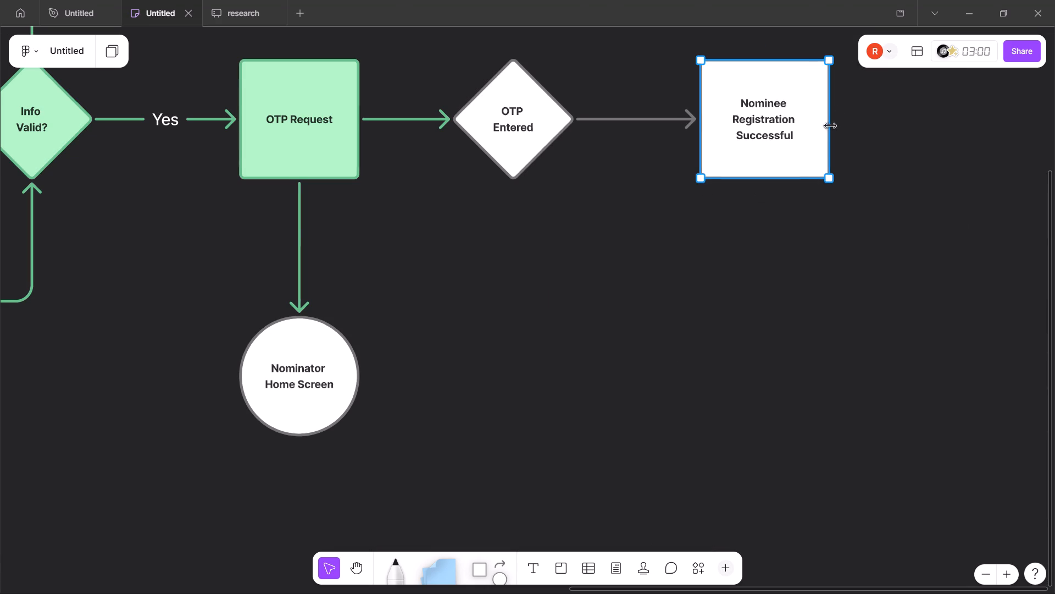
{"action": "left_click_drag", "start_coordinate": [830, 126], "coordinate": [848, 126]}
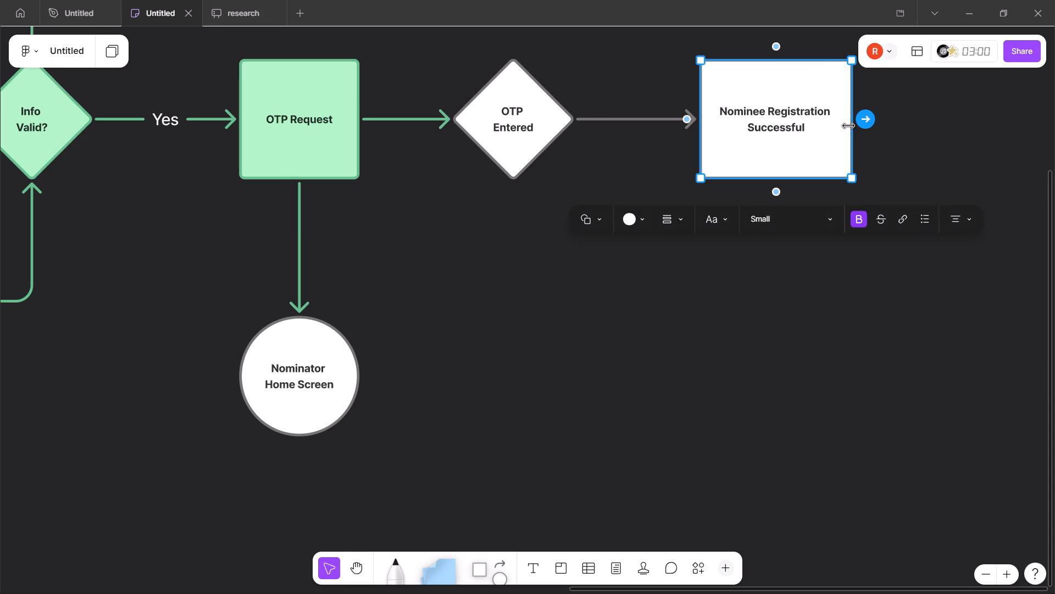
{"action": "left_click", "coordinate": [702, 387]}
{"action": "left_click", "coordinate": [702, 387]}
Following the case study diagram in Chrome, add a square in Figma to the right of the Nominator Home Screen circle.
{"action": "key", "text": "alt+Tab"}
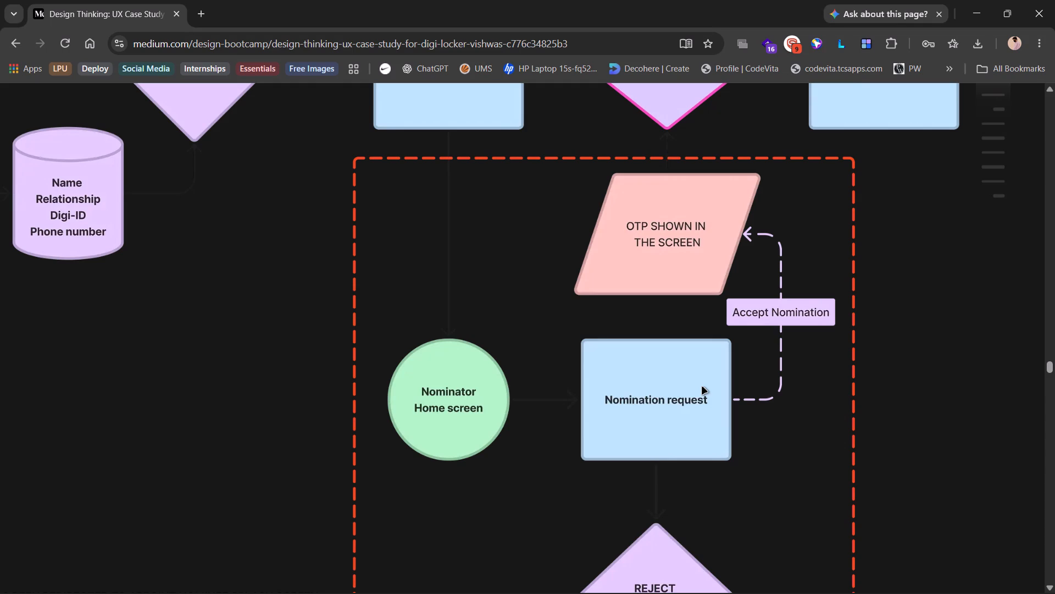
{"action": "key", "text": "alt+Tab"}
{"action": "key", "text": "alt+Tab"}
{"action": "key", "text": "alt+Tab"}
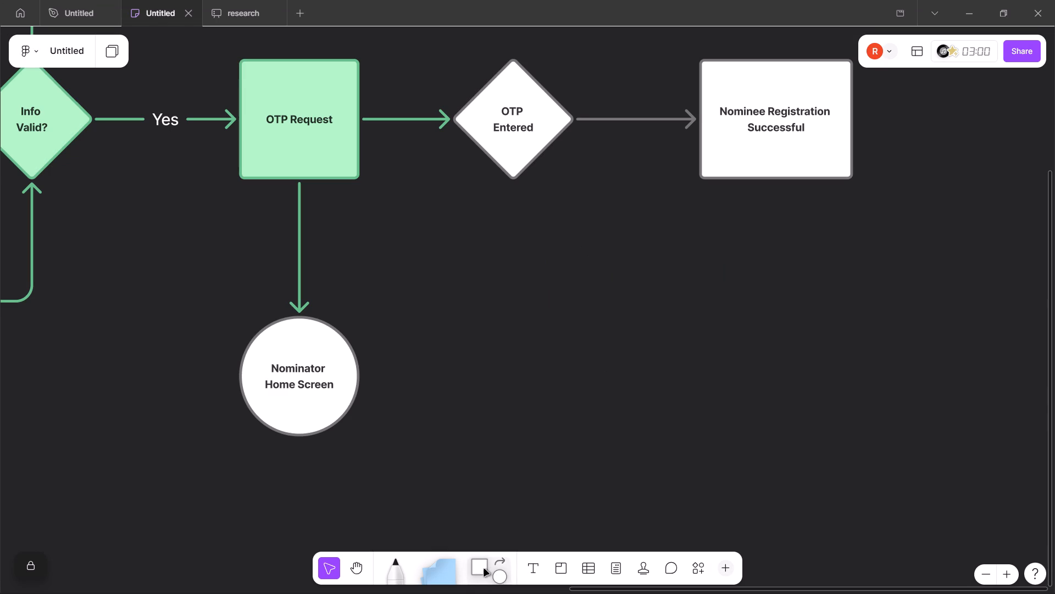
{"action": "left_click", "coordinate": [483, 569]}
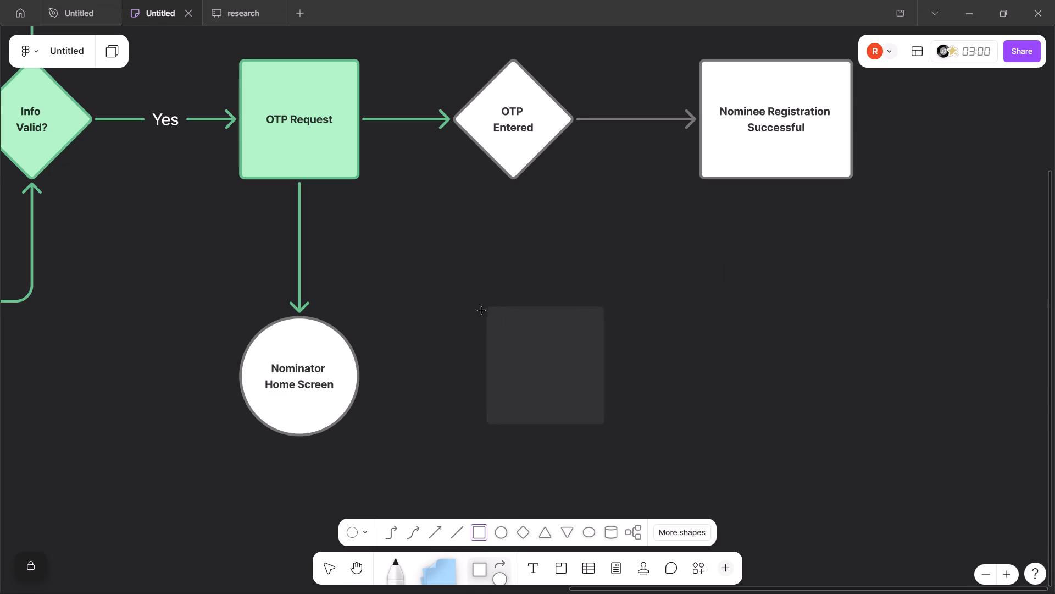
{"action": "left_click", "coordinate": [467, 315]}
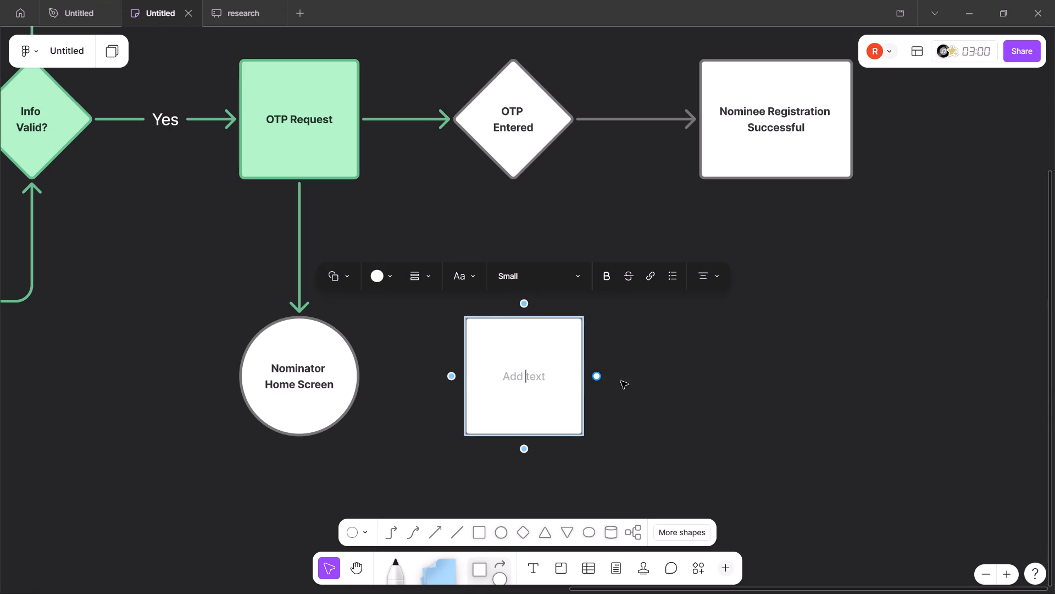
Label the new square "Nomination Request" in bold, checking the wording against the case study diagram in Chrome.
{"action": "key", "text": "alt+Tab"}
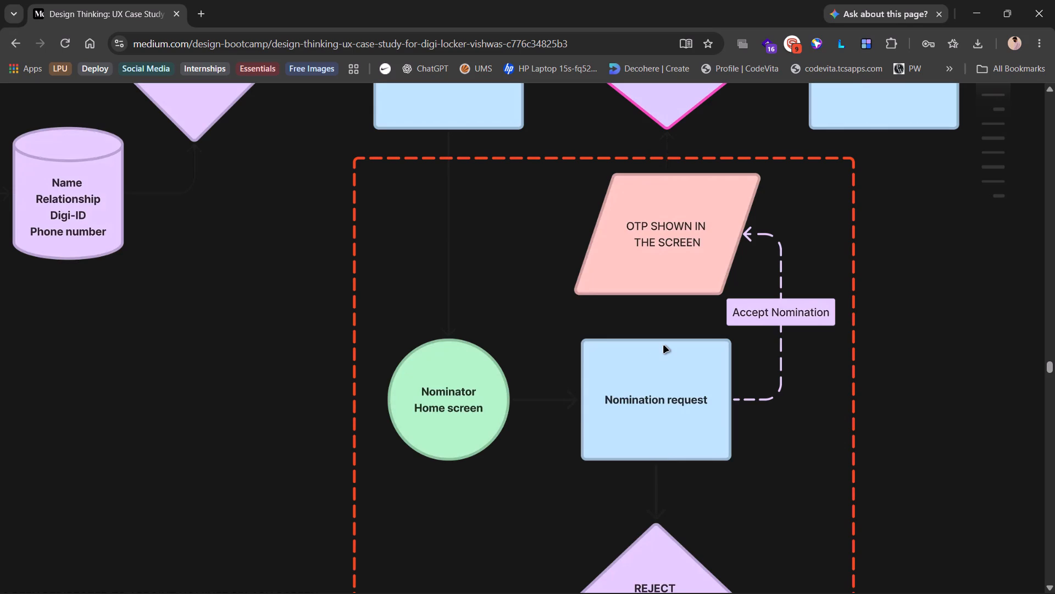
{"action": "key", "text": "alt+Tab"}
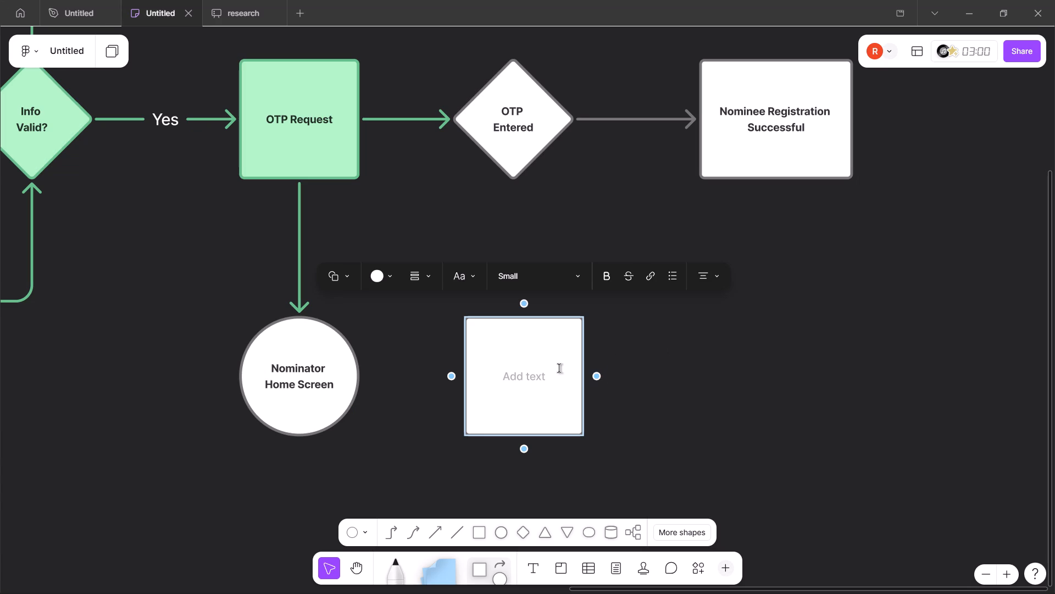
{"action": "left_click", "coordinate": [534, 377]}
{"action": "type", "text": "Nomination Request"}
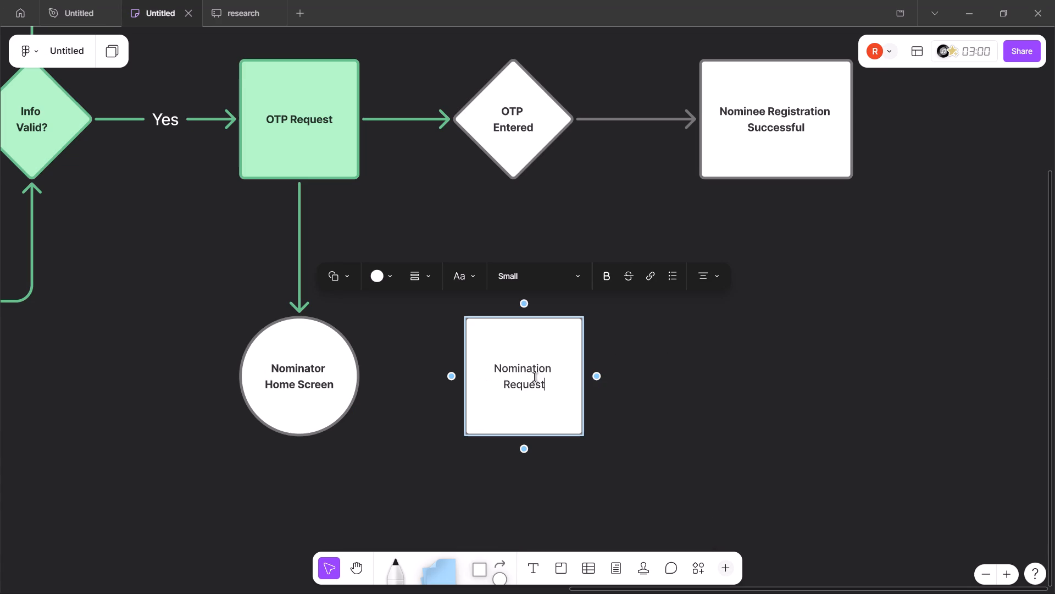
{"action": "key", "text": "ctrl+a"}
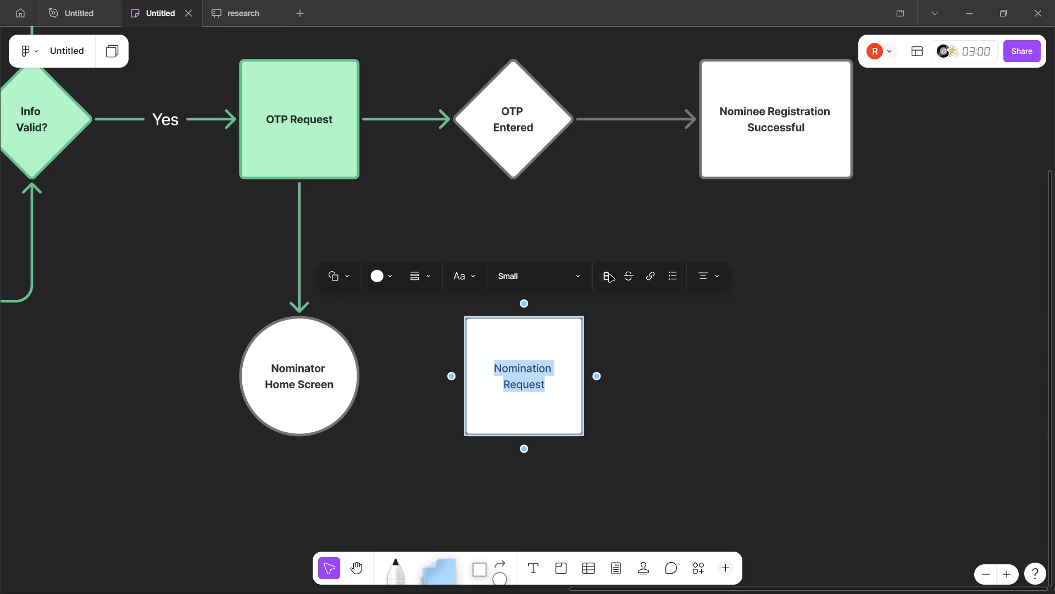
{"action": "left_click", "coordinate": [609, 275]}
{"action": "left_click", "coordinate": [682, 483]}
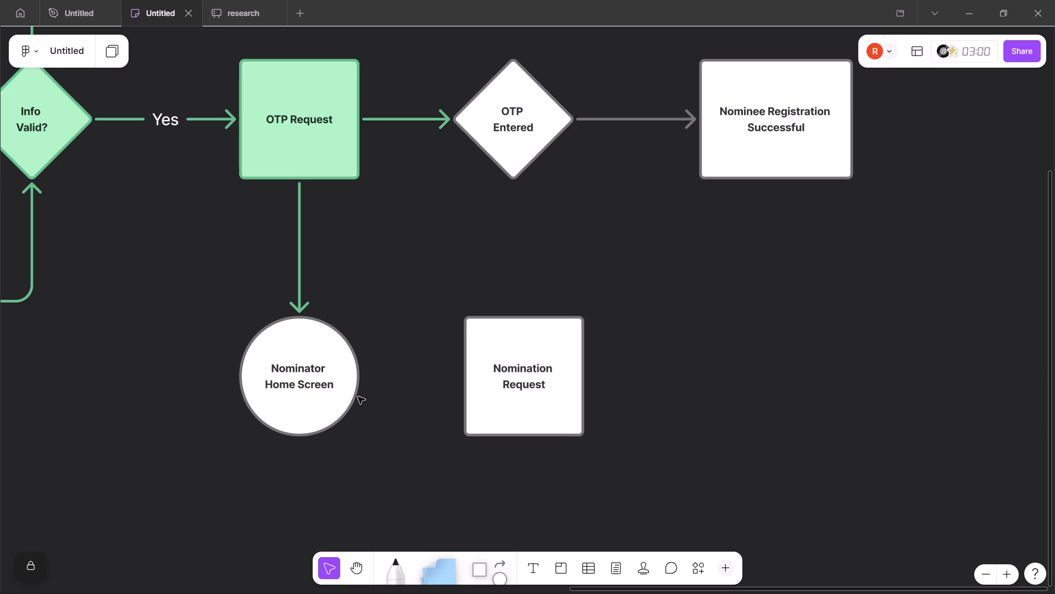
Draw a connector arrow from the Nominator Home Screen circle to the Nomination Request square.
{"action": "left_click", "coordinate": [350, 394]}
{"action": "left_click_drag", "start_coordinate": [377, 375], "coordinate": [427, 375]}
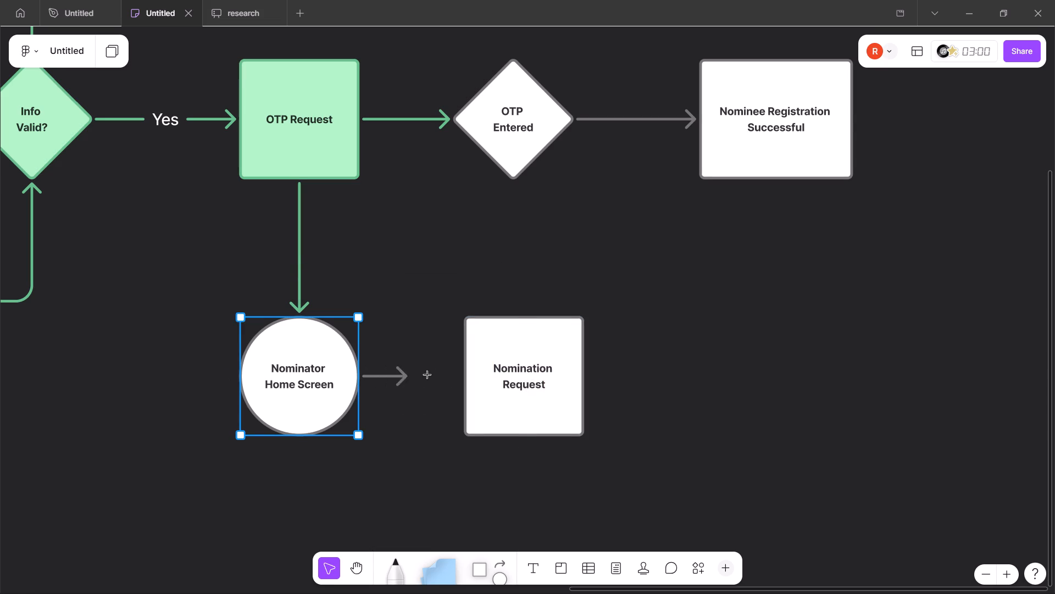
{"action": "left_click_drag", "start_coordinate": [427, 375], "coordinate": [473, 376]}
{"action": "left_click", "coordinate": [666, 419]}
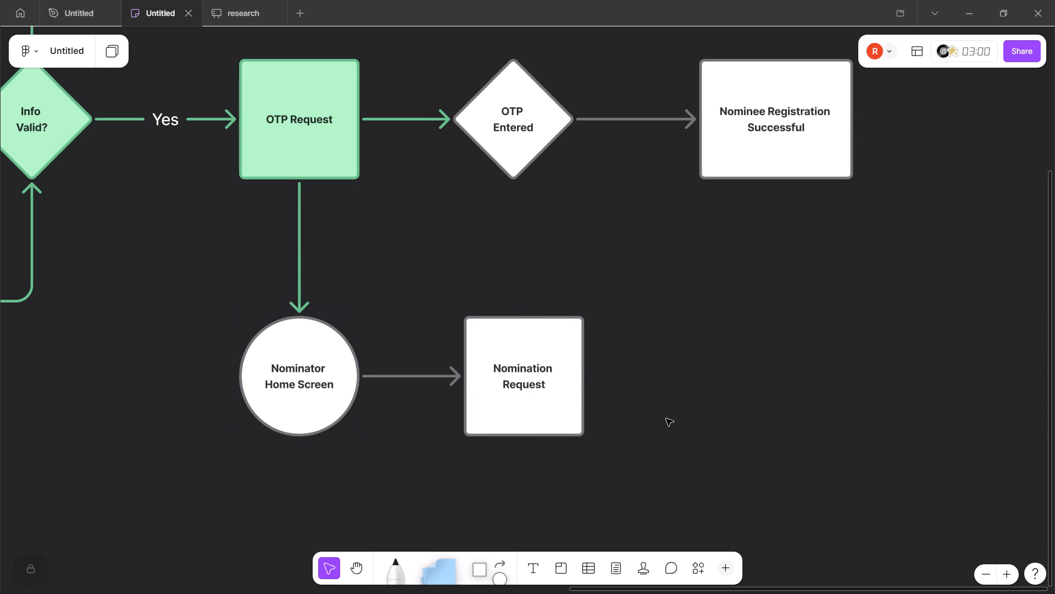
After checking the layout in Chrome, move the Nomination Request square in Figma so it lines up directly below the OTP Entered diamond.
{"action": "key", "text": "alt+Tab"}
{"action": "scroll", "coordinate": [666, 419], "scroll_direction": "left", "scroll_amount": 1}
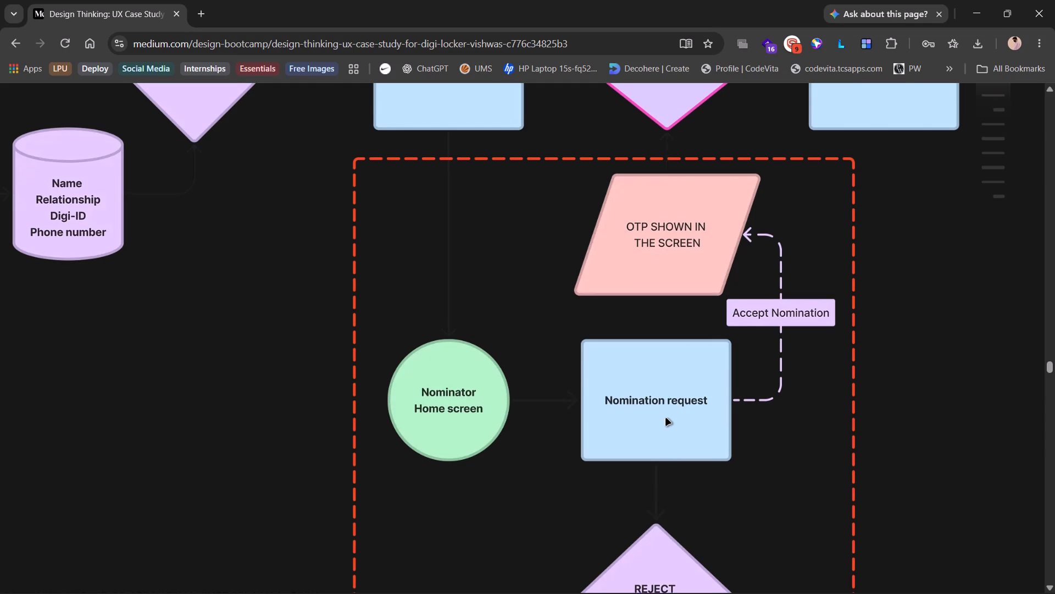
{"action": "scroll", "coordinate": [666, 419], "scroll_direction": "left", "scroll_amount": 1}
{"action": "key", "text": "alt+Tab"}
{"action": "scroll", "coordinate": [666, 419], "scroll_direction": "left", "scroll_amount": 1}
{"action": "left_click_drag", "start_coordinate": [524, 375], "coordinate": [515, 375]}
{"action": "left_click_drag", "start_coordinate": [510, 350], "coordinate": [495, 350]}
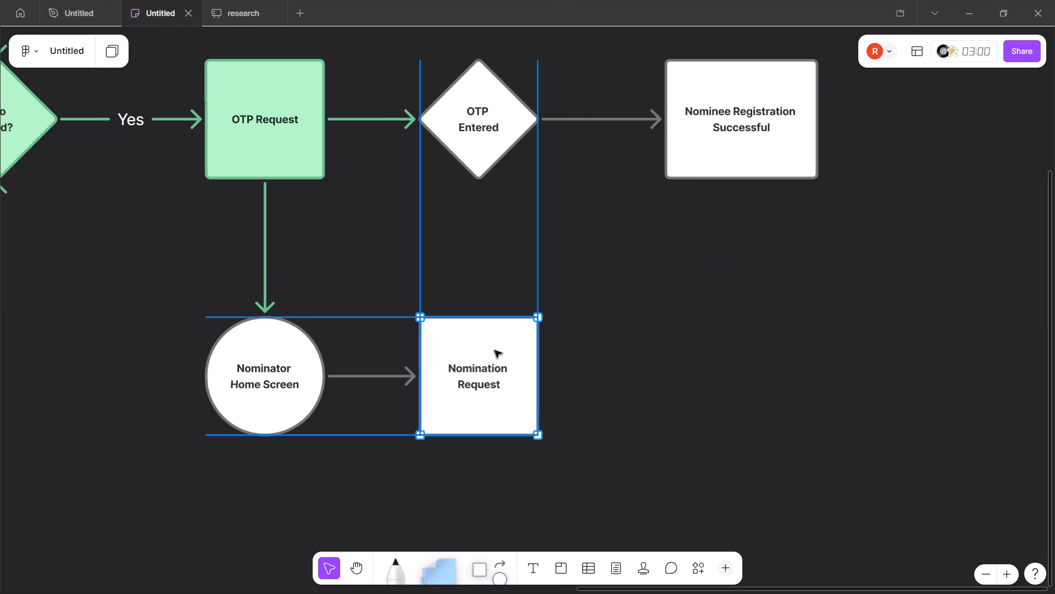
{"action": "left_click_drag", "start_coordinate": [495, 350], "coordinate": [496, 350]}
{"action": "left_click", "coordinate": [747, 389]}
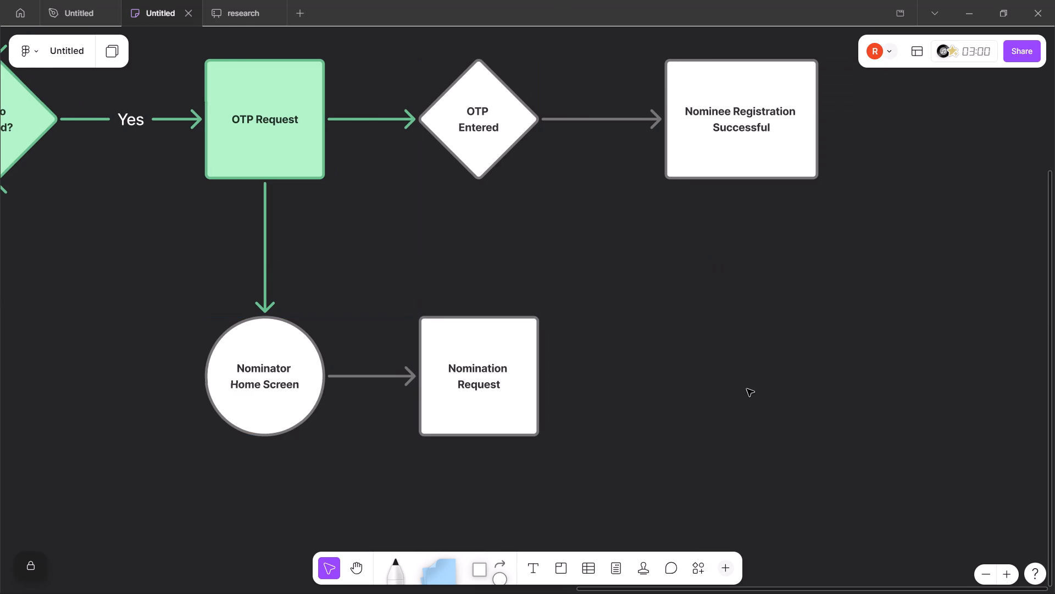
Following the case study diagram in Chrome, add a parallelogram in Figma between the OTP Entered diamond and the Nomination Request square.
{"action": "key", "text": "alt+Tab"}
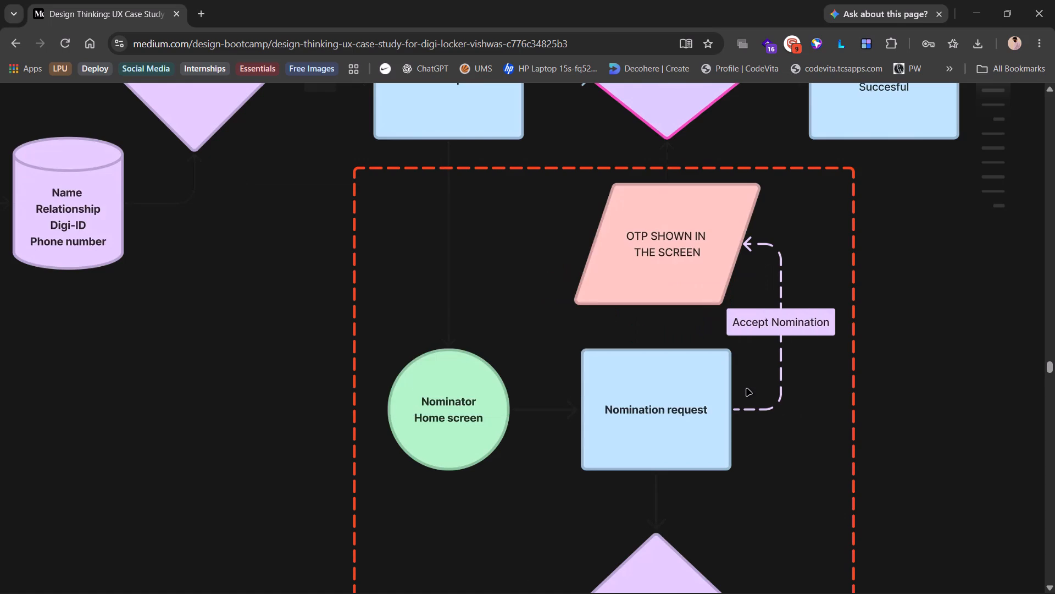
{"action": "key", "text": "alt+Tab"}
{"action": "left_click", "coordinate": [493, 575]}
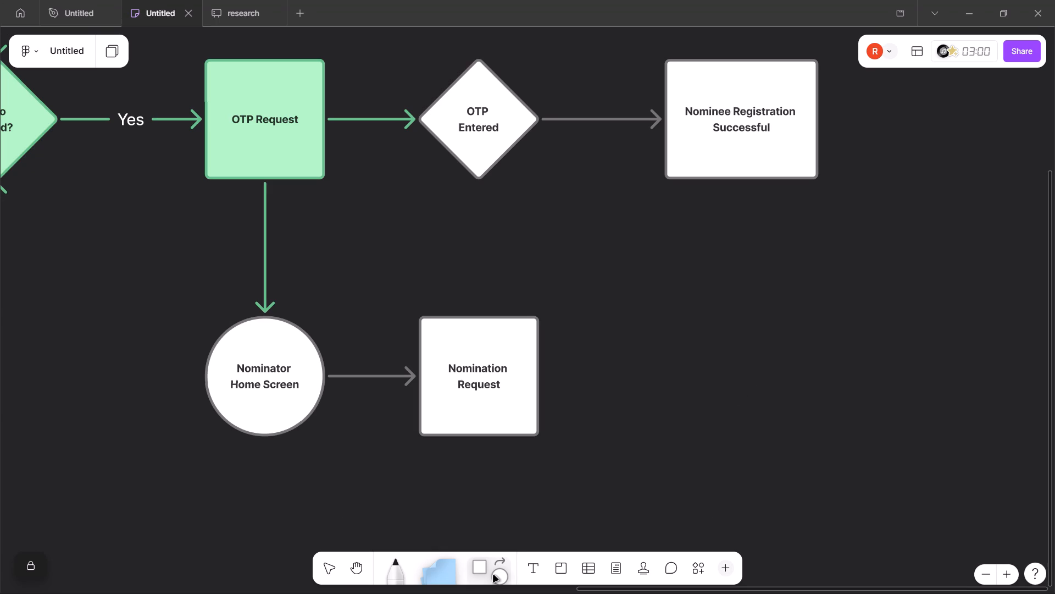
{"action": "key", "text": "alt+Tab"}
{"action": "key", "text": "alt+Tab"}
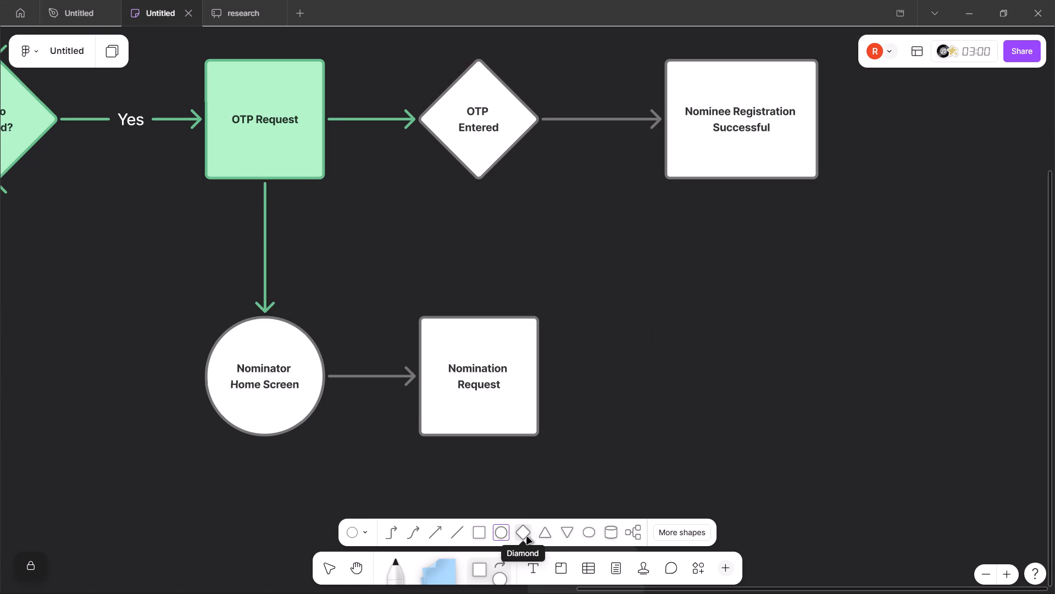
{"action": "left_click", "coordinate": [527, 537]}
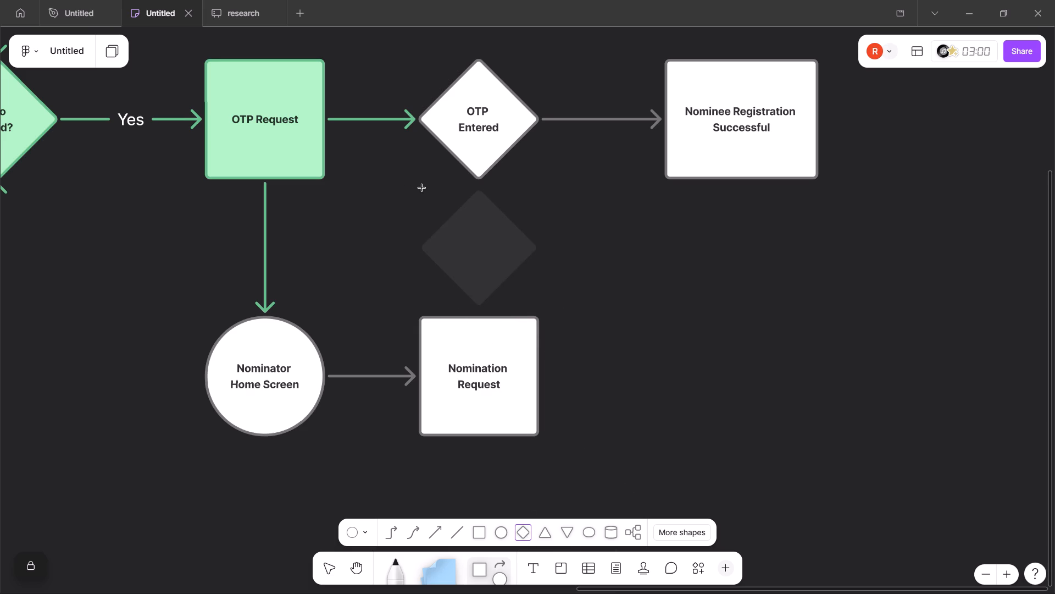
{"action": "key", "text": "alt+Tab"}
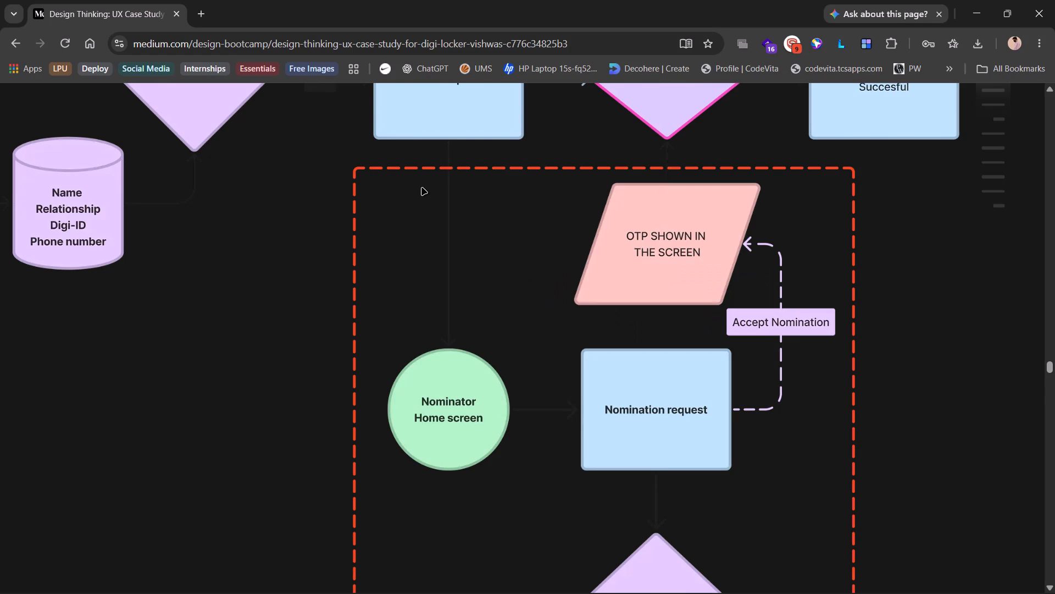
{"action": "key", "text": "alt+Tab"}
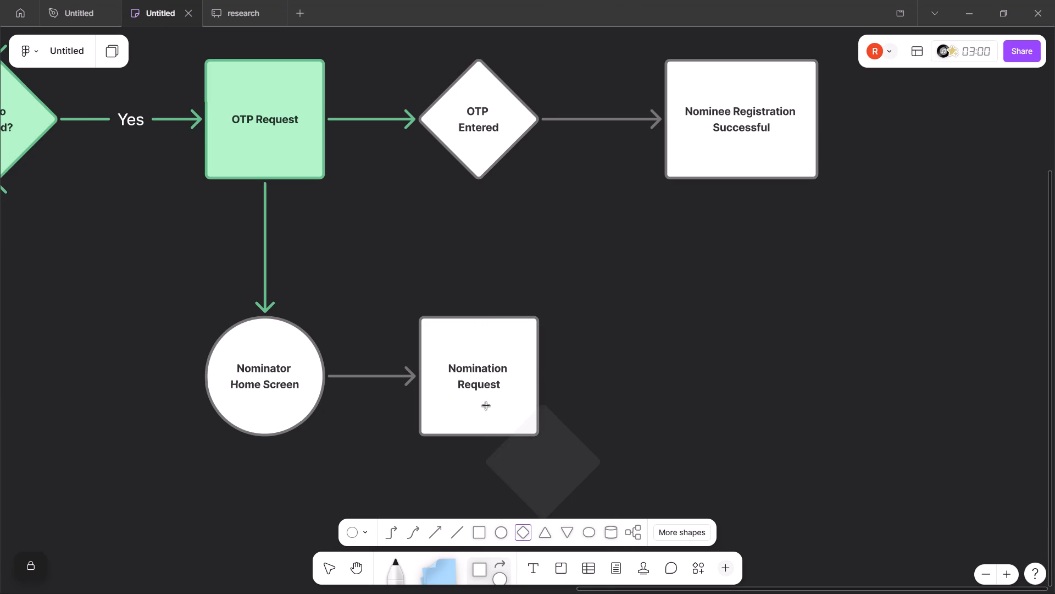
{"action": "left_click", "coordinate": [678, 529]}
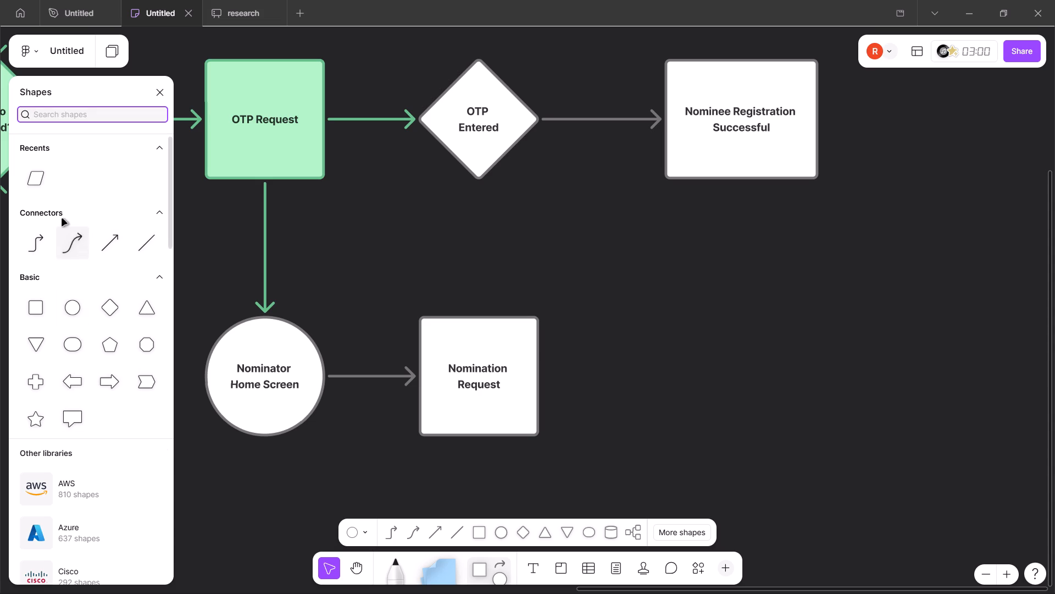
{"action": "left_click", "coordinate": [33, 179]}
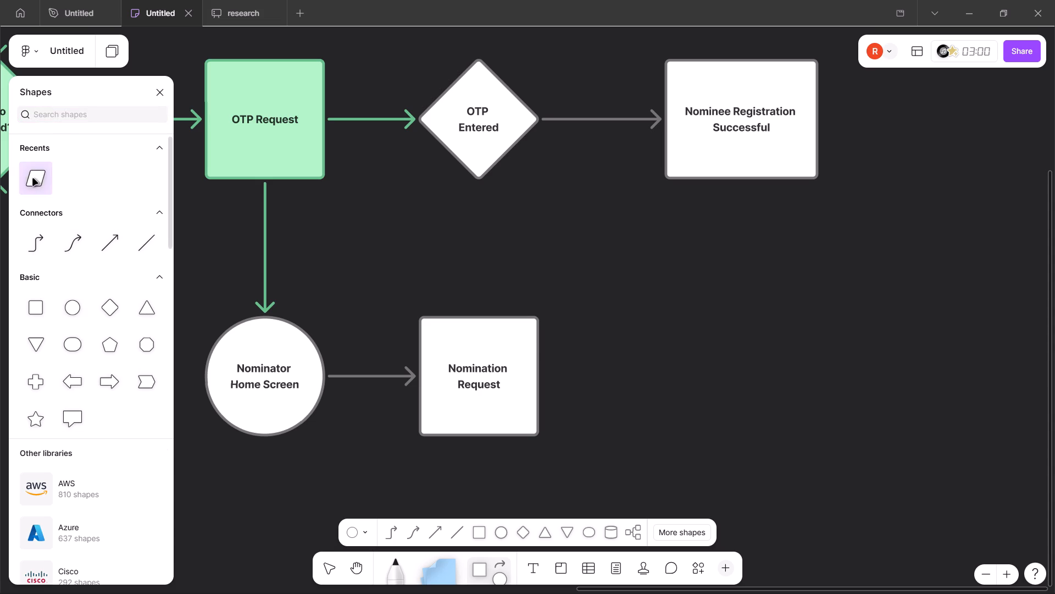
{"action": "left_click", "coordinate": [395, 186]}
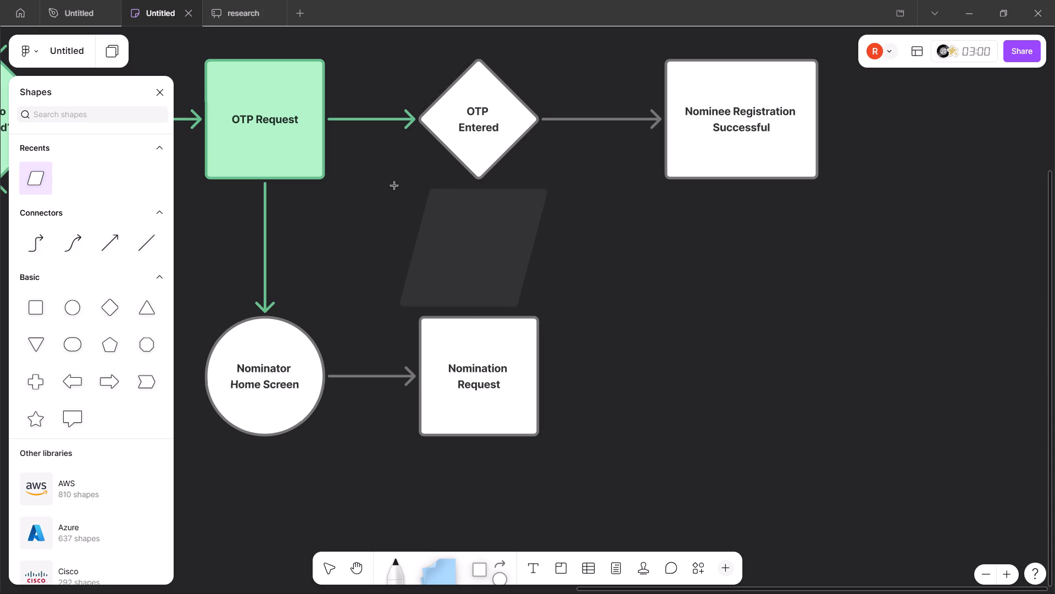
Label the new parallelogram "OTP Shown On The Screen", checking the wording against the case study diagram in Chrome.
{"action": "key", "text": "alt+Tab"}
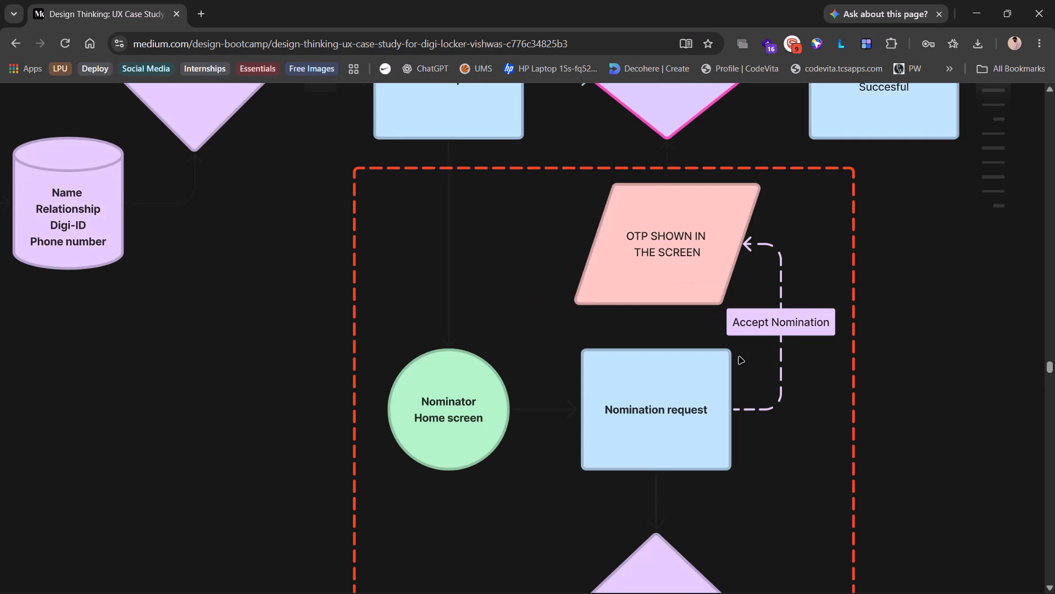
{"action": "key", "text": "alt+Tab"}
{"action": "key", "text": "shift+o"}
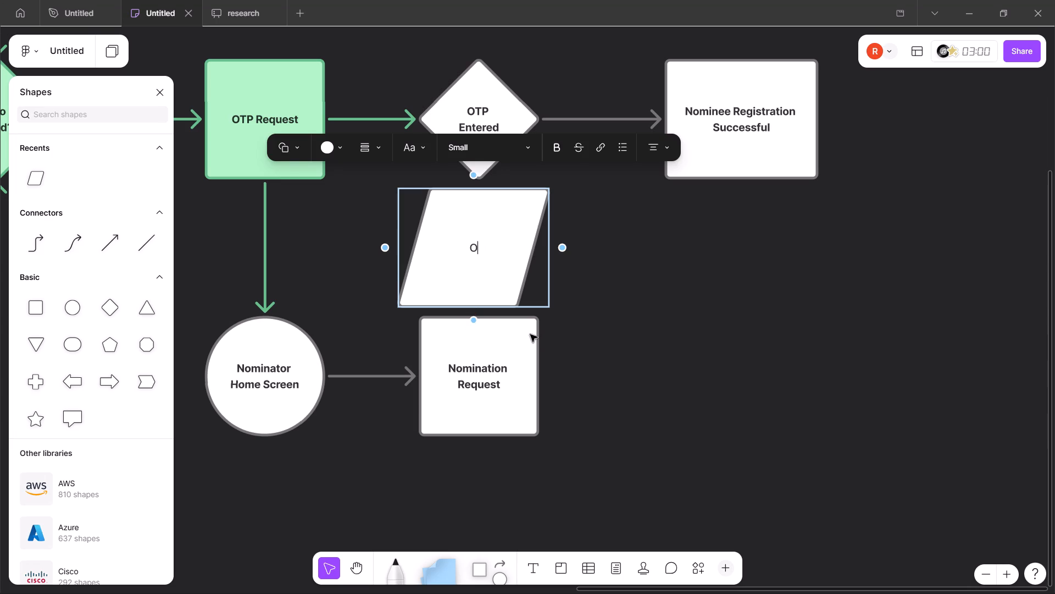
{"action": "type", "text": "TP"}
{"action": "key", "text": "space"}
{"action": "type", "text": "Shown On t"}
{"action": "key", "text": "BackSpace"}
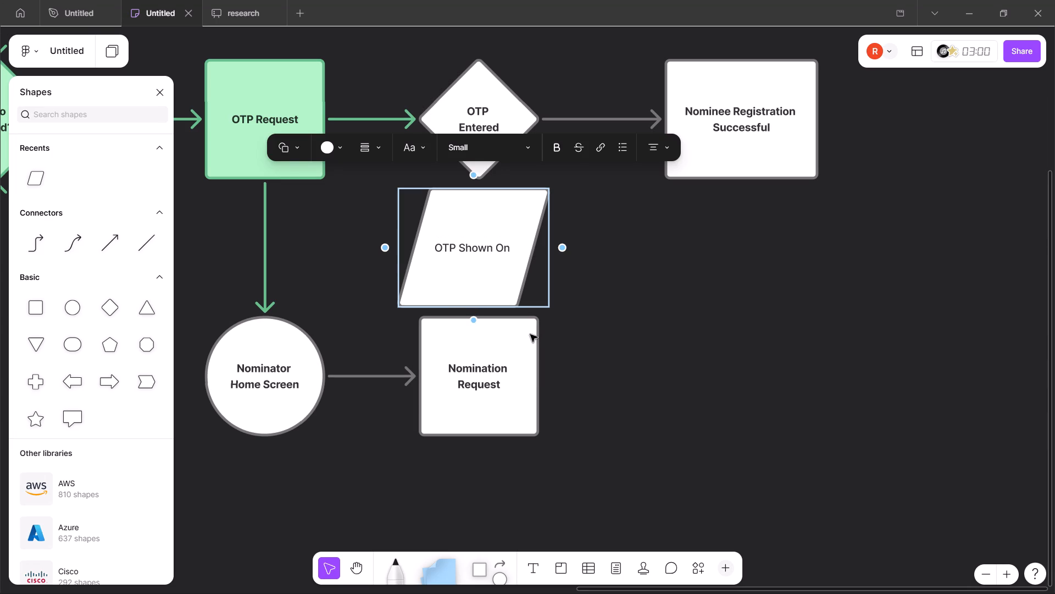
{"action": "type", "text": "The Screen"}
{"action": "left_click", "coordinate": [673, 312]}
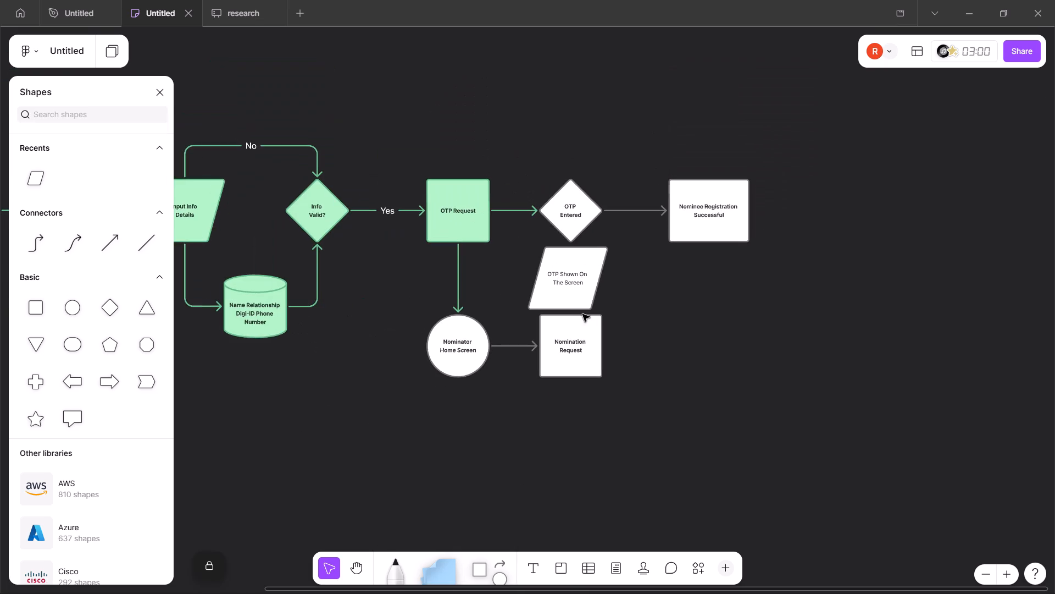
After checking the diagram in Chrome, draw a connector arrow in Figma from the Nomination Request square to the OTP Shown On The Screen parallelogram.
{"action": "key", "text": "alt+Tab"}
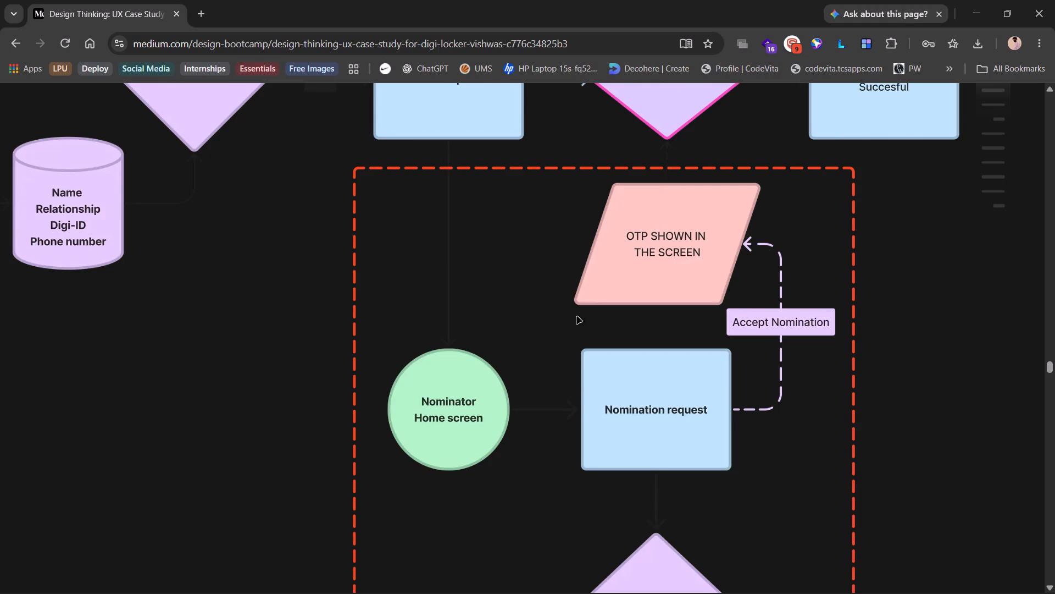
{"action": "key", "text": "alt+Tab"}
{"action": "left_click", "coordinate": [596, 348]}
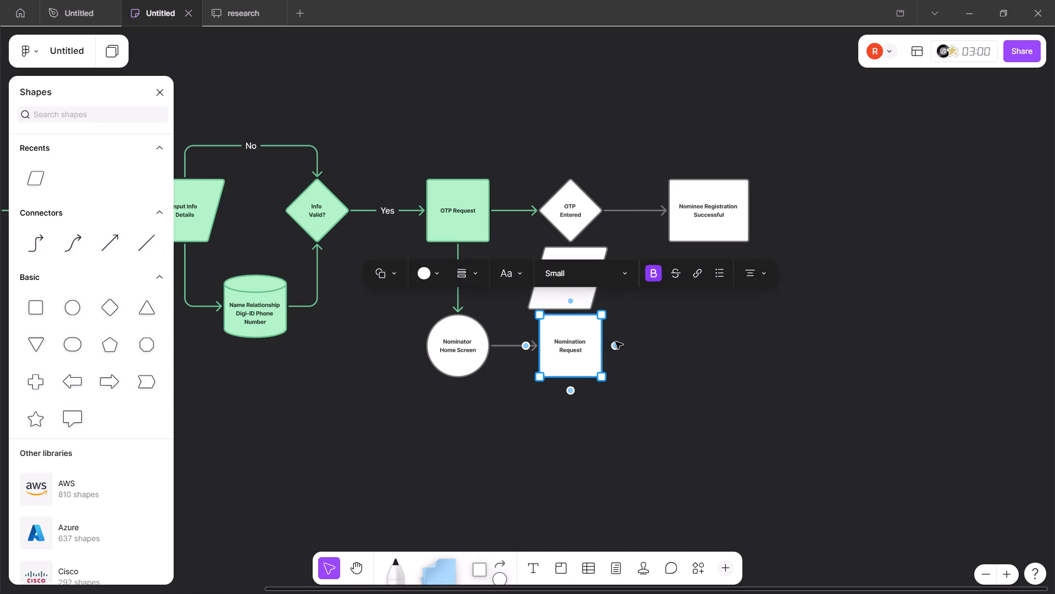
{"action": "left_click_drag", "start_coordinate": [619, 349], "coordinate": [602, 277]}
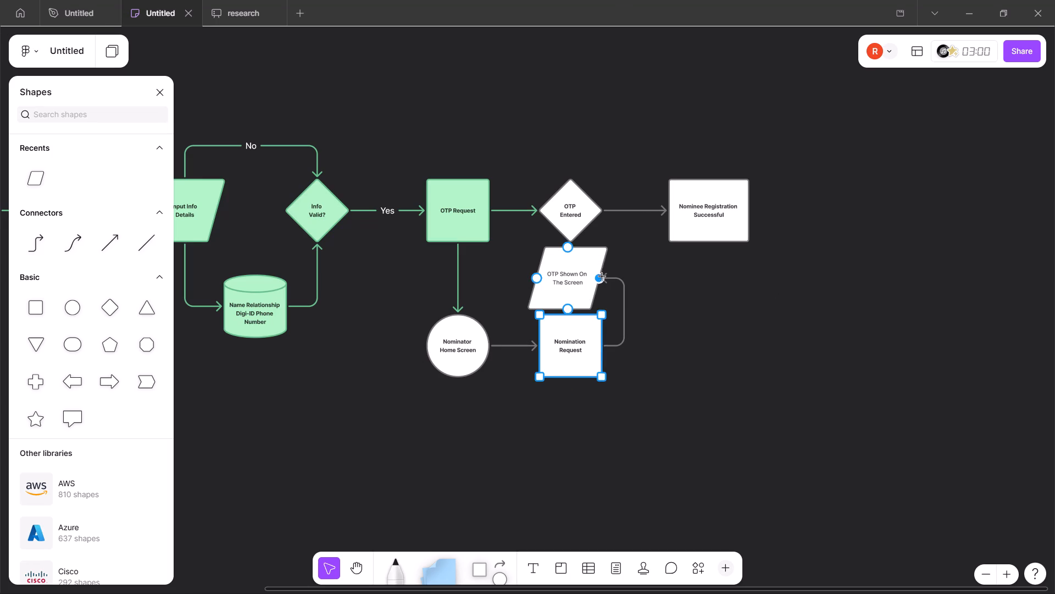
{"action": "left_click_drag", "start_coordinate": [602, 277], "coordinate": [599, 277]}
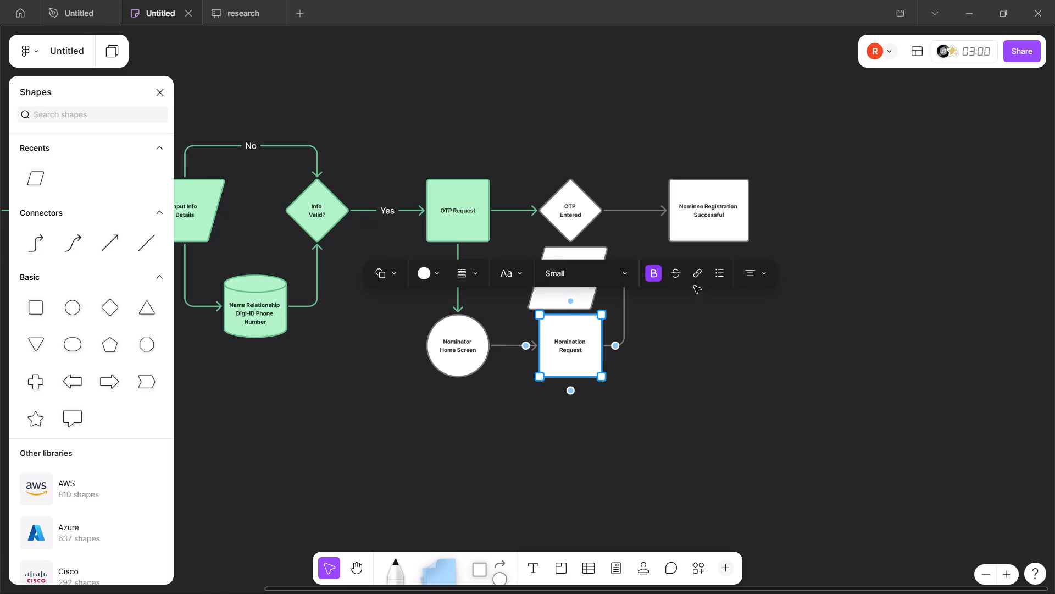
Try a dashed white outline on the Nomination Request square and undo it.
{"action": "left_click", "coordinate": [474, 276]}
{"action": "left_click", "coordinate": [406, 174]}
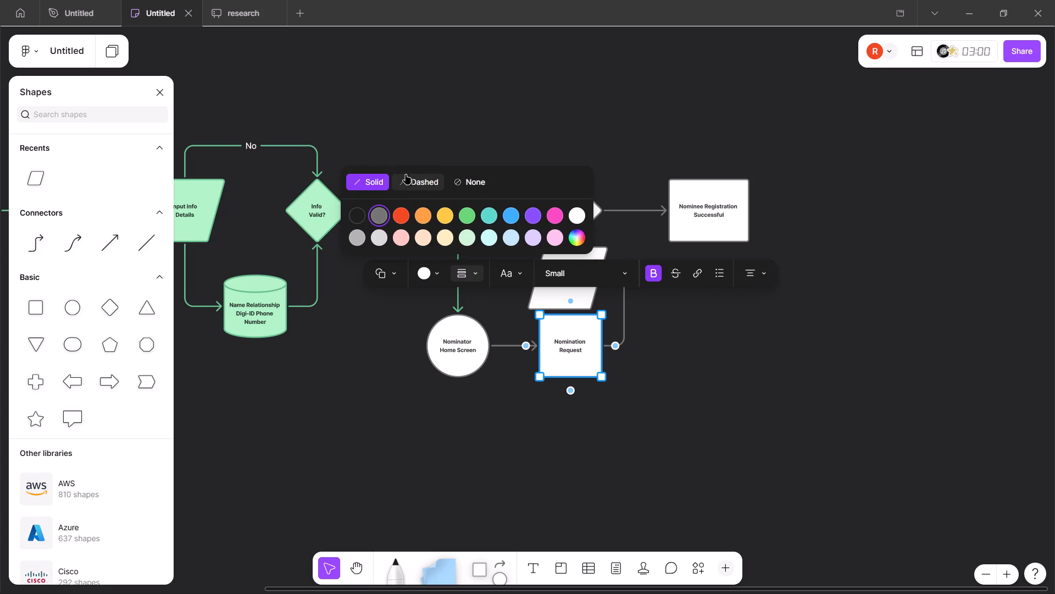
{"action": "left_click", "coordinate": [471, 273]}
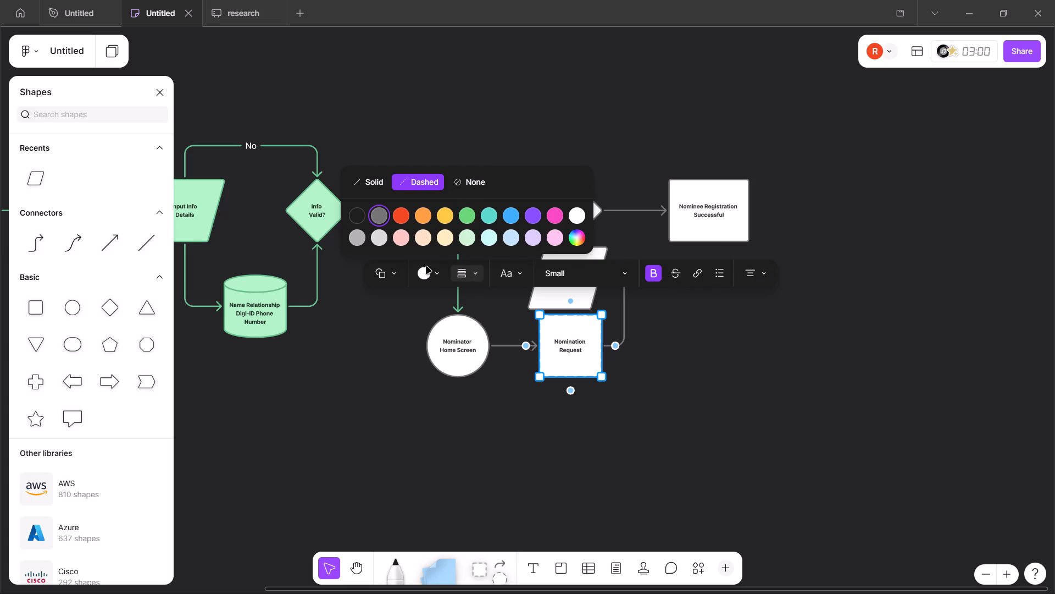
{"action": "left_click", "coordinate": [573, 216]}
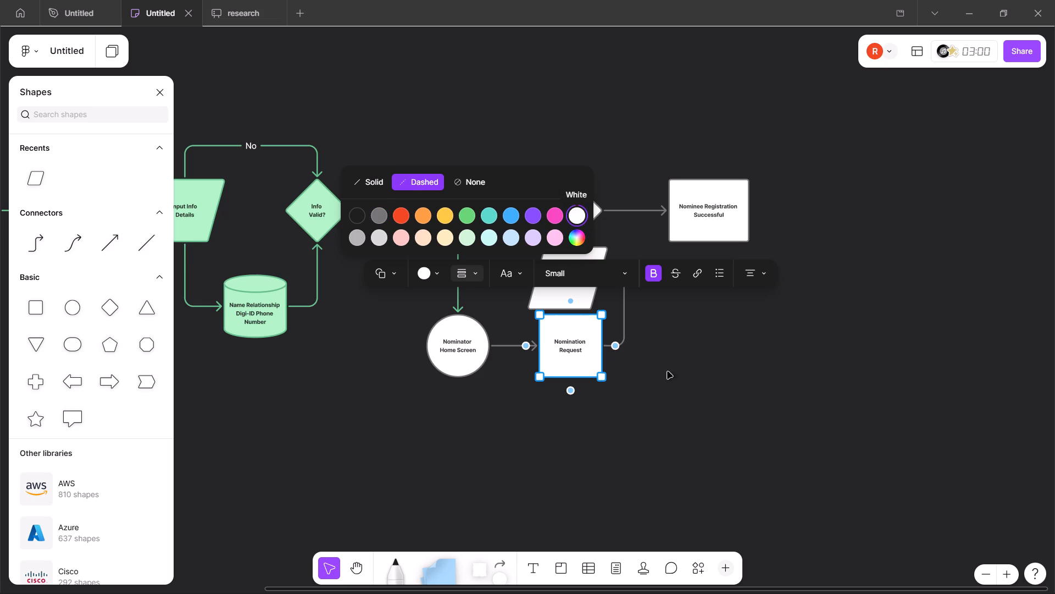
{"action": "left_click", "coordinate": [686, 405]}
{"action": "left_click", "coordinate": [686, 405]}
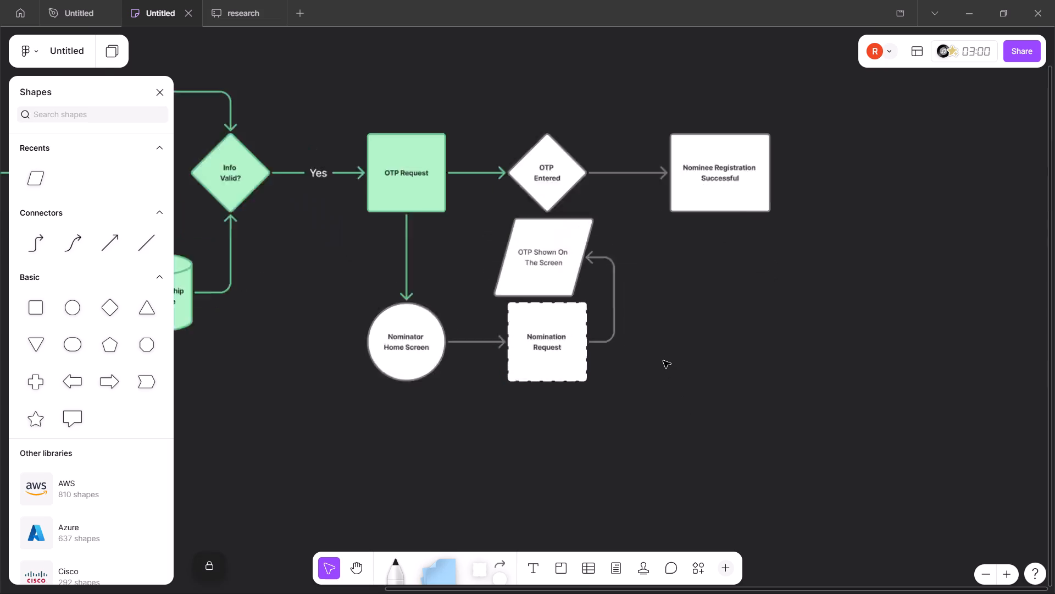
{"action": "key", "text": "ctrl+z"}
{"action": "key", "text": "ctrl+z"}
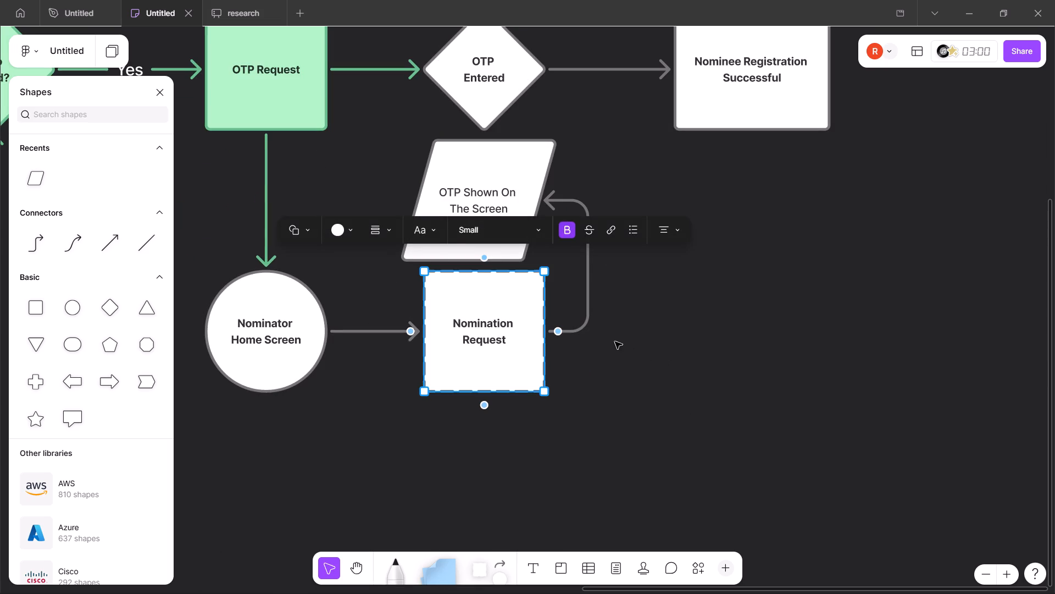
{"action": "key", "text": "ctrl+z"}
Make the connector from Nomination Request to OTP Shown On The Screen dashed and white.
{"action": "left_click", "coordinate": [589, 302]}
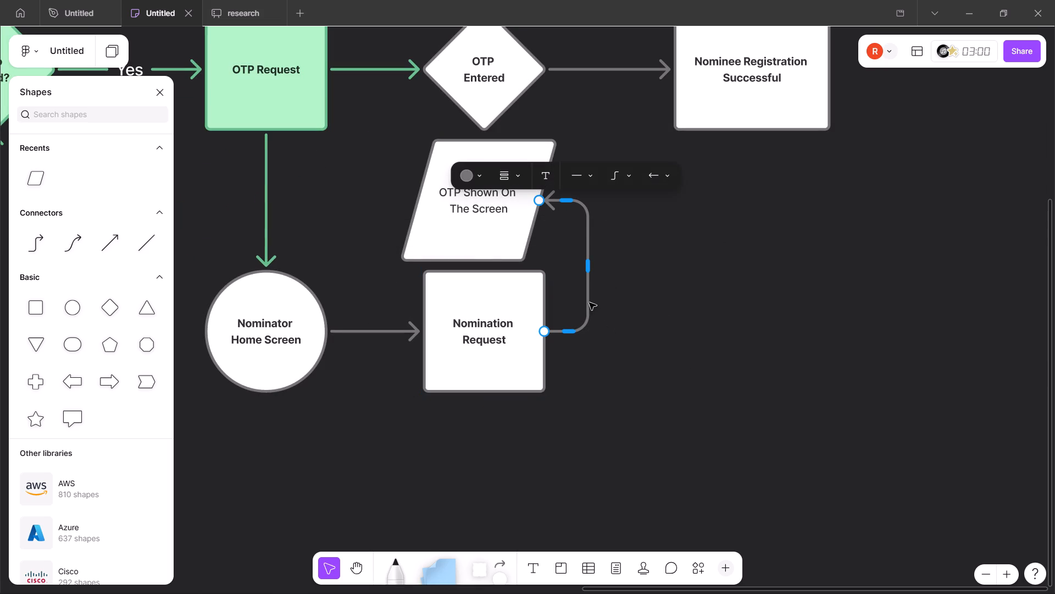
{"action": "left_click", "coordinate": [513, 180]}
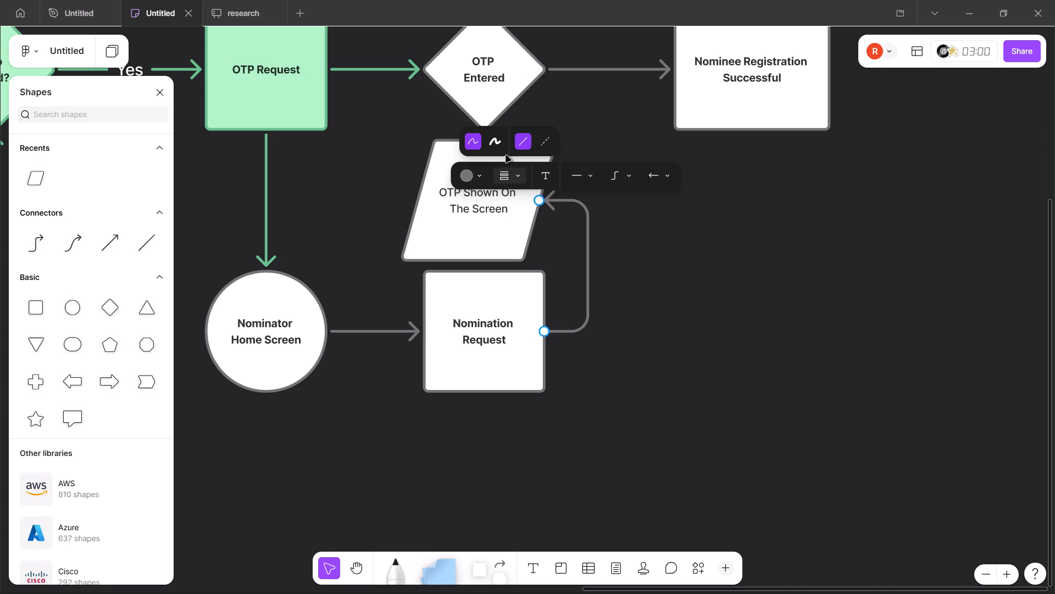
{"action": "left_click", "coordinate": [543, 140]}
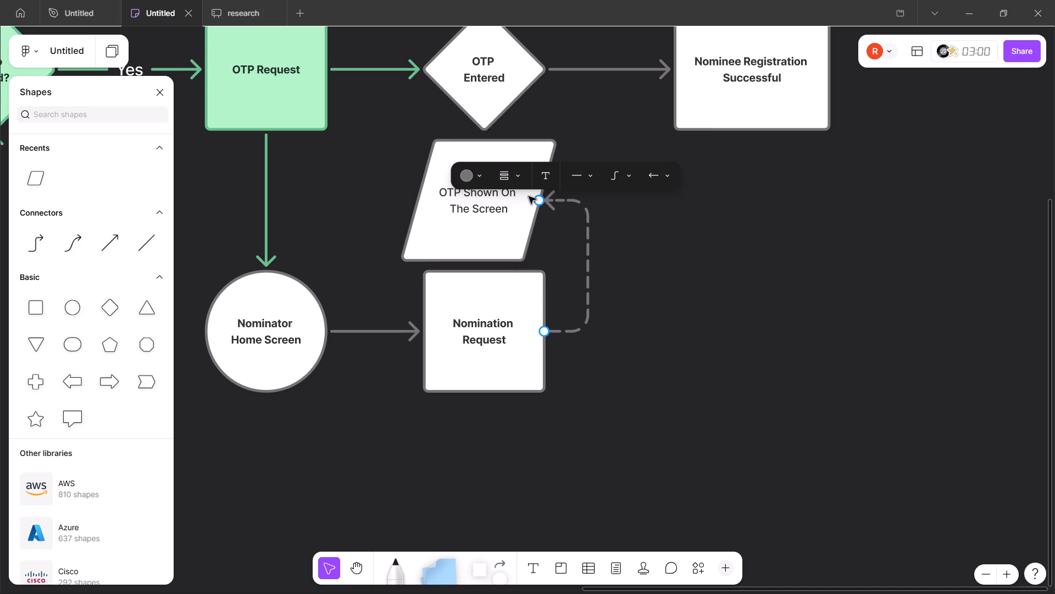
{"action": "left_click", "coordinate": [476, 180]}
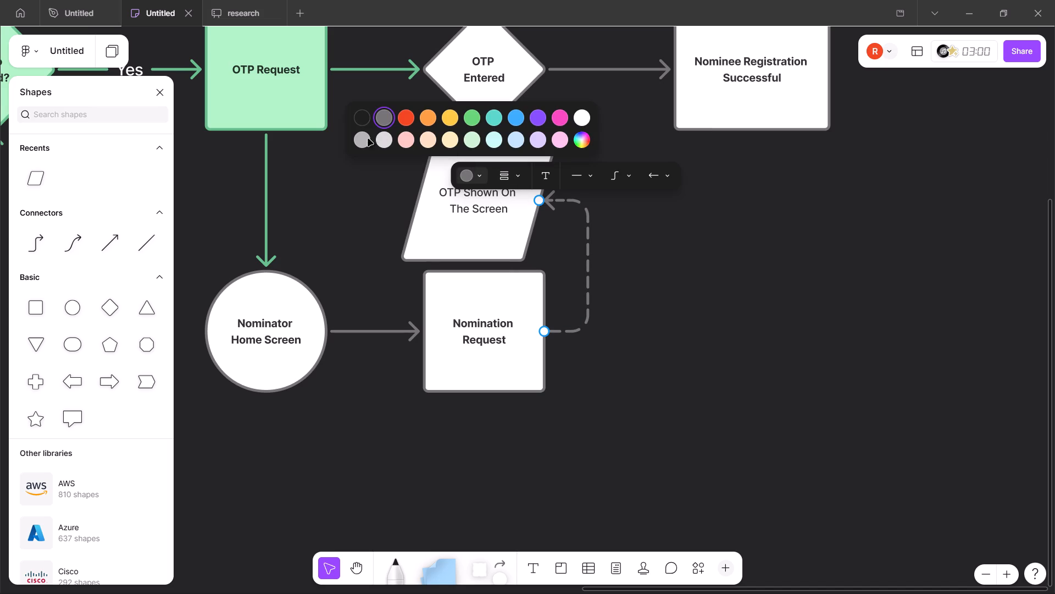
{"action": "left_click", "coordinate": [580, 119]}
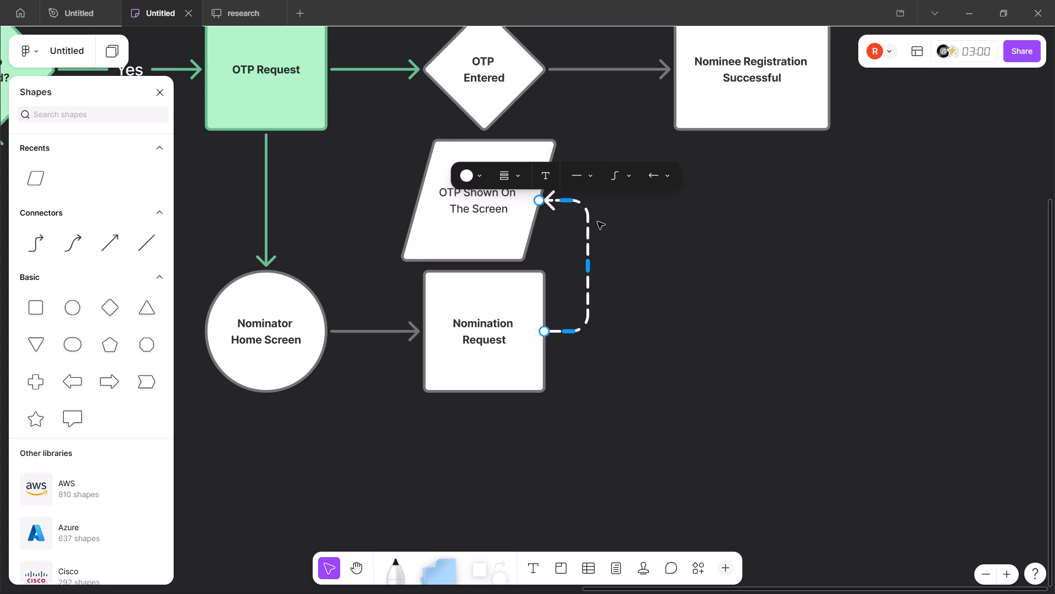
{"action": "left_click", "coordinate": [718, 269]}
Add the white text label "Accept Nomination" to the dashed connector in Figma, checking it against the case study diagram in Chrome.
{"action": "key", "text": "alt+Tab"}
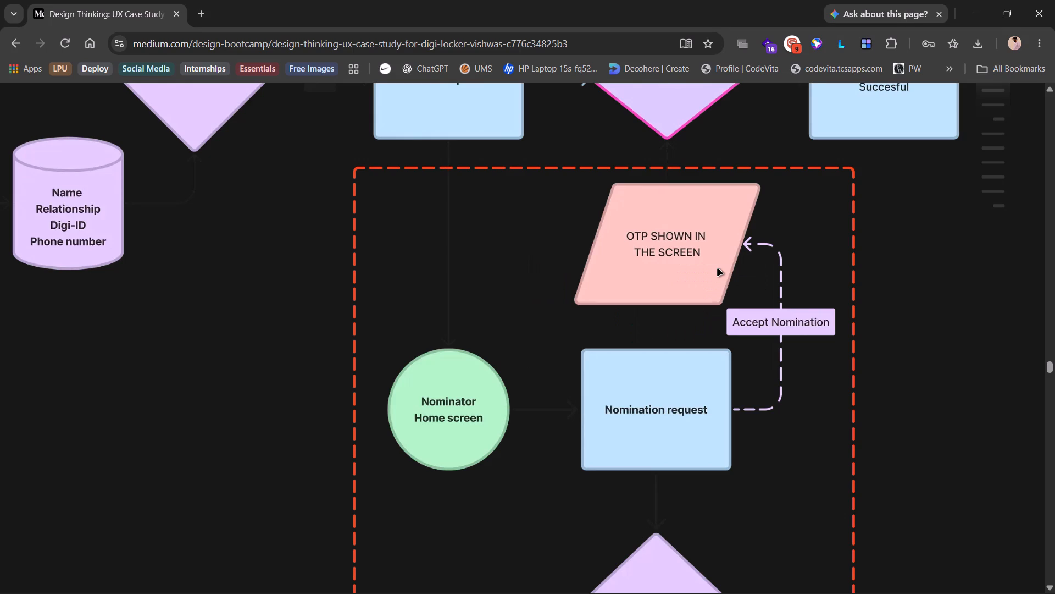
{"action": "key", "text": "alt+Tab"}
{"action": "left_click", "coordinate": [590, 260]}
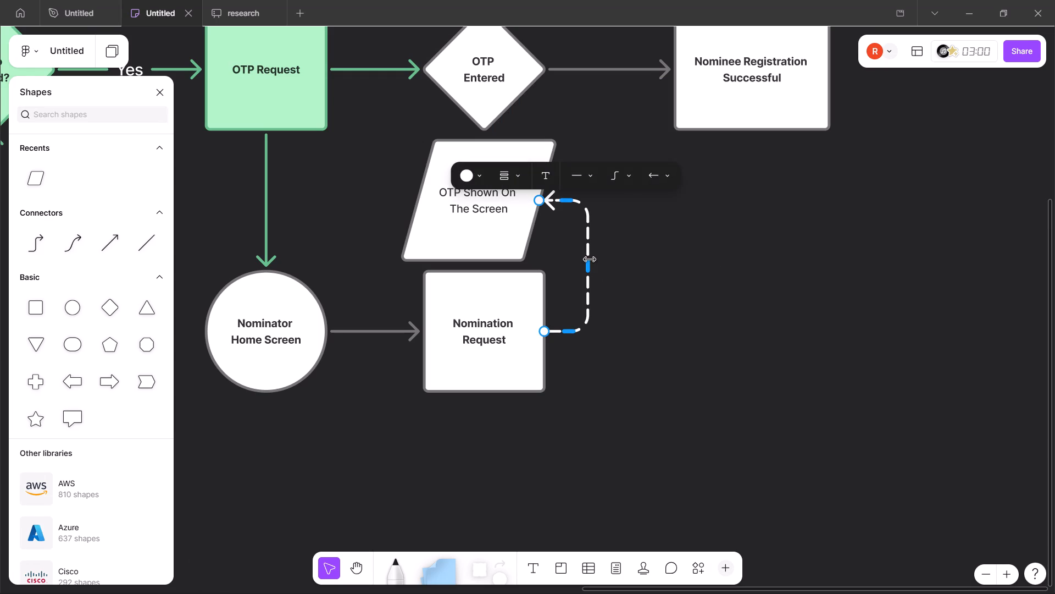
{"action": "left_click", "coordinate": [542, 174]}
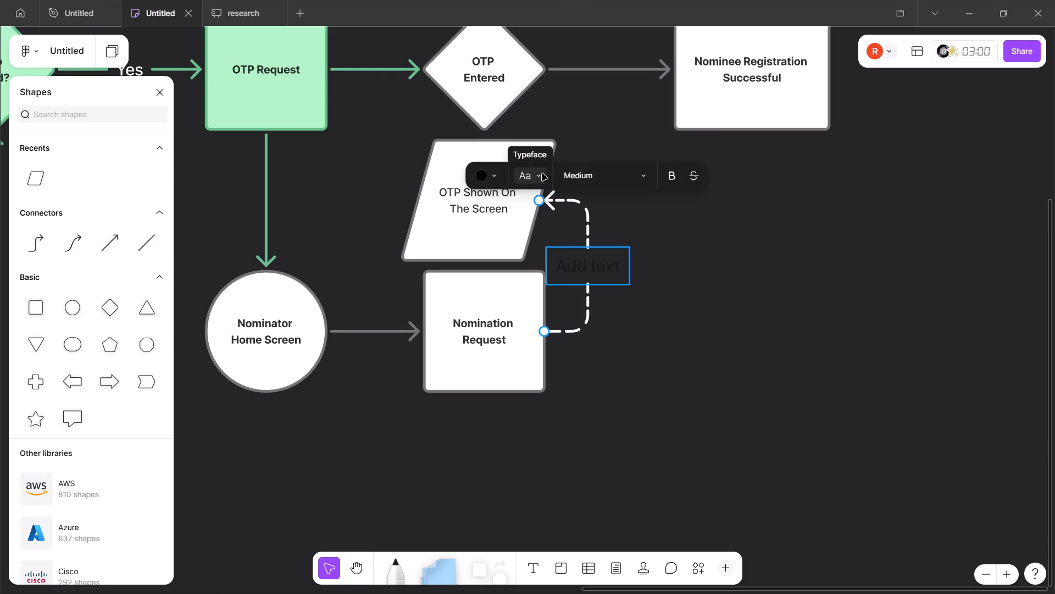
{"action": "key", "text": "shift+a"}
{"action": "type", "text": "ccept"}
{"action": "key", "text": "space"}
{"action": "key", "text": "alt+Tab"}
{"action": "key", "text": "alt+Tab"}
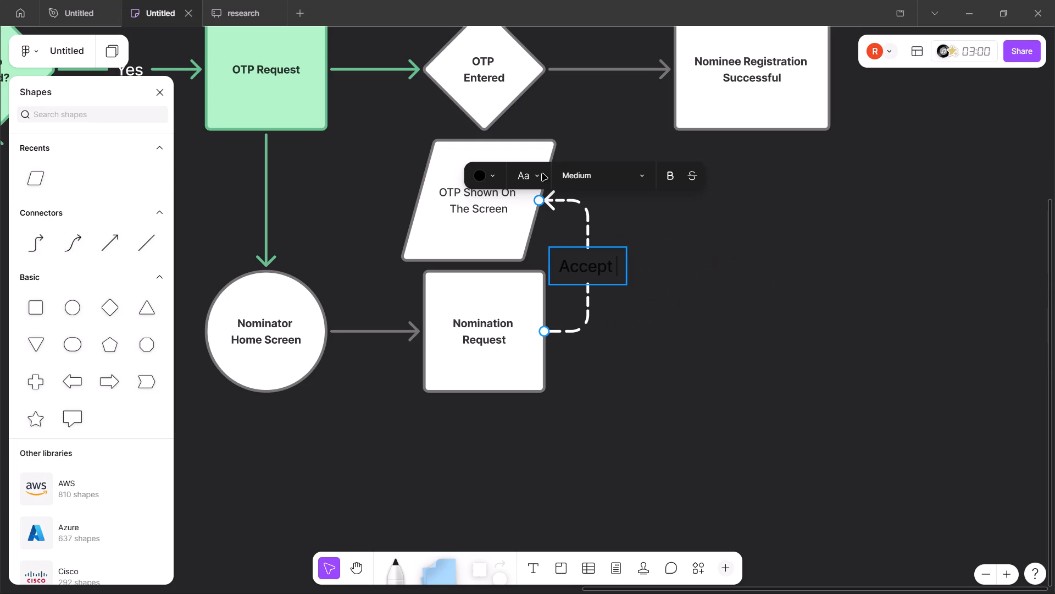
{"action": "type", "text": "Nomination"}
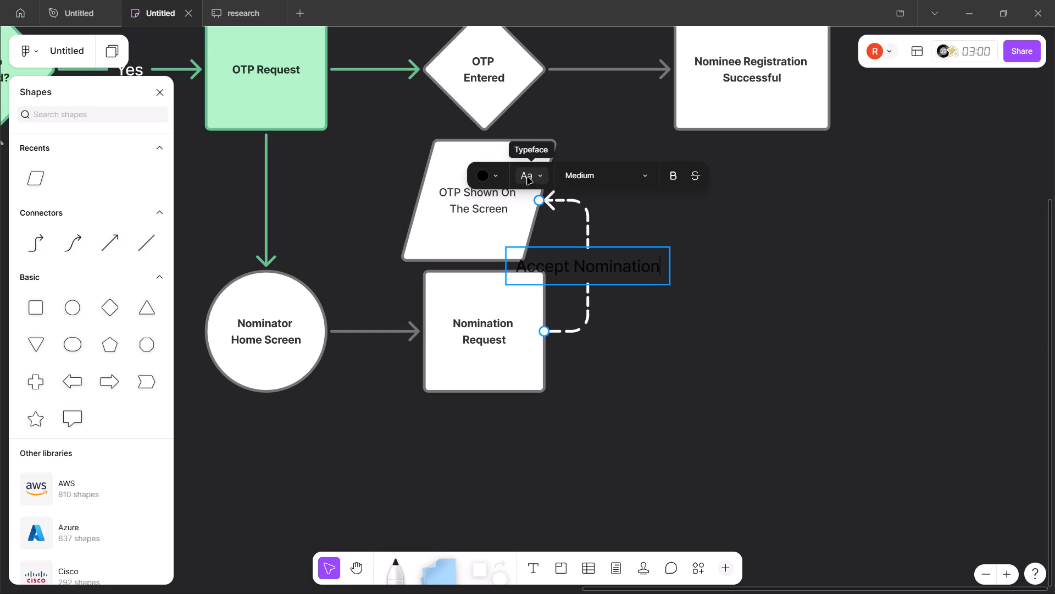
{"action": "left_click", "coordinate": [500, 178]}
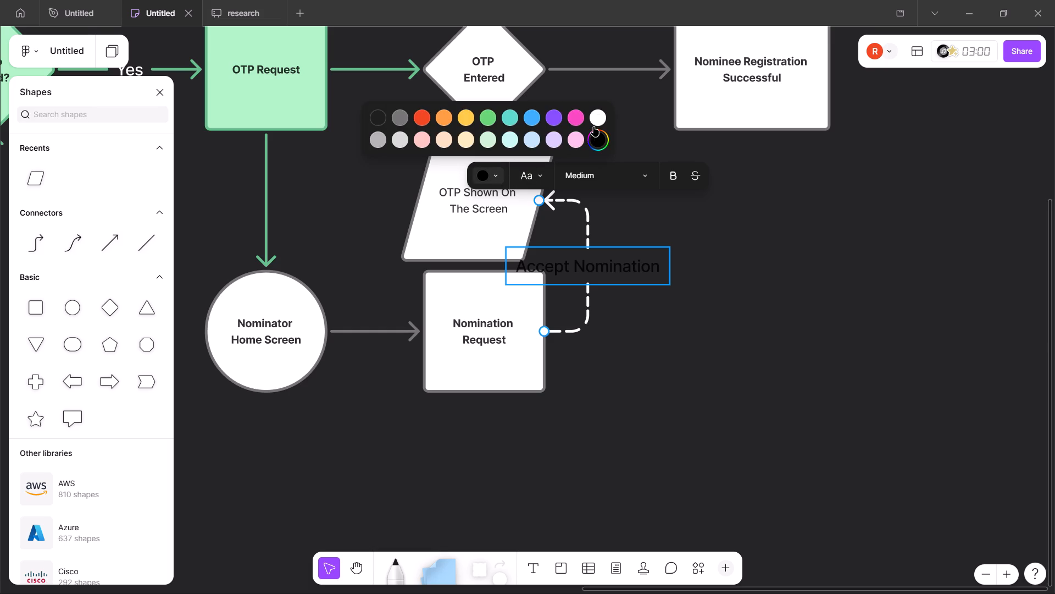
{"action": "left_click", "coordinate": [599, 112]}
{"action": "left_click", "coordinate": [719, 312]}
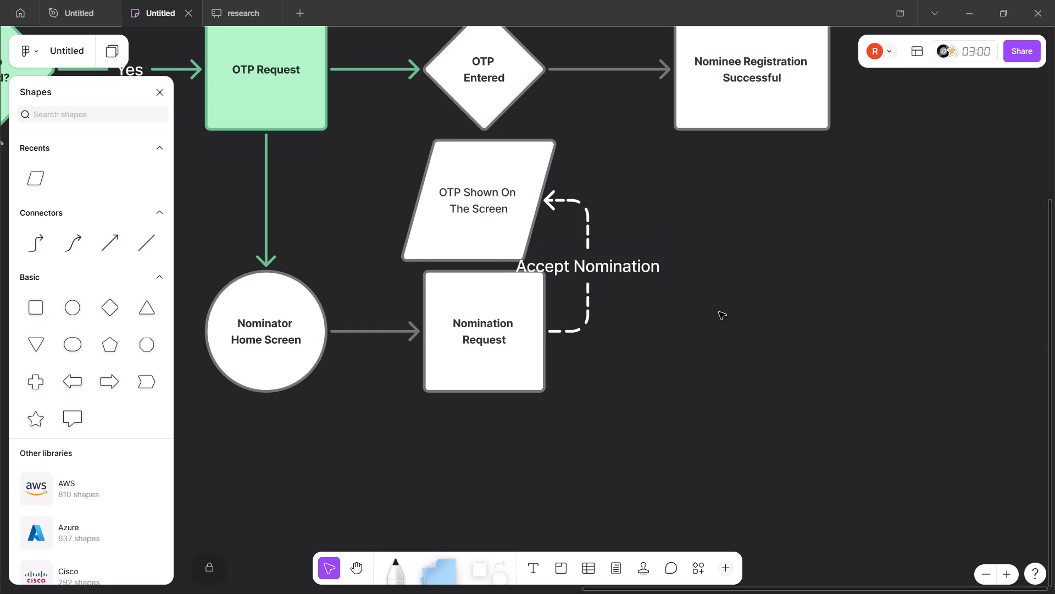
{"action": "key", "text": "alt+Tab"}
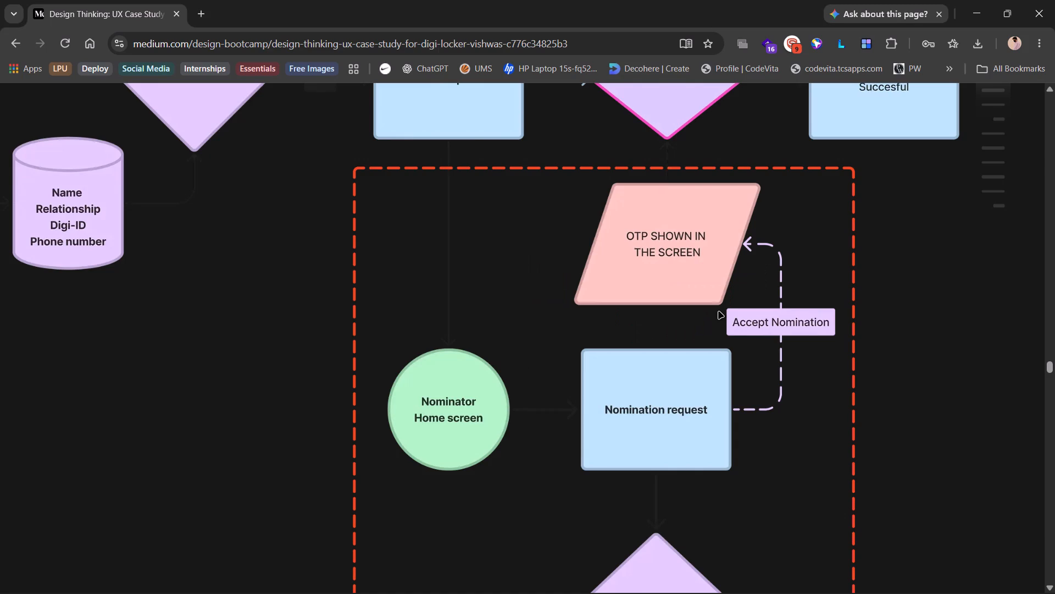
{"action": "key", "text": "alt+Tab"}
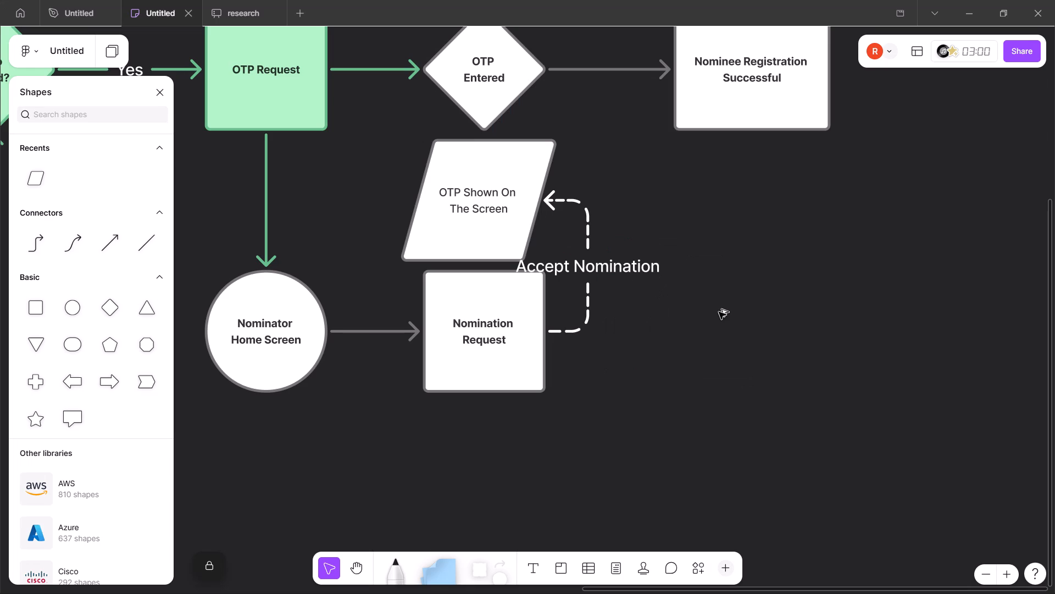
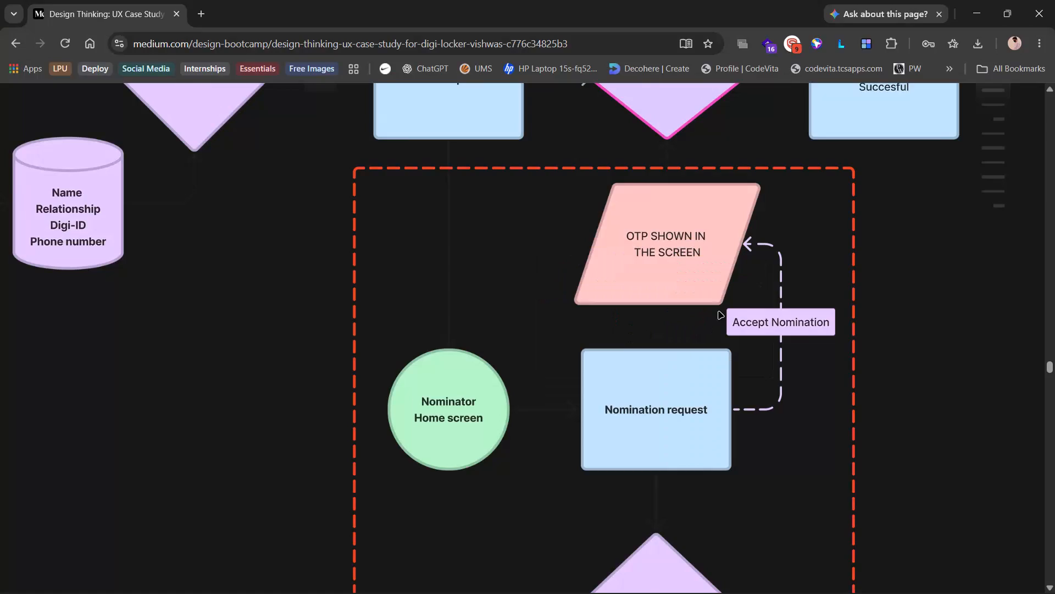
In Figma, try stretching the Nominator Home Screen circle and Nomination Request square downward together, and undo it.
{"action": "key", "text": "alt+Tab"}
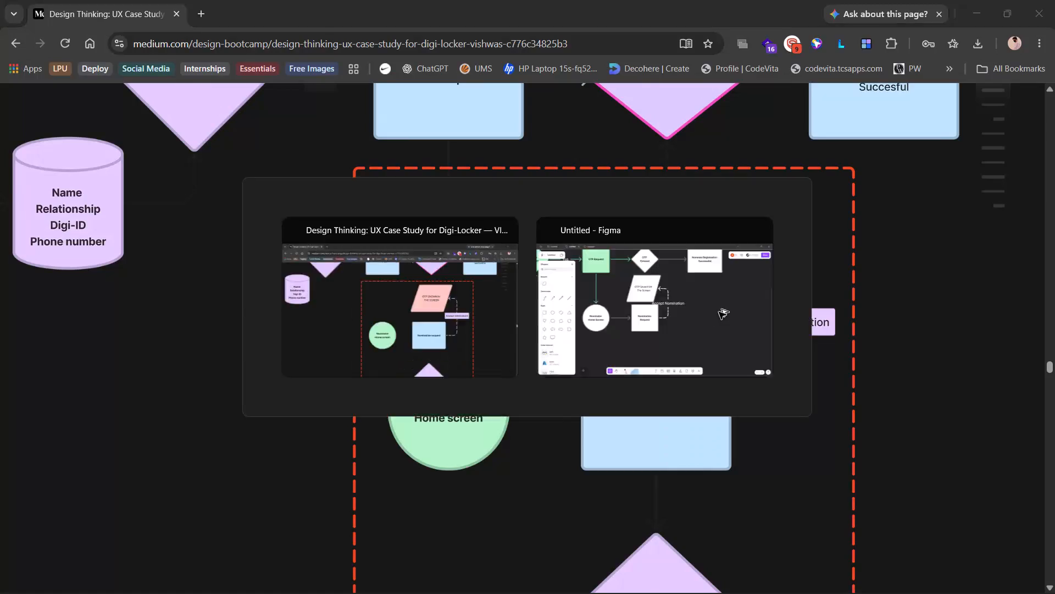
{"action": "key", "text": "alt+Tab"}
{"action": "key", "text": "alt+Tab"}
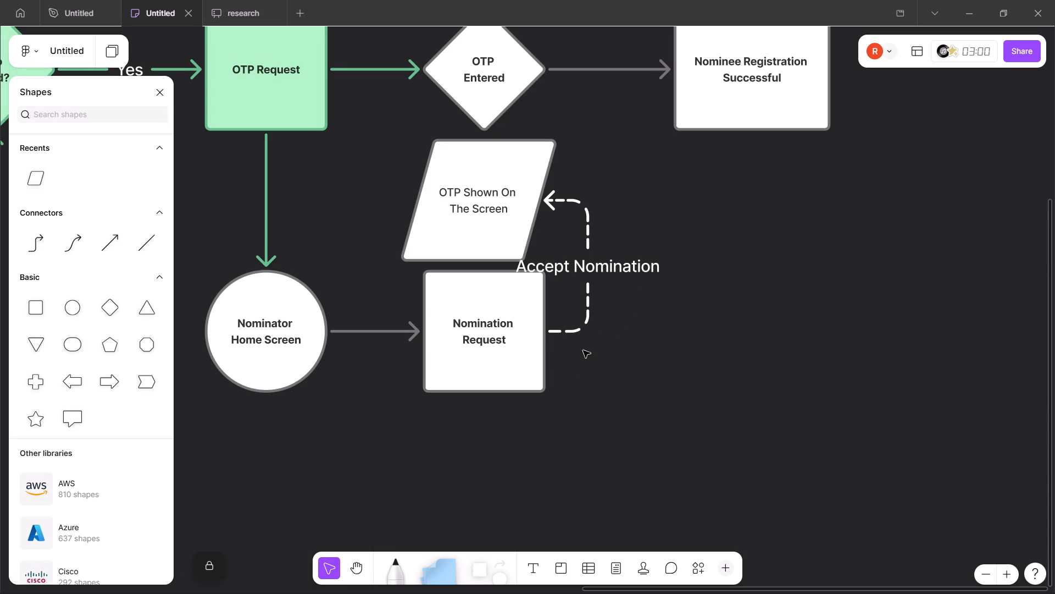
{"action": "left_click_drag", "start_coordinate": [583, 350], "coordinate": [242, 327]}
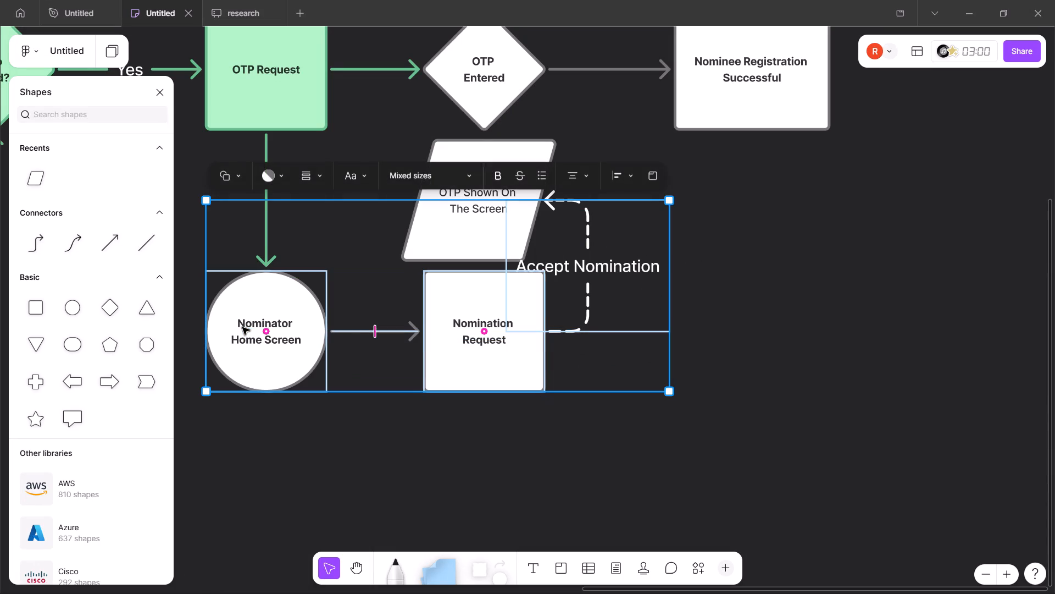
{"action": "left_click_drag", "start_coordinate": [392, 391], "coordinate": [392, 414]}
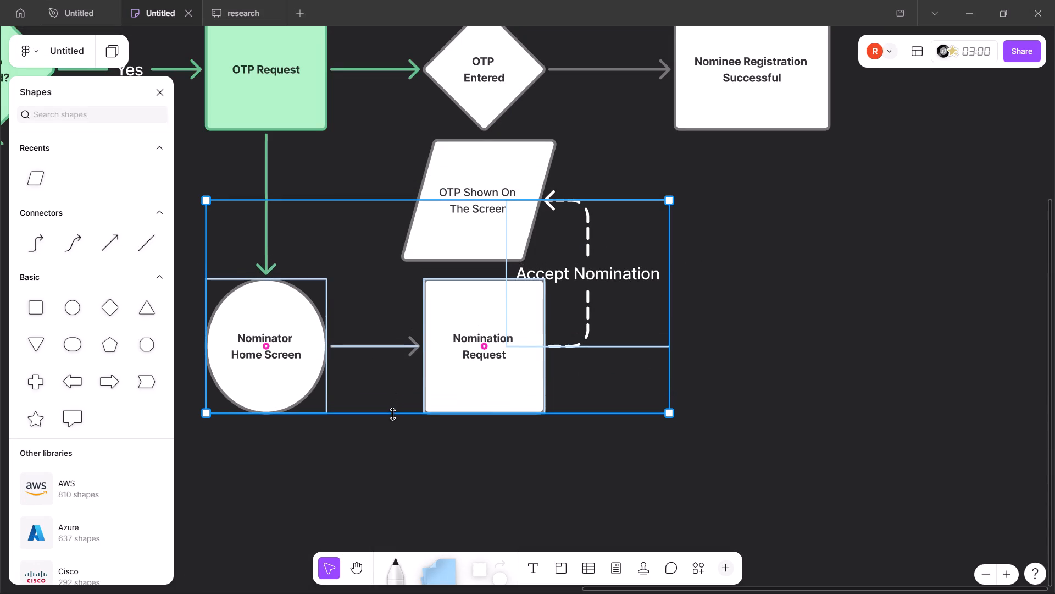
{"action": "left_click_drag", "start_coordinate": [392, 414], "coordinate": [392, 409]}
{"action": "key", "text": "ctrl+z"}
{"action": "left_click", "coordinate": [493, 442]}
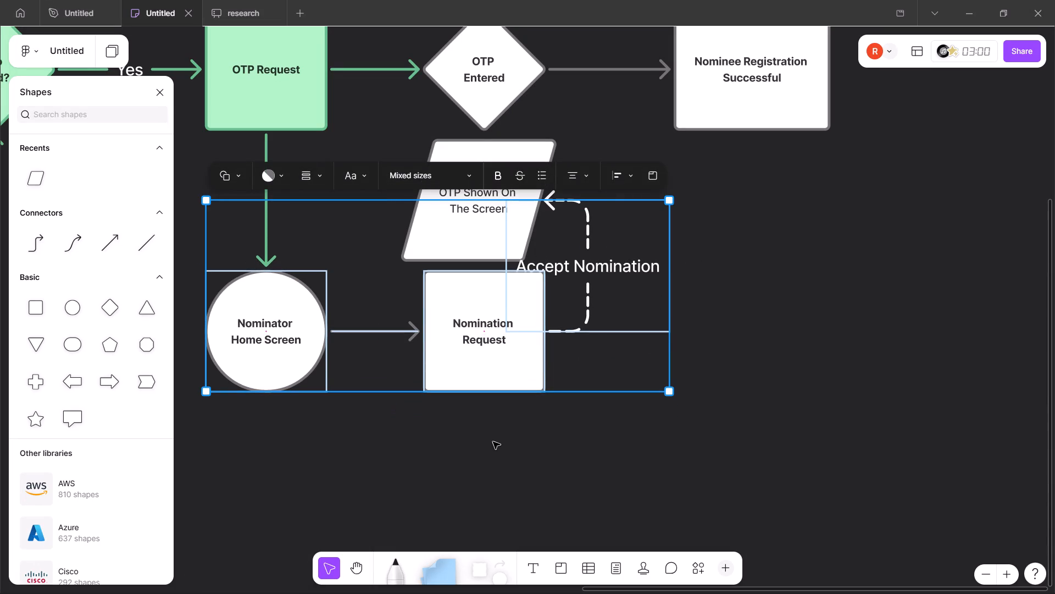
After checking the diagram in Chrome, move the Nominator Home Screen circle in Figma straight down, keeping it aligned under OTP Request.
{"action": "key", "text": "alt+Tab"}
{"action": "key", "text": "alt+Tab"}
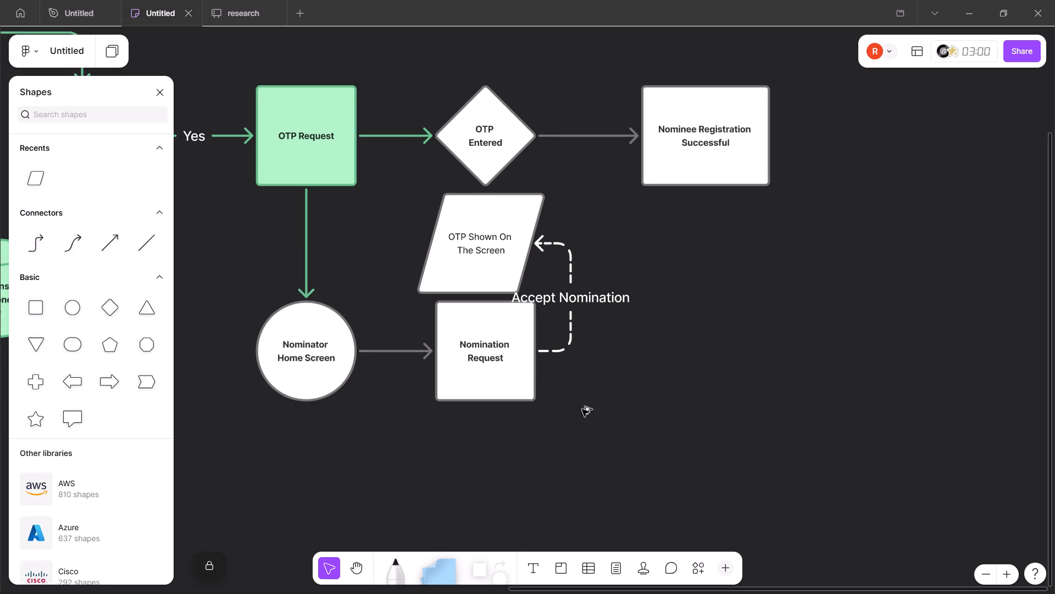
{"action": "left_click", "coordinate": [345, 335]}
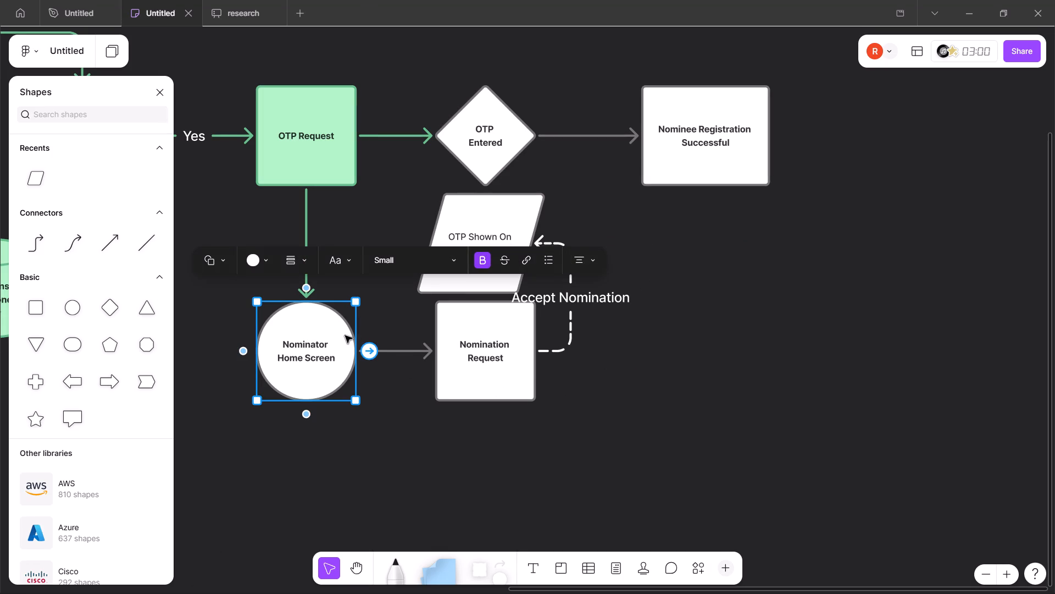
{"action": "left_click_drag", "start_coordinate": [318, 388], "coordinate": [318, 396]}
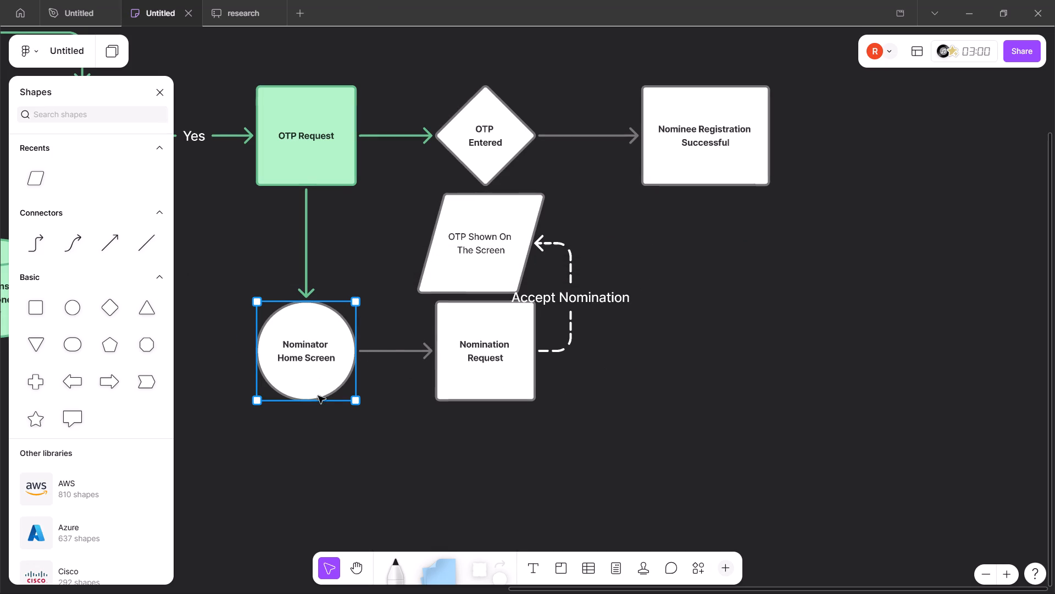
{"action": "left_click_drag", "start_coordinate": [318, 396], "coordinate": [318, 420]}
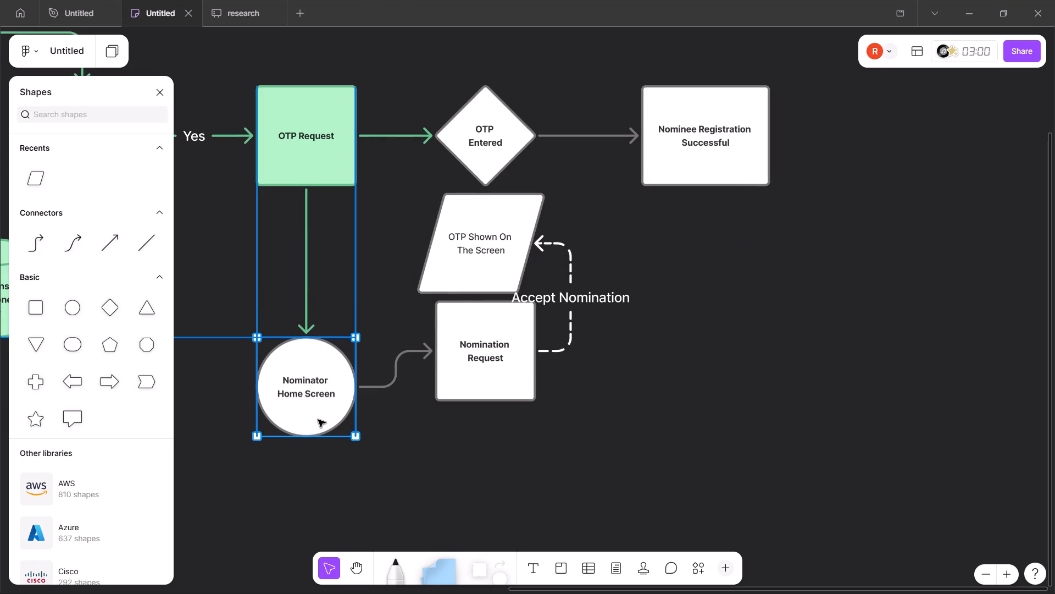
{"action": "left_click_drag", "start_coordinate": [318, 420], "coordinate": [318, 435]}
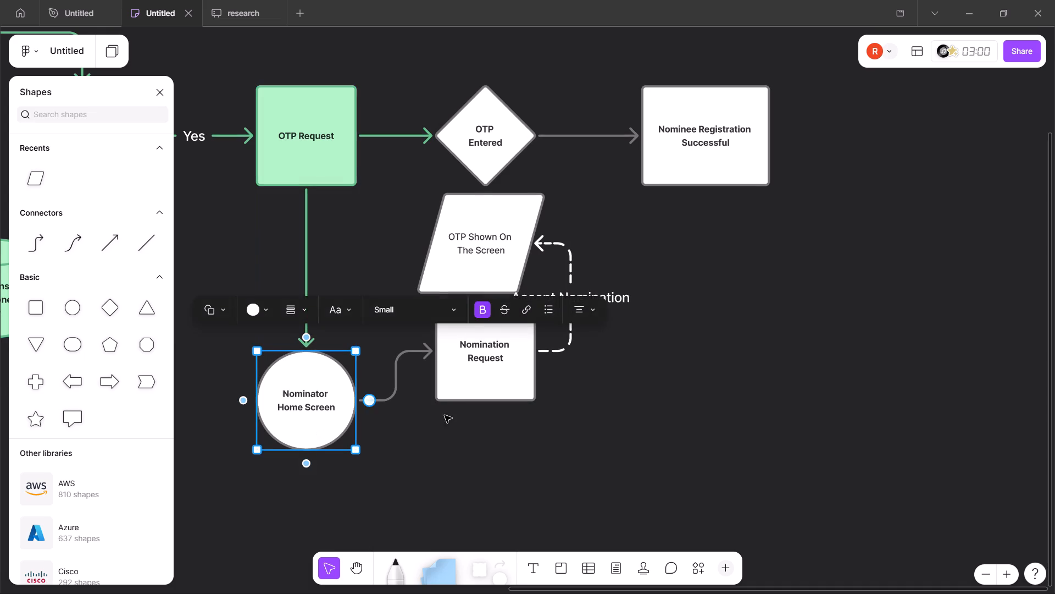
Move the Nomination Request square straight down until it is level with the Nominator Home Screen circle.
{"action": "left_click", "coordinate": [498, 402]}
{"action": "left_click_drag", "start_coordinate": [513, 381], "coordinate": [513, 420]}
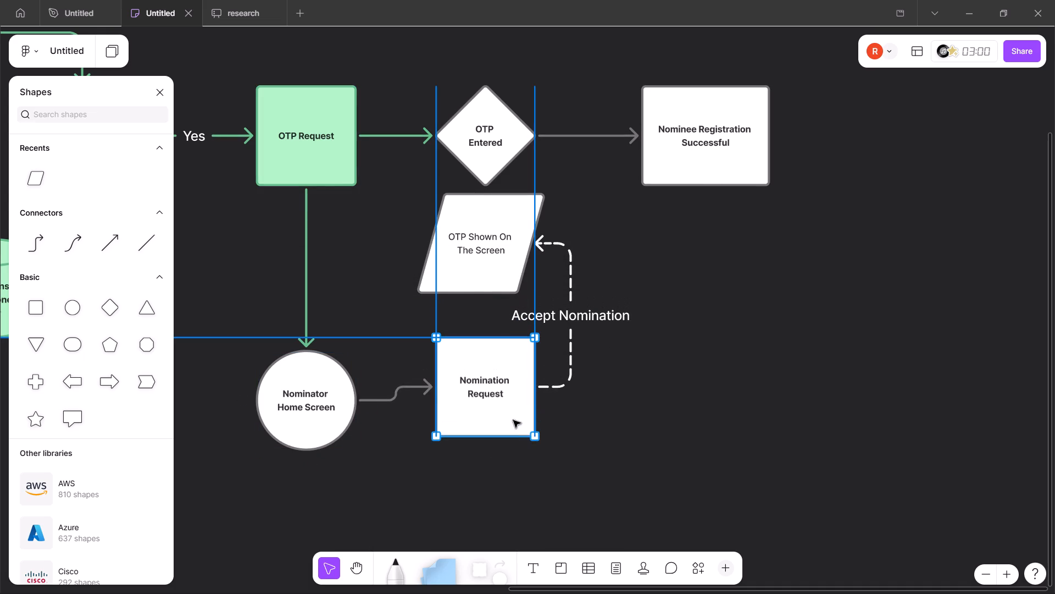
{"action": "left_click_drag", "start_coordinate": [513, 420], "coordinate": [513, 433]}
{"action": "left_click", "coordinate": [616, 443]}
After comparing with the Chrome diagram, center the OTP Shown On The Screen parallelogram in Figma between OTP Entered and Nomination Request.
{"action": "key", "text": "alt+Tab"}
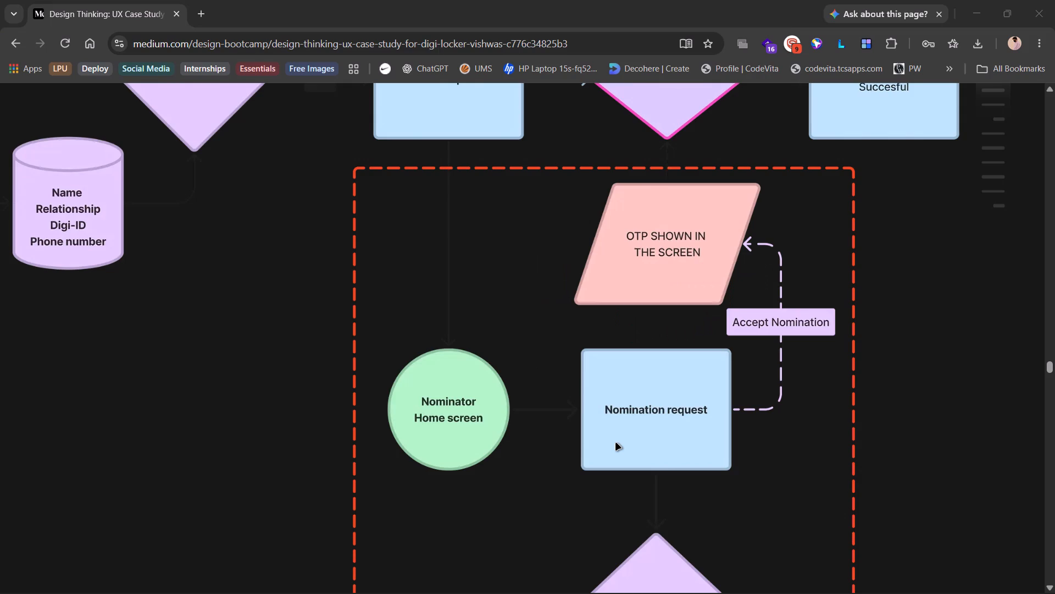
{"action": "key", "text": "alt+Tab"}
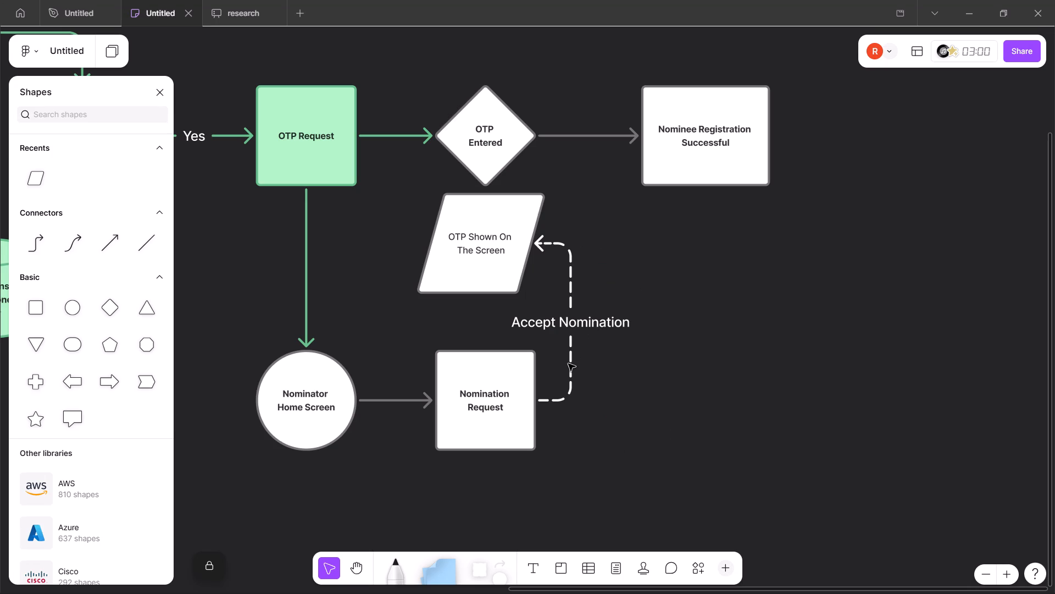
{"action": "key", "text": "alt+Tab"}
{"action": "key", "text": "alt+Tab"}
{"action": "key", "text": "alt+Tab"}
{"action": "key", "text": "alt+Tab"}
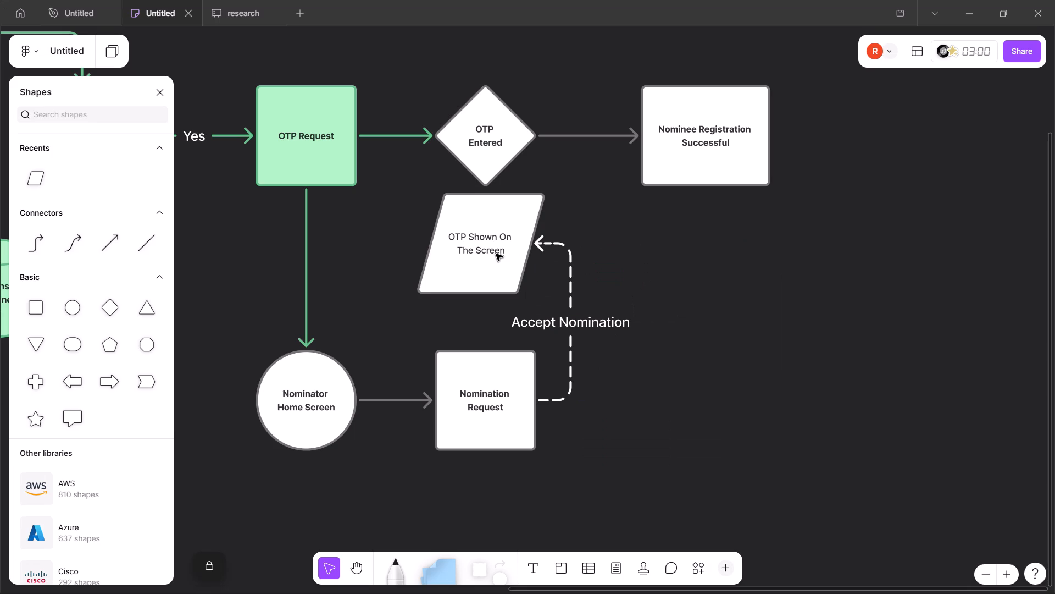
{"action": "left_click", "coordinate": [495, 254]}
{"action": "left_click_drag", "start_coordinate": [492, 260], "coordinate": [500, 281]}
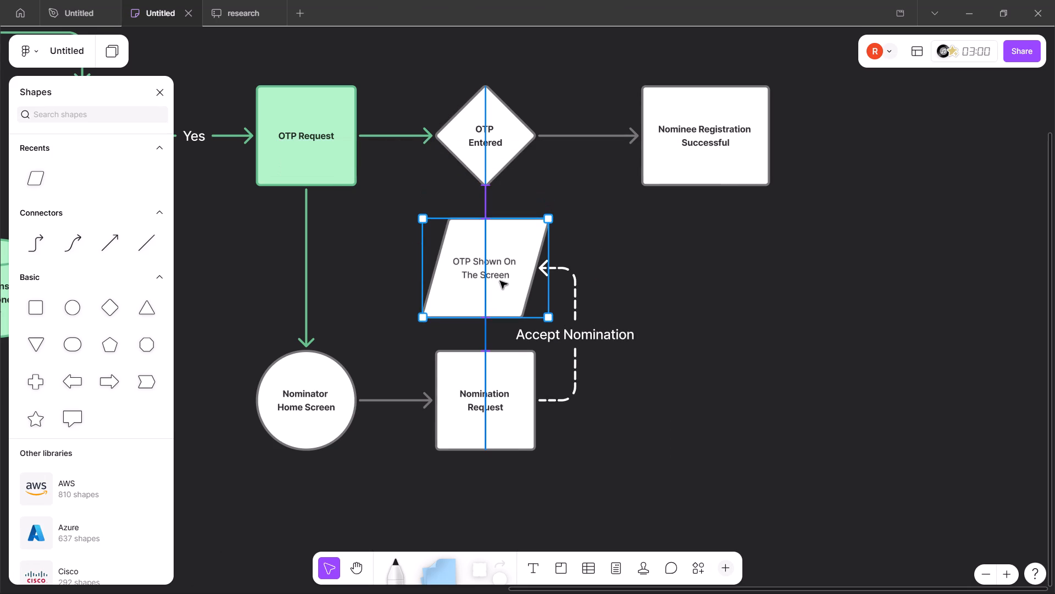
{"action": "left_click_drag", "start_coordinate": [500, 281], "coordinate": [497, 285]}
{"action": "left_click_drag", "start_coordinate": [497, 285], "coordinate": [498, 285]}
After checking Chrome, shift the OTP Shown On The Screen parallelogram in Figma right to align its left edge with Nomination Request.
{"action": "key", "text": "alt+Tab"}
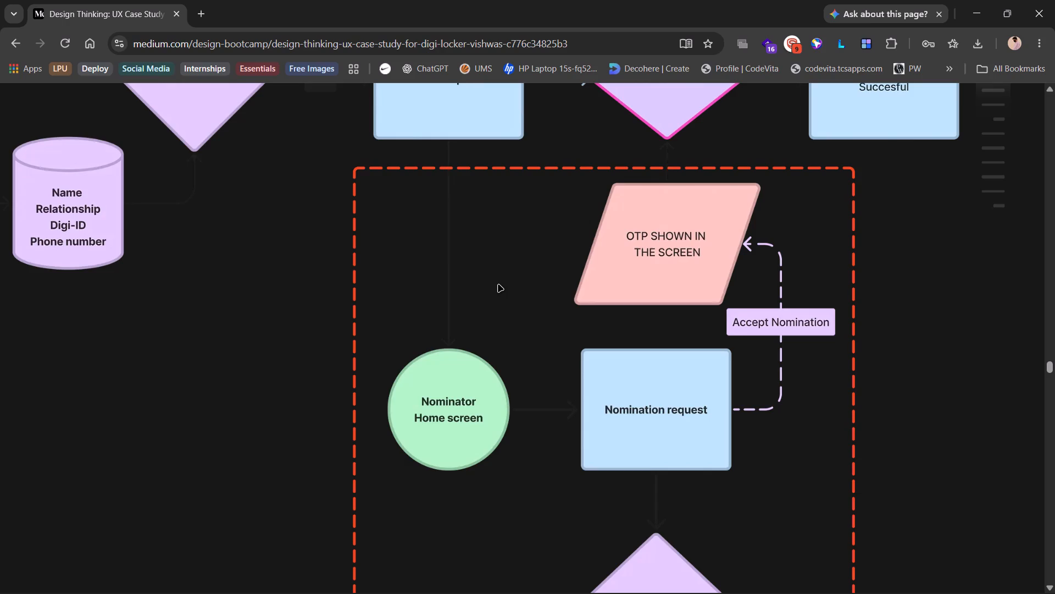
{"action": "key", "text": "alt+Tab"}
{"action": "left_click_drag", "start_coordinate": [490, 290], "coordinate": [498, 291]}
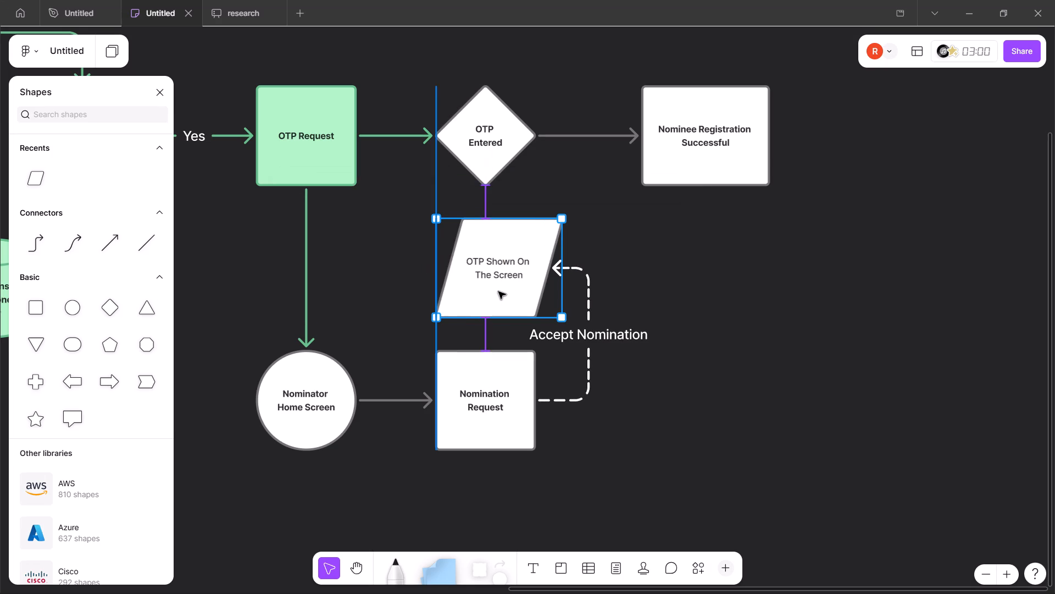
{"action": "left_click_drag", "start_coordinate": [498, 291], "coordinate": [499, 291]}
{"action": "left_click", "coordinate": [689, 289]}
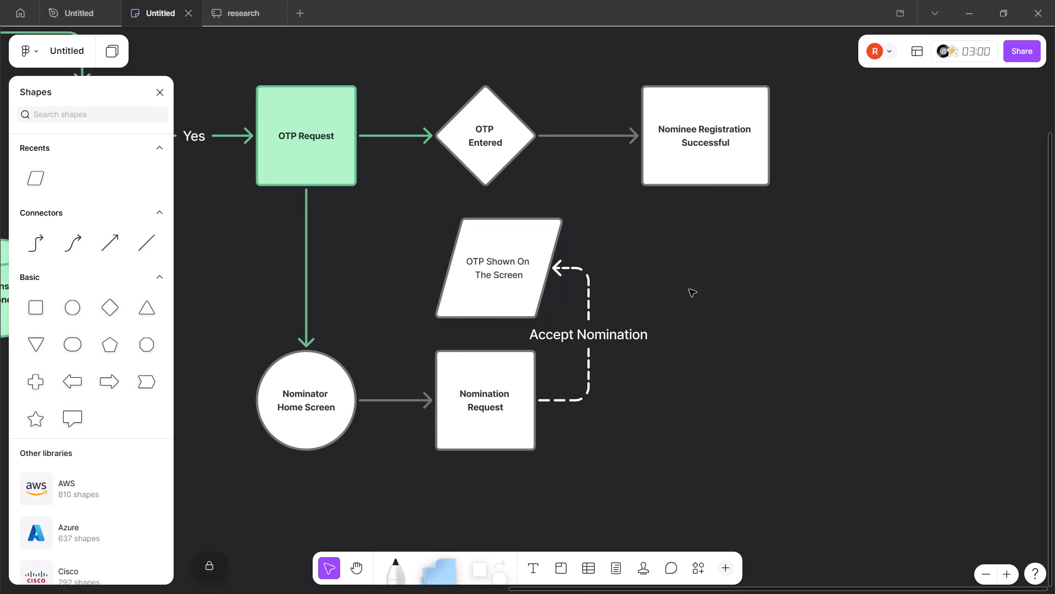
After checking Chrome, move the OTP Entered diamond in Figma right to center it above the parallelogram, level with OTP Request.
{"action": "key", "text": "alt+Tab"}
{"action": "key", "text": "alt+Tab"}
{"action": "scroll", "coordinate": [588, 270], "scroll_direction": "up", "scroll_amount": 1}
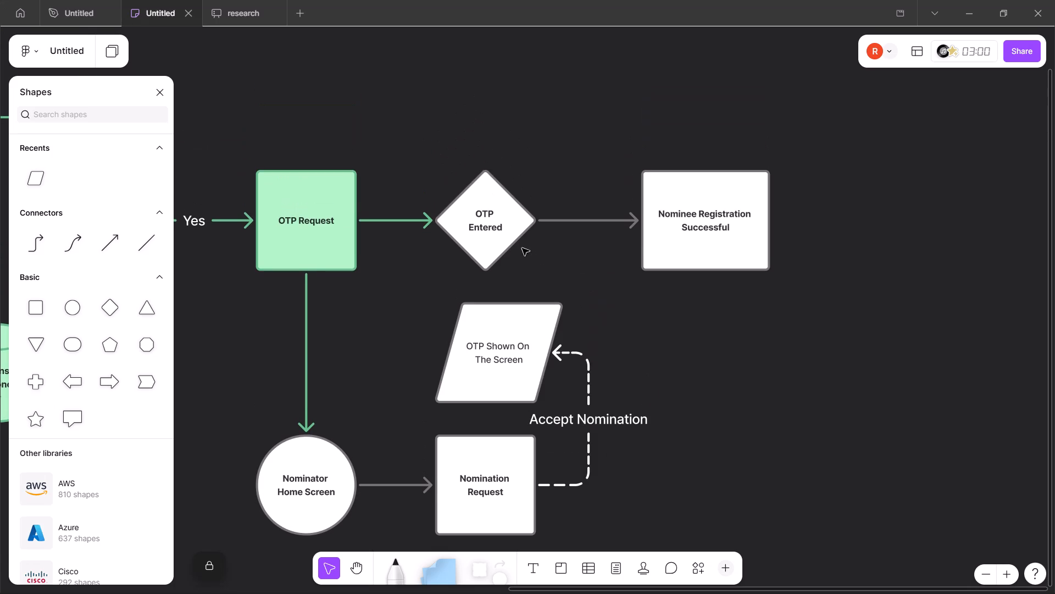
{"action": "left_click", "coordinate": [514, 240]}
{"action": "left_click_drag", "start_coordinate": [514, 229], "coordinate": [529, 230]}
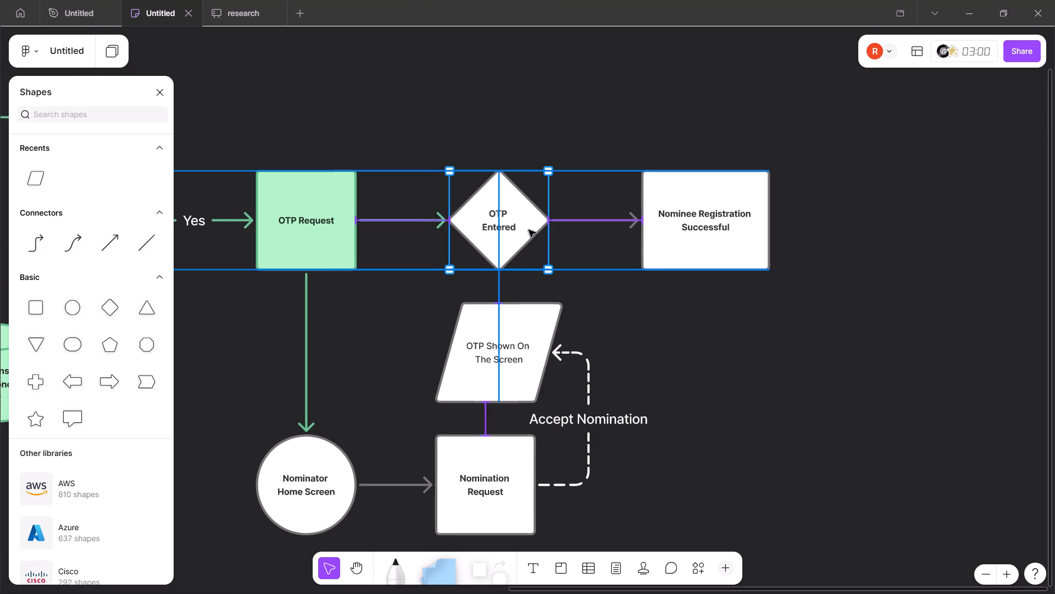
{"action": "left_click_drag", "start_coordinate": [529, 230], "coordinate": [531, 237]}
{"action": "left_click", "coordinate": [734, 352]}
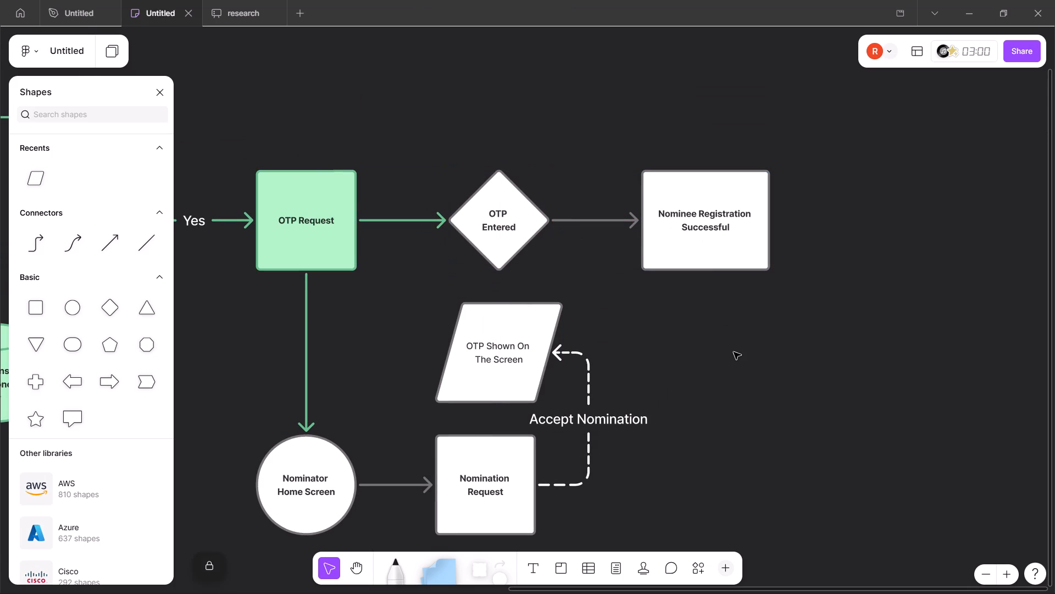
Examine the Add nominee diagram in Chrome around Nomination request and the Nominator's flowmap for the shapes still missing.
{"action": "scroll", "coordinate": [602, 328], "scroll_direction": "down", "scroll_amount": 1}
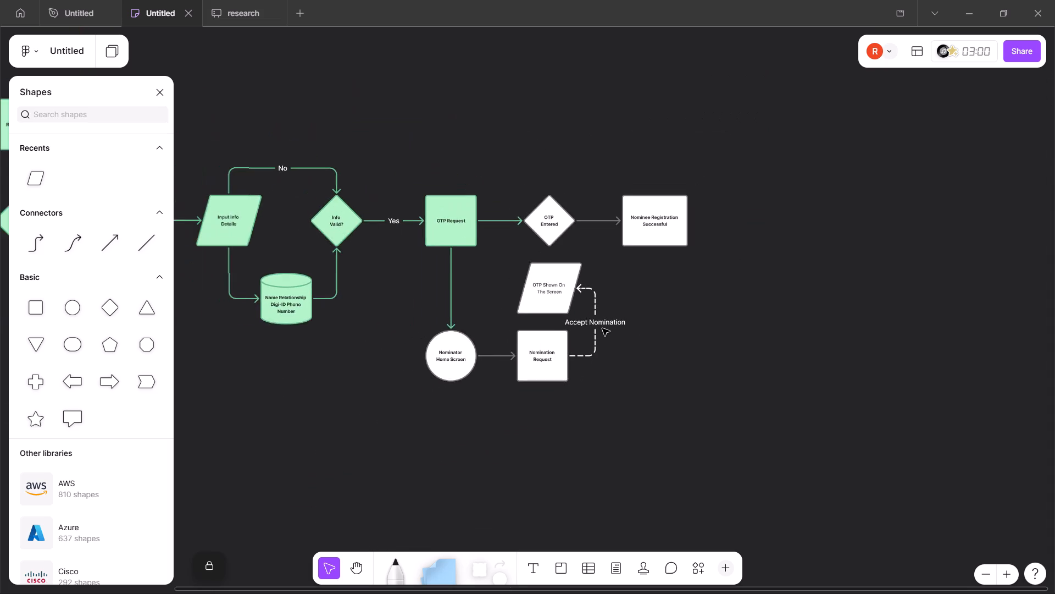
{"action": "key", "text": "alt+Tab"}
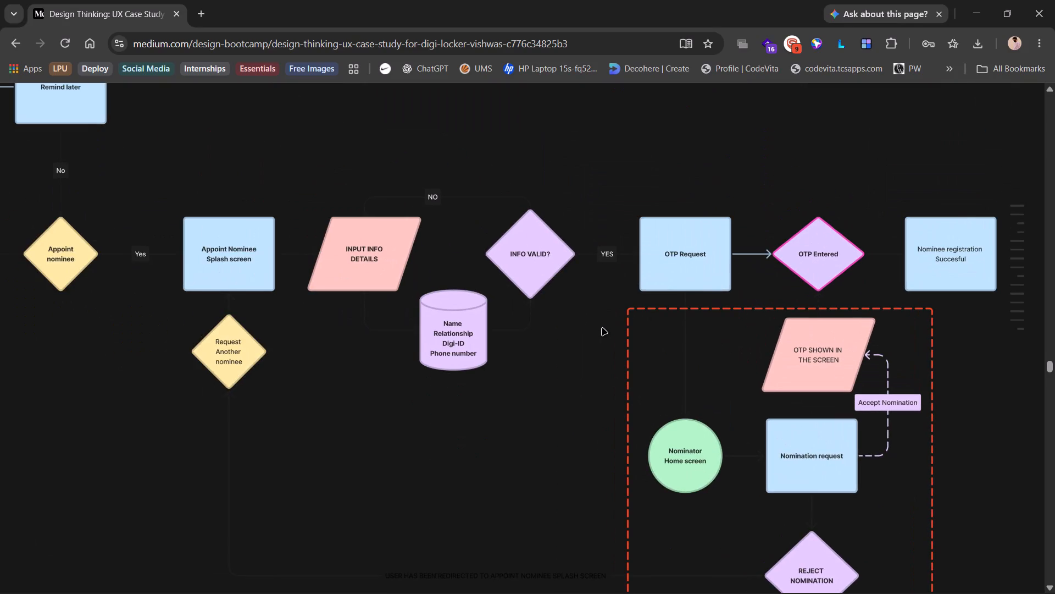
{"action": "scroll", "coordinate": [602, 328], "scroll_direction": "left", "scroll_amount": 2}
{"action": "scroll", "coordinate": [602, 328], "scroll_direction": "down", "scroll_amount": 1}
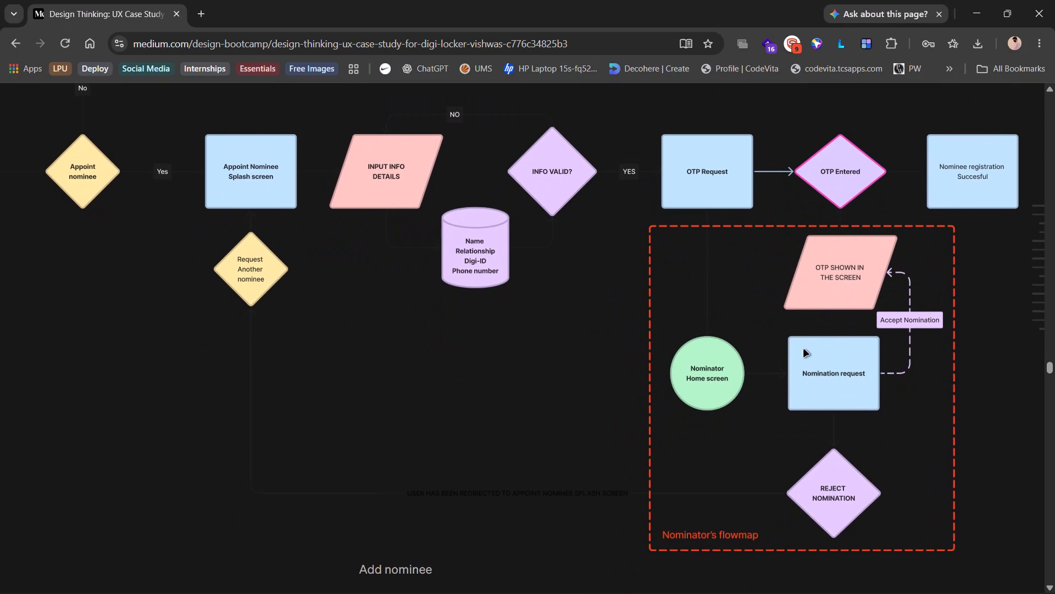
{"action": "scroll", "coordinate": [804, 350], "scroll_direction": "left", "scroll_amount": 4}
{"action": "scroll", "coordinate": [804, 350], "scroll_direction": "down", "scroll_amount": 1}
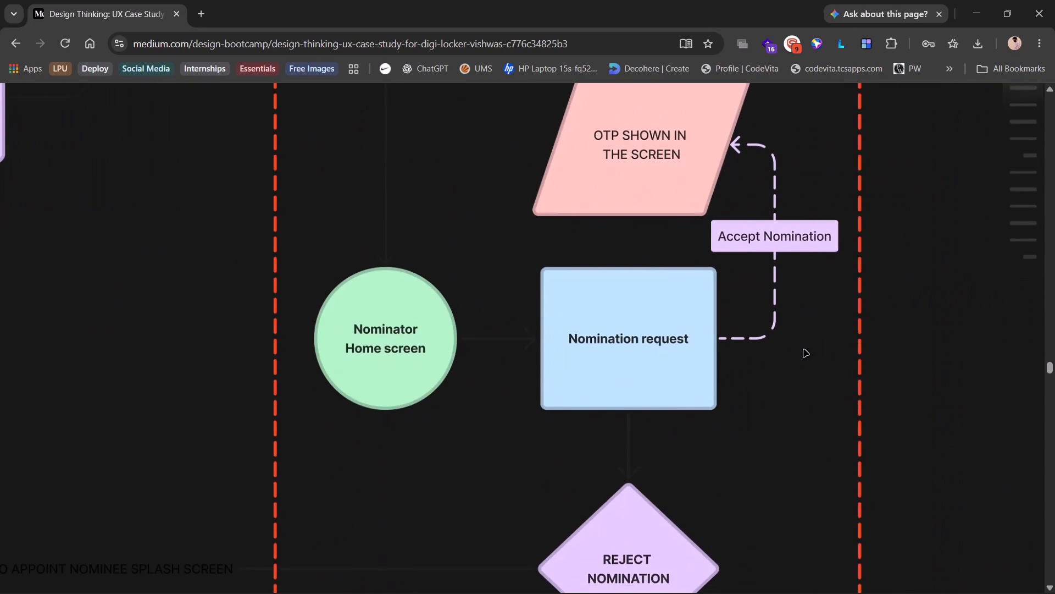
{"action": "scroll", "coordinate": [804, 350], "scroll_direction": "down", "scroll_amount": 1}
{"action": "key", "text": "alt+Tab"}
{"action": "key", "text": "alt+Tab"}
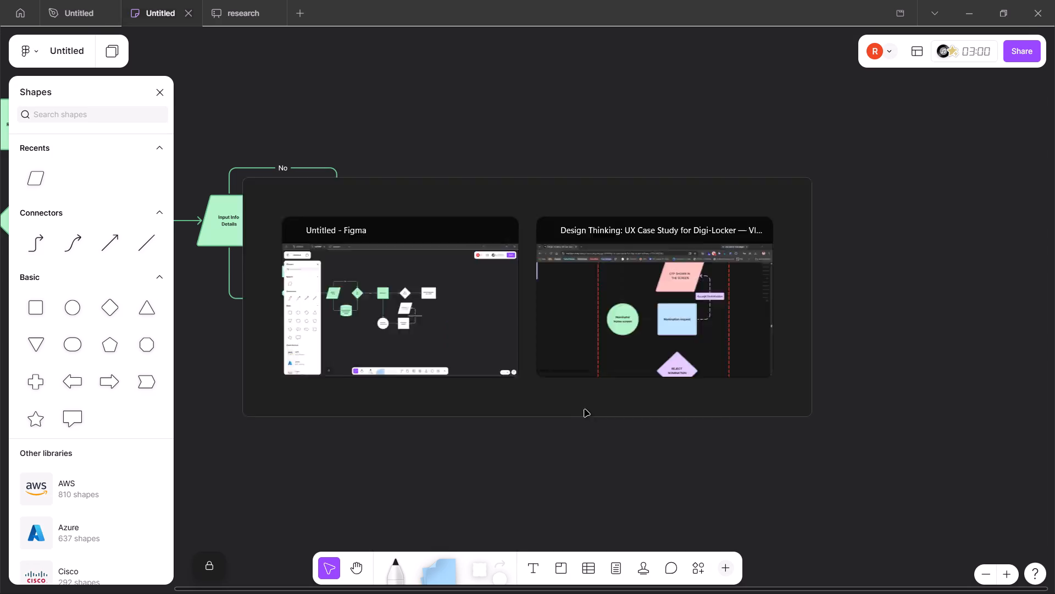
{"action": "scroll", "coordinate": [585, 410], "scroll_direction": "down", "scroll_amount": 2}
In Figma, place a diamond shape directly below the Nomination Request square, checking it against the case study diagram in Chrome.
{"action": "key", "text": "alt+Tab"}
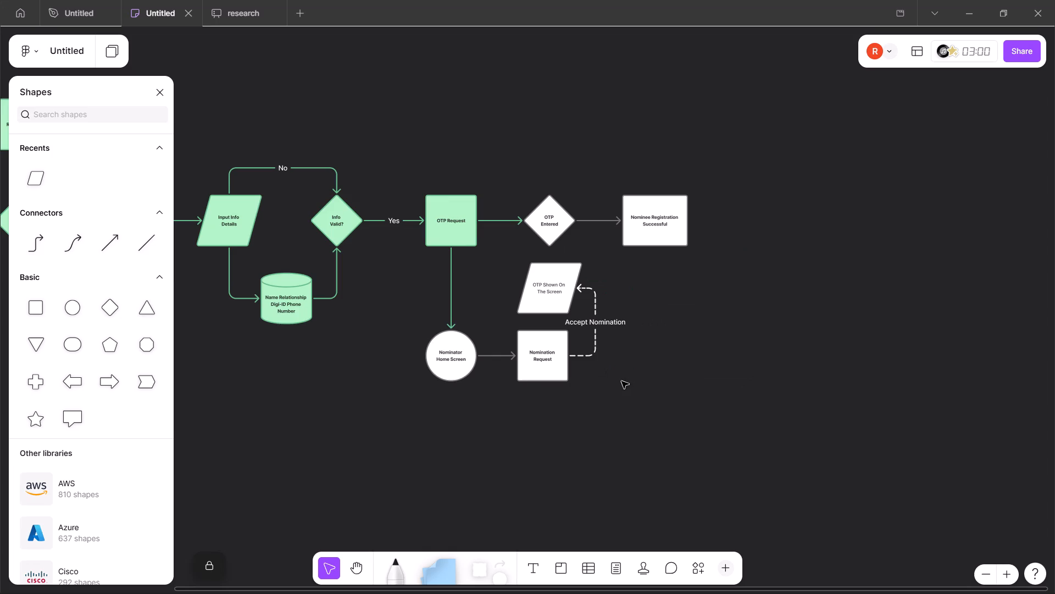
{"action": "scroll", "coordinate": [609, 371], "scroll_direction": "down", "scroll_amount": 1}
{"action": "scroll", "coordinate": [609, 371], "scroll_direction": "up", "scroll_amount": 1}
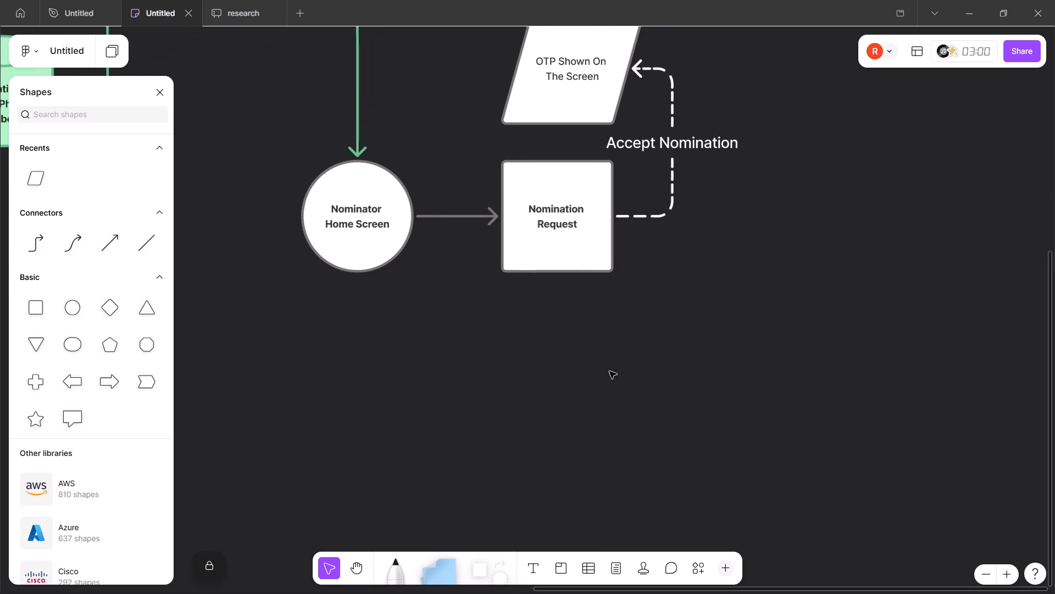
{"action": "key", "text": "alt+Tab"}
{"action": "key", "text": "alt+Tab"}
{"action": "left_click", "coordinate": [719, 433]}
{"action": "left_click", "coordinate": [105, 306]}
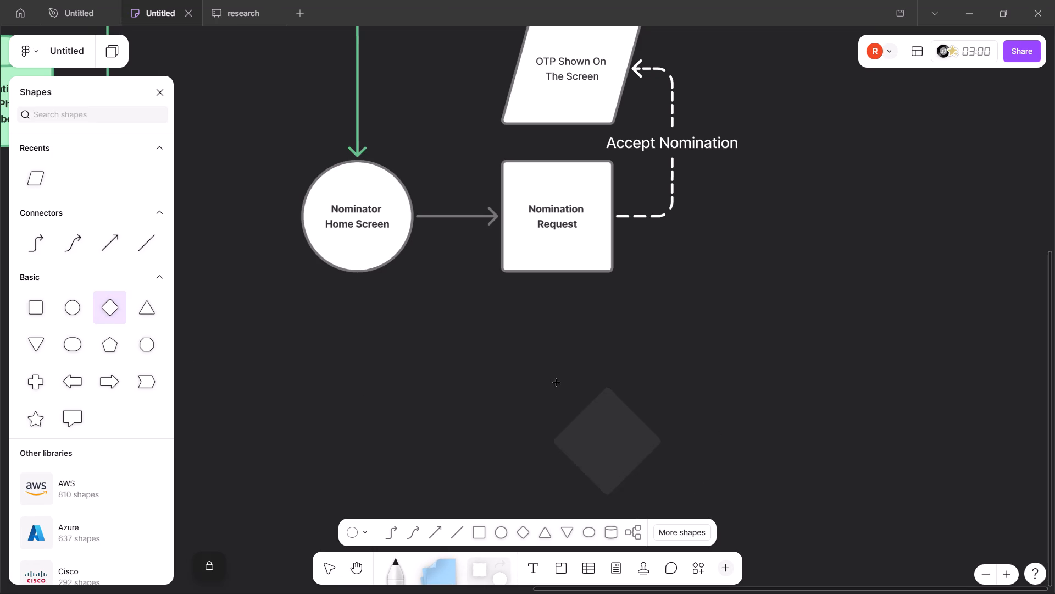
{"action": "left_click", "coordinate": [503, 344]}
{"action": "key", "text": "alt+Tab"}
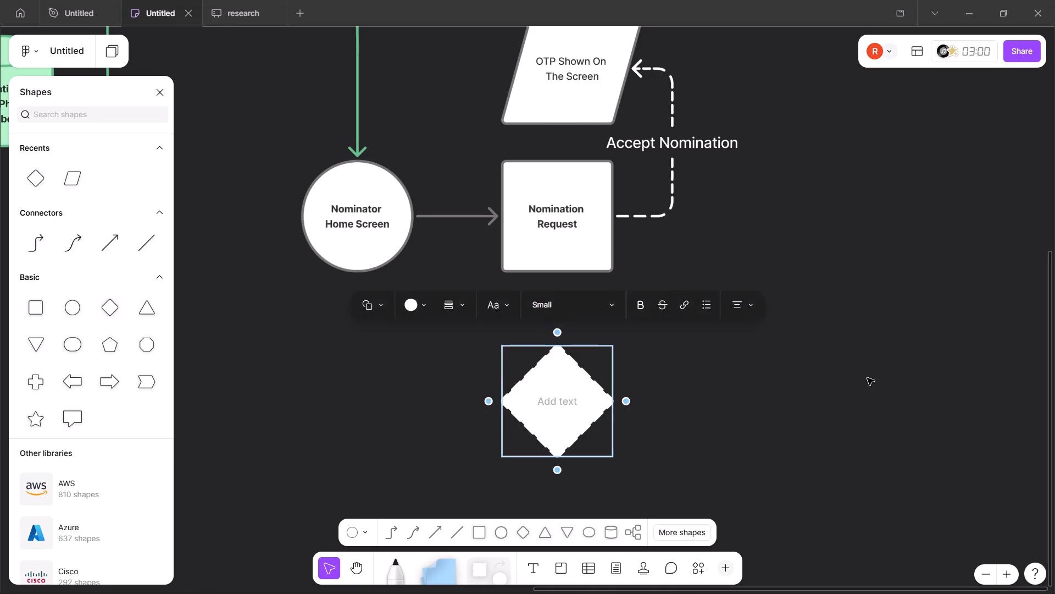
{"action": "key", "text": "alt+Tab"}
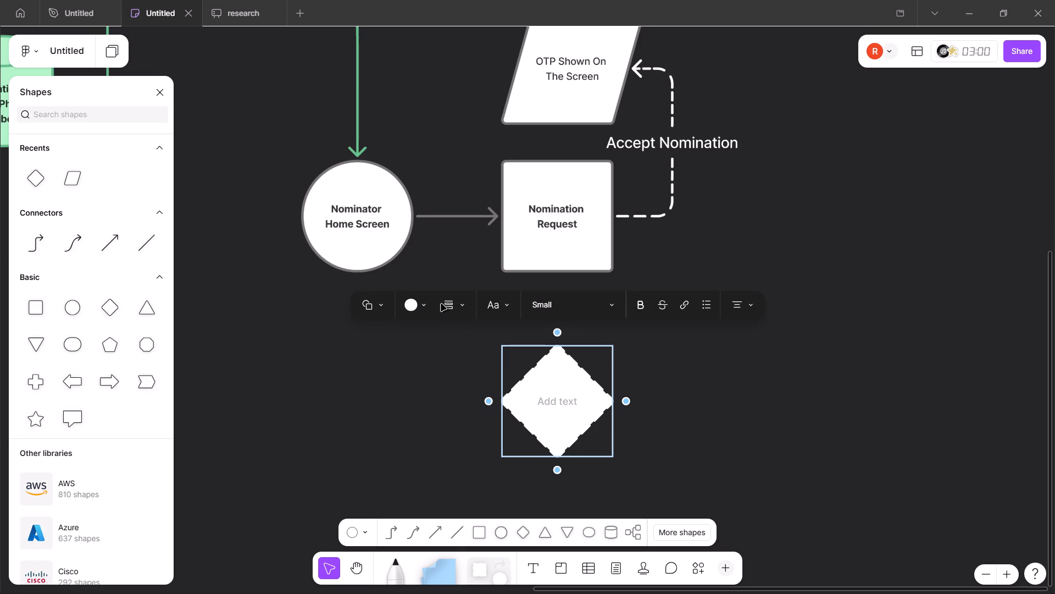
Change the outline of the new diamond below Nomination Request from dashed to solid.
{"action": "left_click", "coordinate": [453, 299]}
{"action": "left_click", "coordinate": [351, 216]}
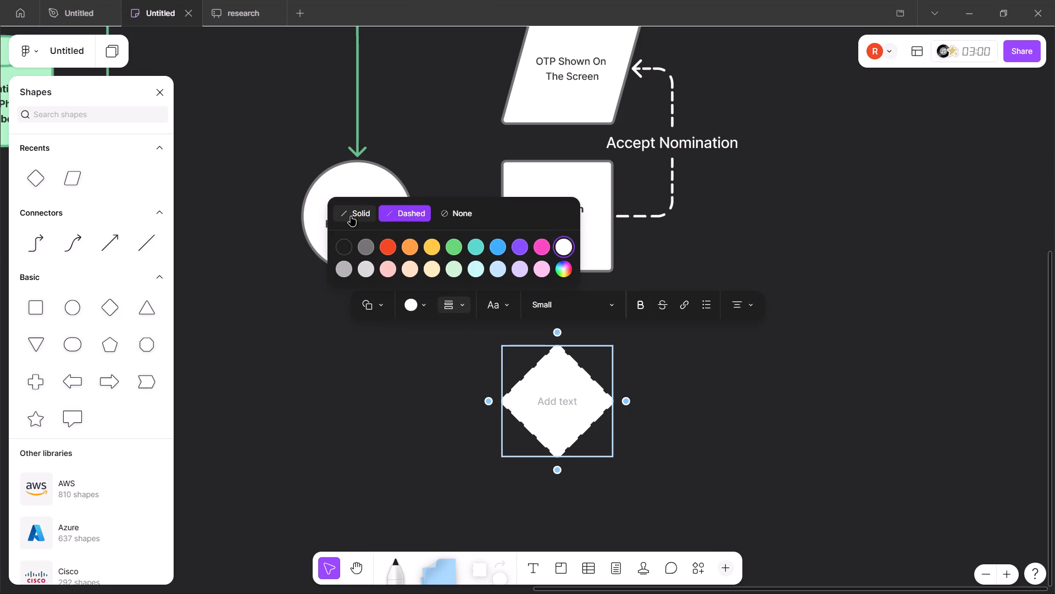
Label the diamond Reject Nomination, checking the wording in Chrome, and widen it in Figma so the text fits on two lines.
{"action": "key", "text": "alt+Tab"}
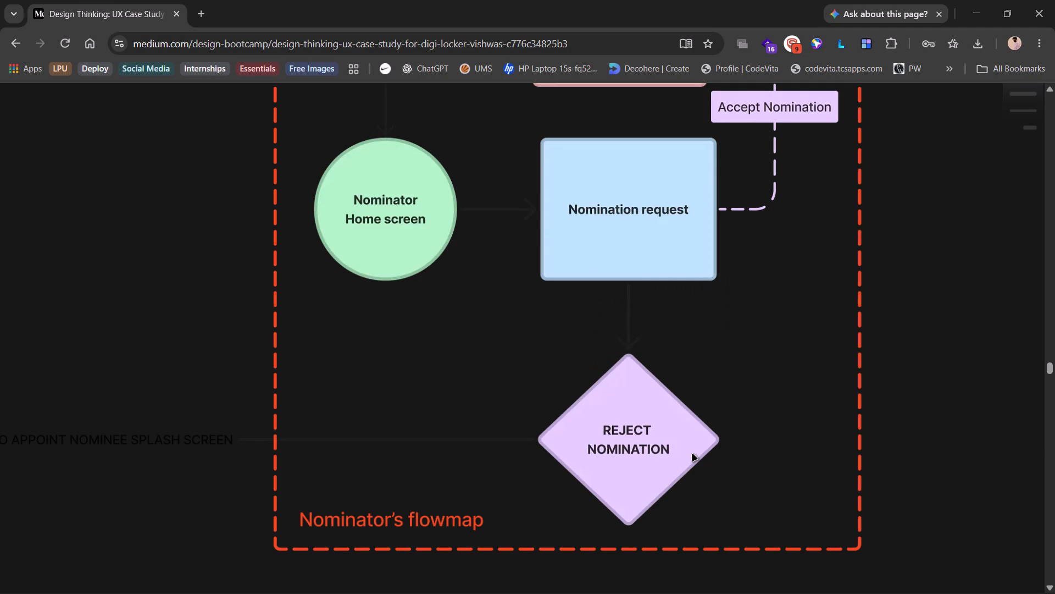
{"action": "key", "text": "alt+Tab"}
{"action": "type", "text": "Reject"}
{"action": "key", "text": "alt+Tab"}
{"action": "key", "text": "alt+Tab"}
{"action": "key", "text": "space"}
{"action": "type", "text": "Nomination"}
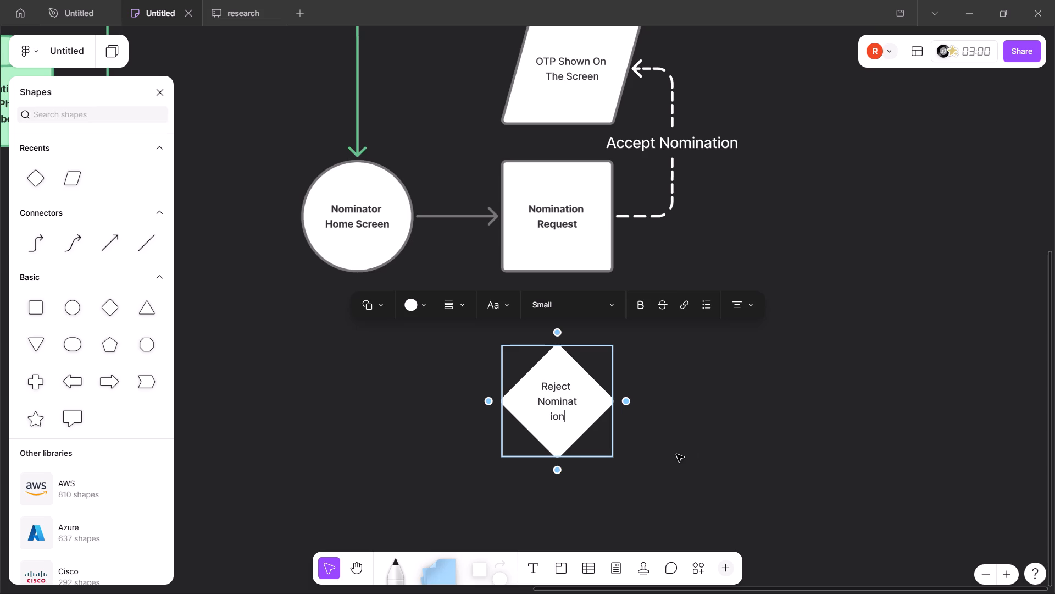
{"action": "left_click", "coordinate": [676, 454]}
{"action": "left_click", "coordinate": [577, 421]}
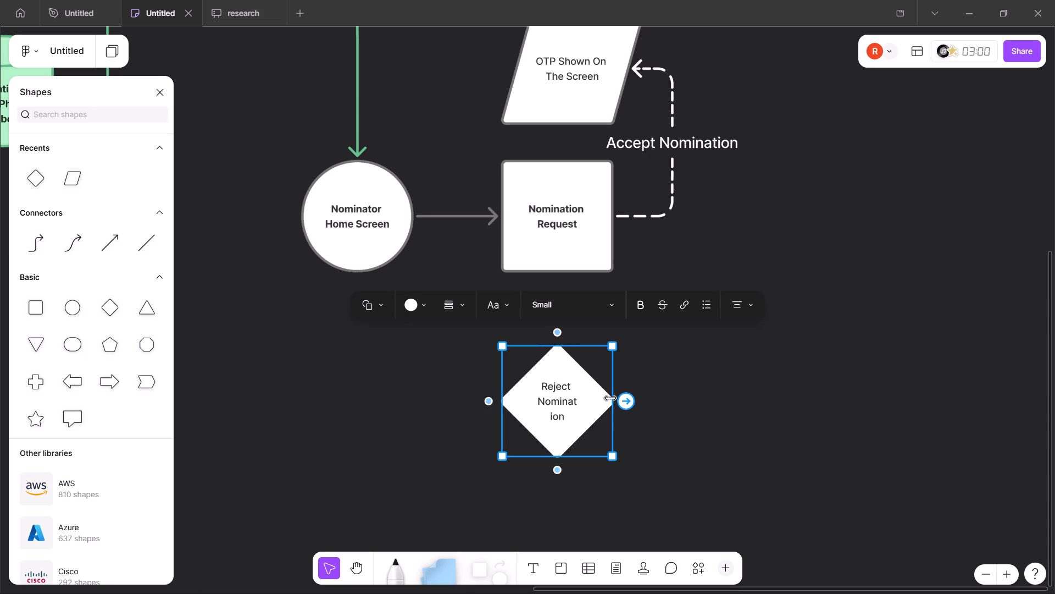
{"action": "left_click_drag", "start_coordinate": [613, 394], "coordinate": [624, 394]}
{"action": "left_click", "coordinate": [693, 398]}
After checking Chrome, connect Nomination Request down to the Reject Nomination diamond in Figma and center the diamond under the square.
{"action": "key", "text": "alt+Tab"}
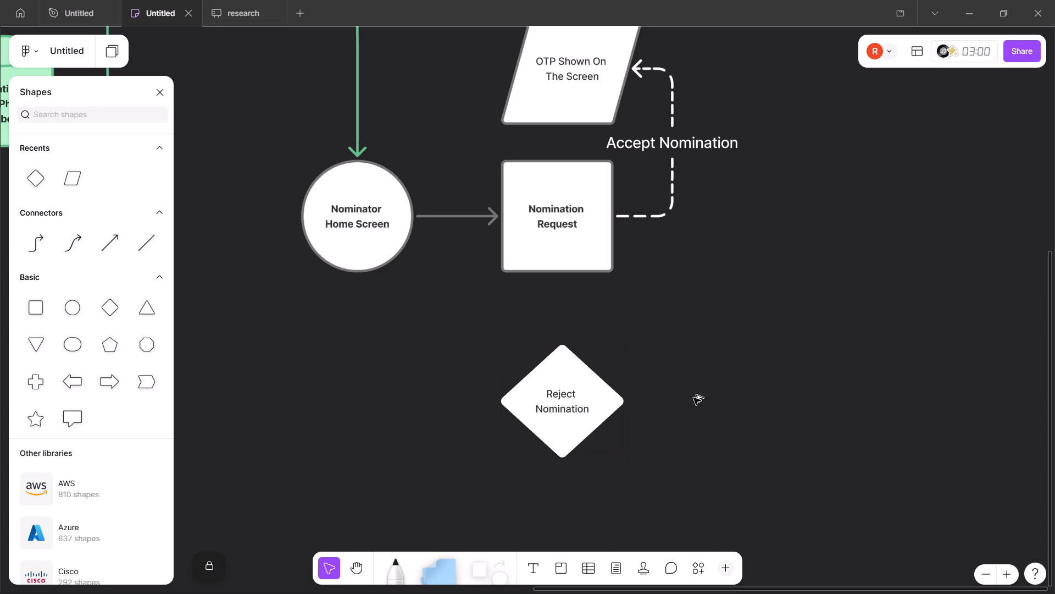
{"action": "key", "text": "alt+Tab"}
{"action": "left_click", "coordinate": [569, 230]}
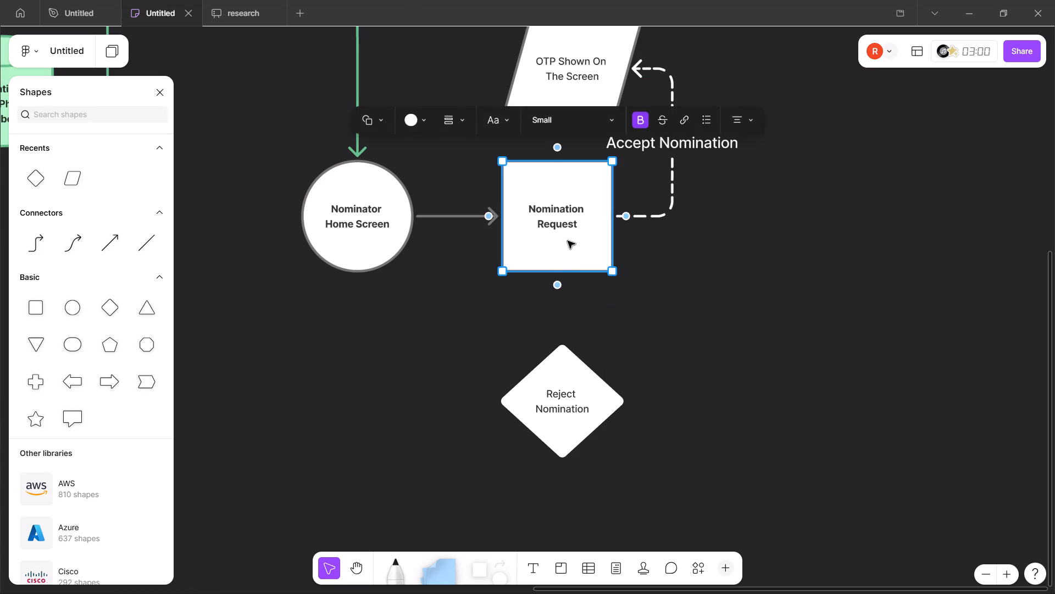
{"action": "left_click_drag", "start_coordinate": [558, 288], "coordinate": [567, 350]}
{"action": "left_click", "coordinate": [591, 382]}
{"action": "left_click", "coordinate": [591, 382]}
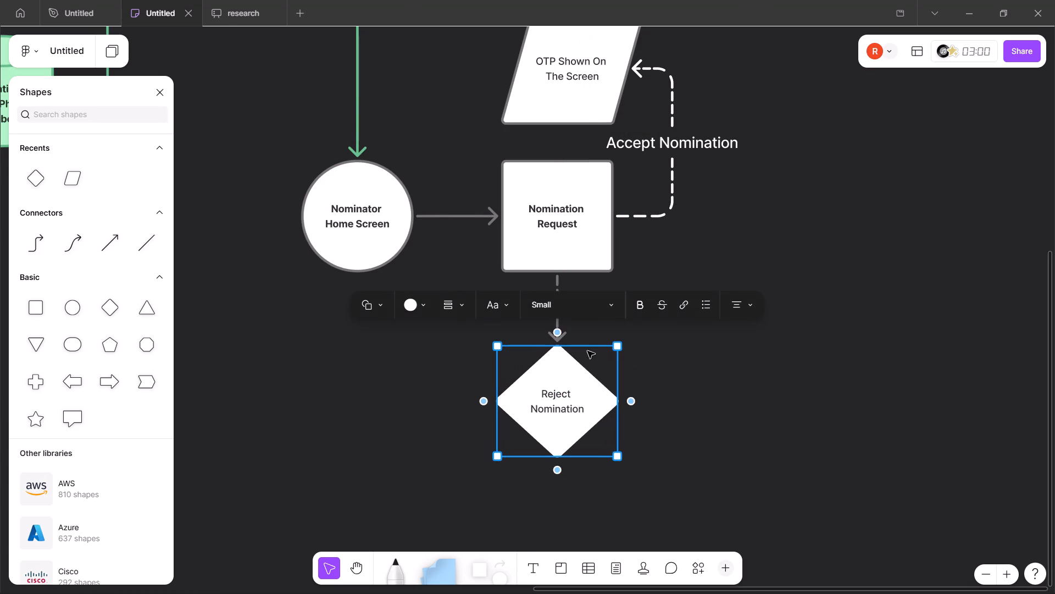
Make the connector between Nomination Request and Reject Nomination a solid line.
{"action": "left_click", "coordinate": [559, 285]}
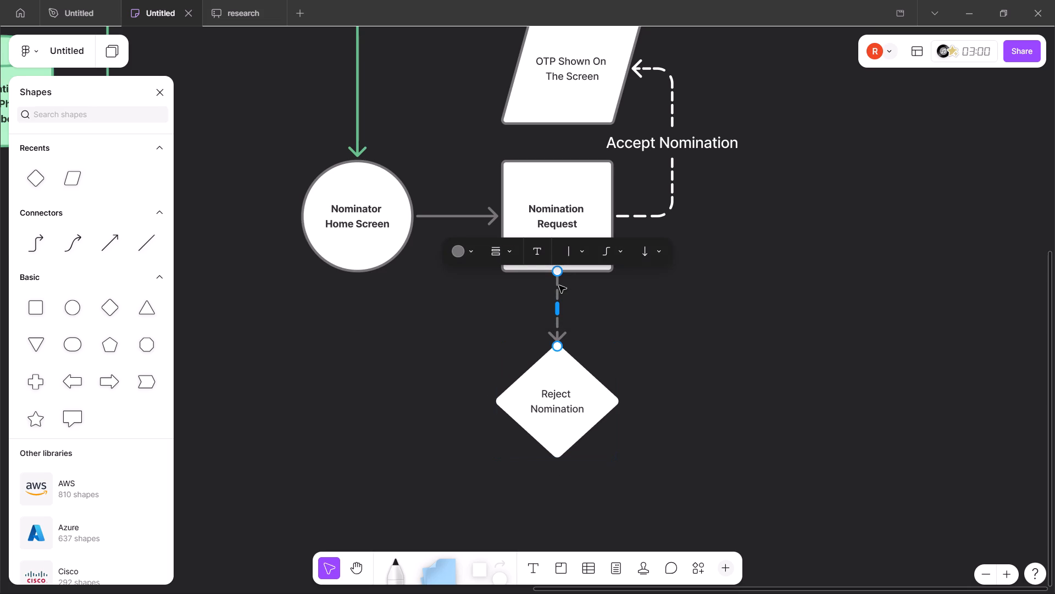
{"action": "left_click", "coordinate": [507, 249]}
{"action": "left_click", "coordinate": [514, 216]}
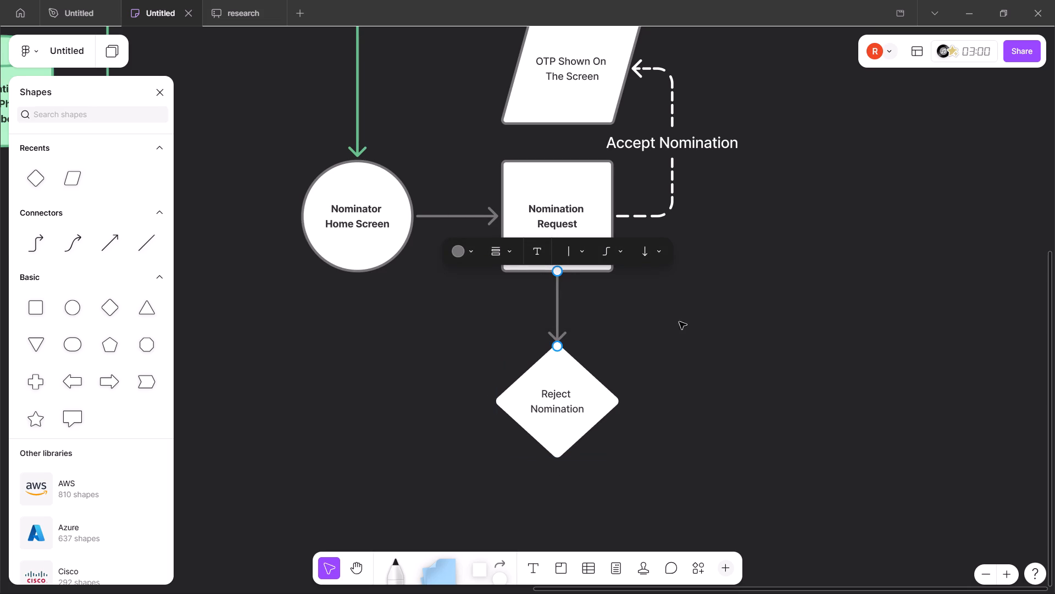
{"action": "left_click", "coordinate": [688, 328]}
{"action": "left_click", "coordinate": [688, 328]}
After checking the Nominator's flowmap in Chrome, make the Reject Nomination label bold in Figma.
{"action": "key", "text": "alt+Tab"}
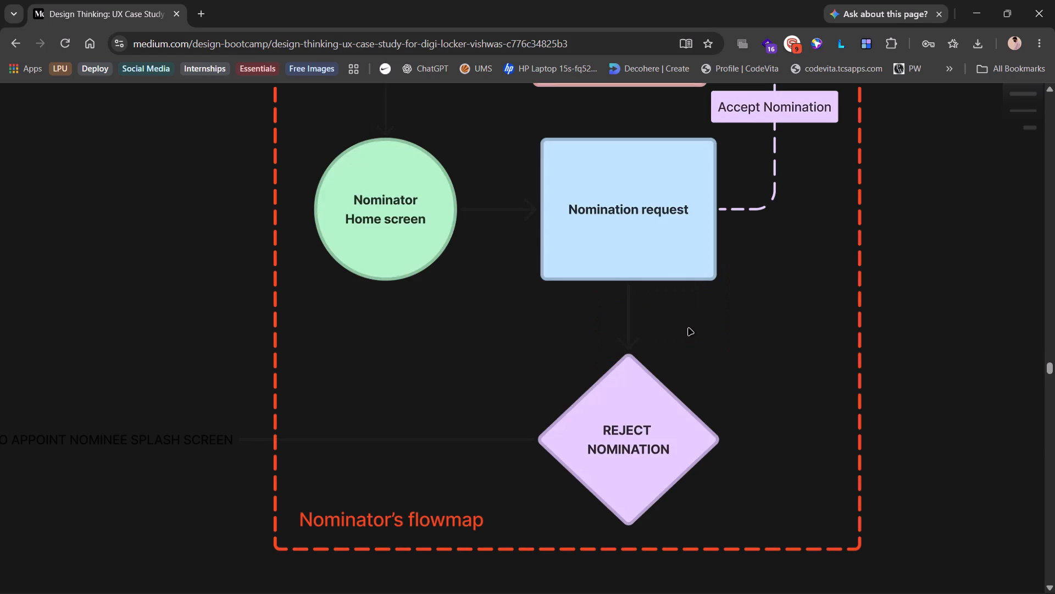
{"action": "scroll", "coordinate": [688, 328], "scroll_direction": "right", "scroll_amount": 1}
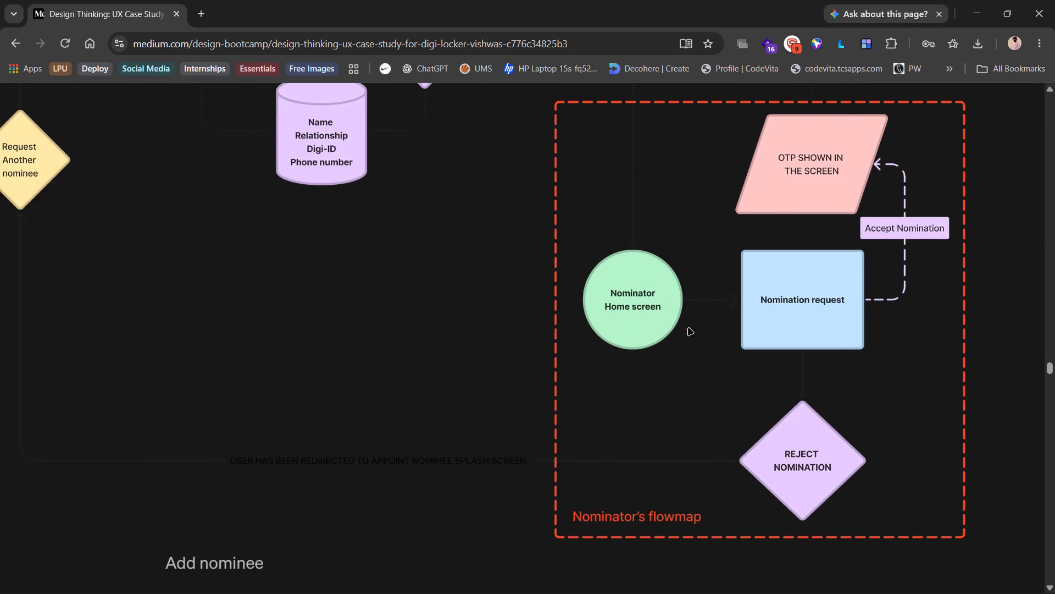
{"action": "scroll", "coordinate": [688, 328], "scroll_direction": "right", "scroll_amount": 1}
{"action": "scroll", "coordinate": [688, 328], "scroll_direction": "up", "scroll_amount": 1}
{"action": "key", "text": "alt+Tab"}
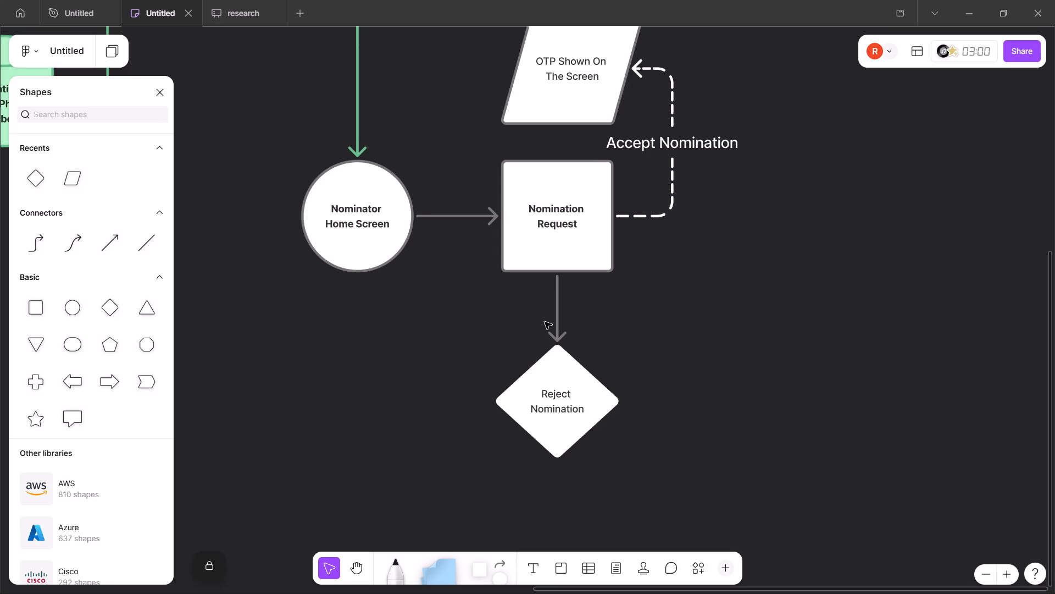
{"action": "scroll", "coordinate": [545, 322], "scroll_direction": "right", "scroll_amount": 3}
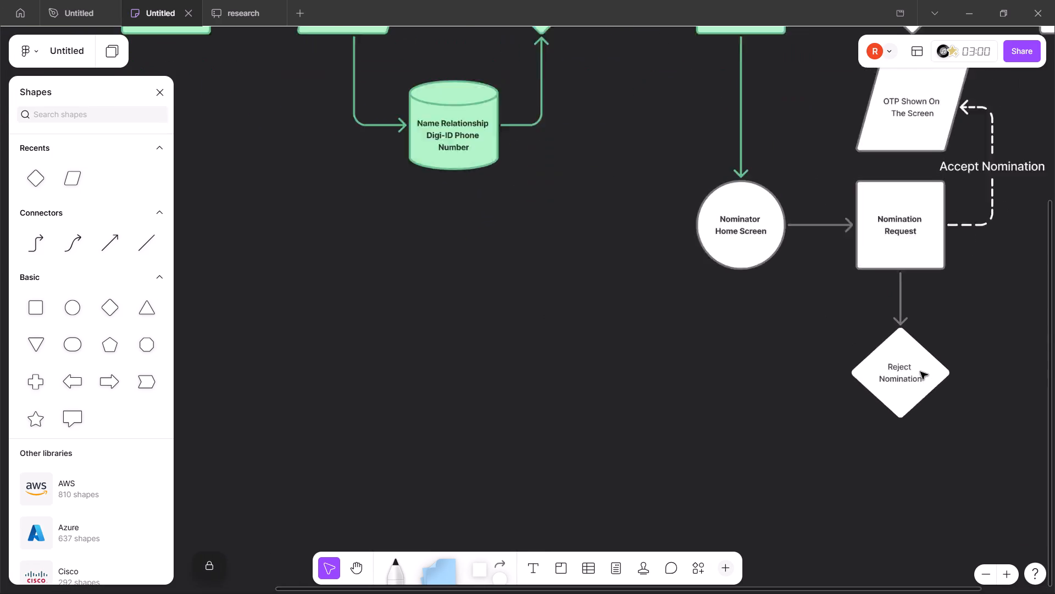
{"action": "double_click", "coordinate": [876, 372]}
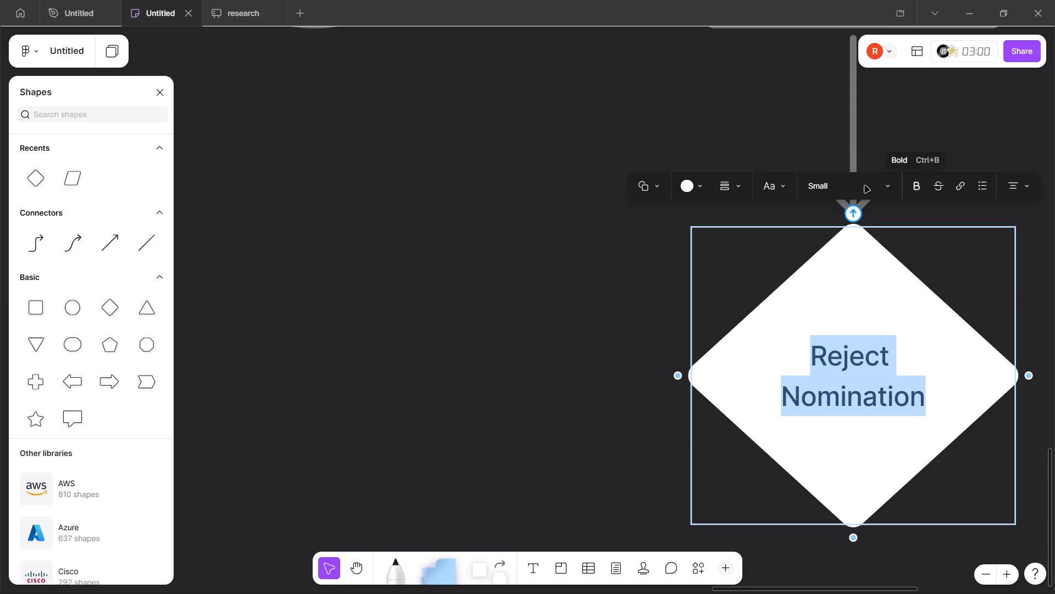
{"action": "left_click", "coordinate": [911, 185]}
{"action": "scroll", "coordinate": [891, 203], "scroll_direction": "up", "scroll_amount": 1}
{"action": "scroll", "coordinate": [601, 284], "scroll_direction": "left", "scroll_amount": 1}
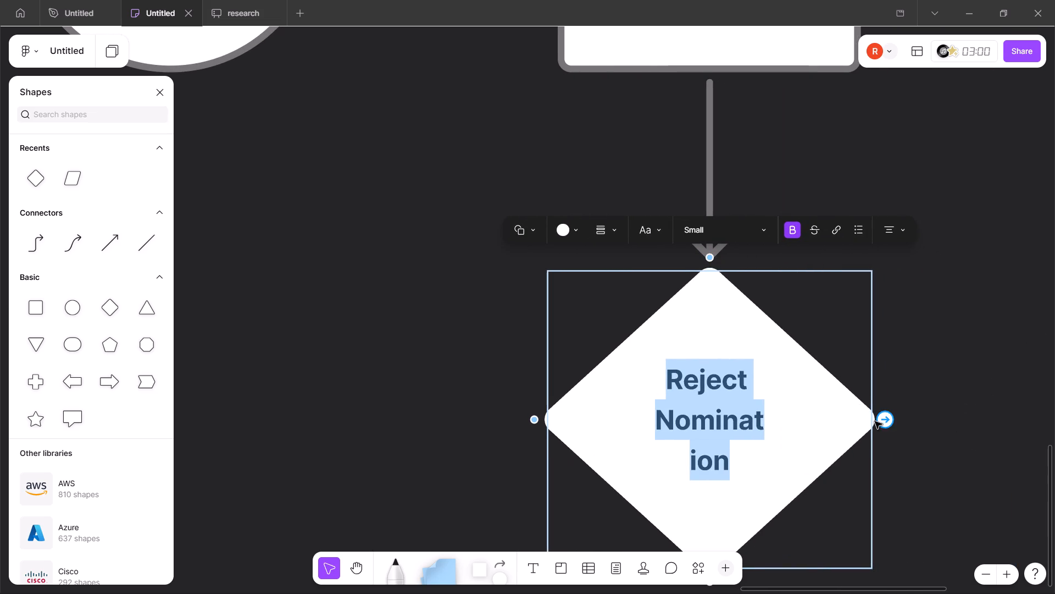
{"action": "left_click", "coordinate": [915, 458]}
Widen the Reject Nomination diamond slightly so its bold label fits on two lines, keeping it centered under Nomination Request.
{"action": "left_click", "coordinate": [830, 442]}
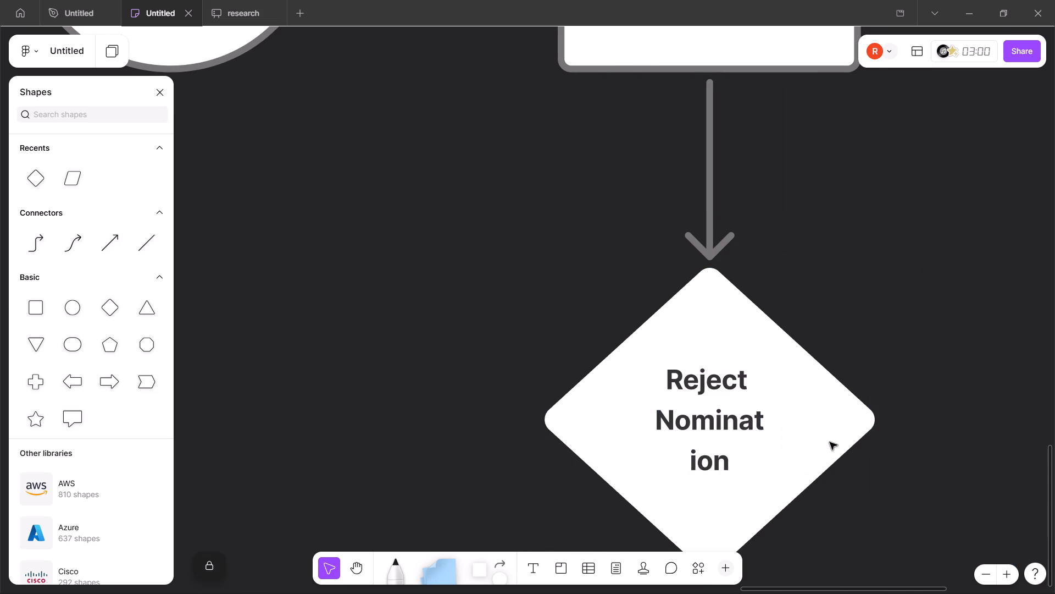
{"action": "left_click_drag", "start_coordinate": [875, 463], "coordinate": [886, 463]}
{"action": "left_click", "coordinate": [799, 416]}
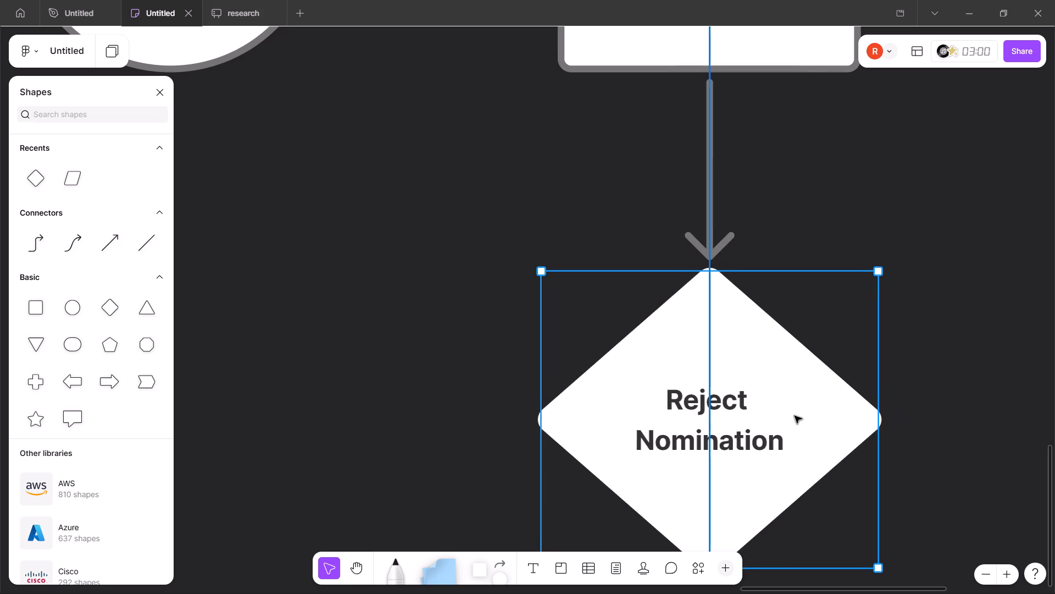
Make the OTP Shown On The Screen label in the parallelogram bold.
{"action": "scroll", "coordinate": [812, 320], "scroll_direction": "up", "scroll_amount": 3}
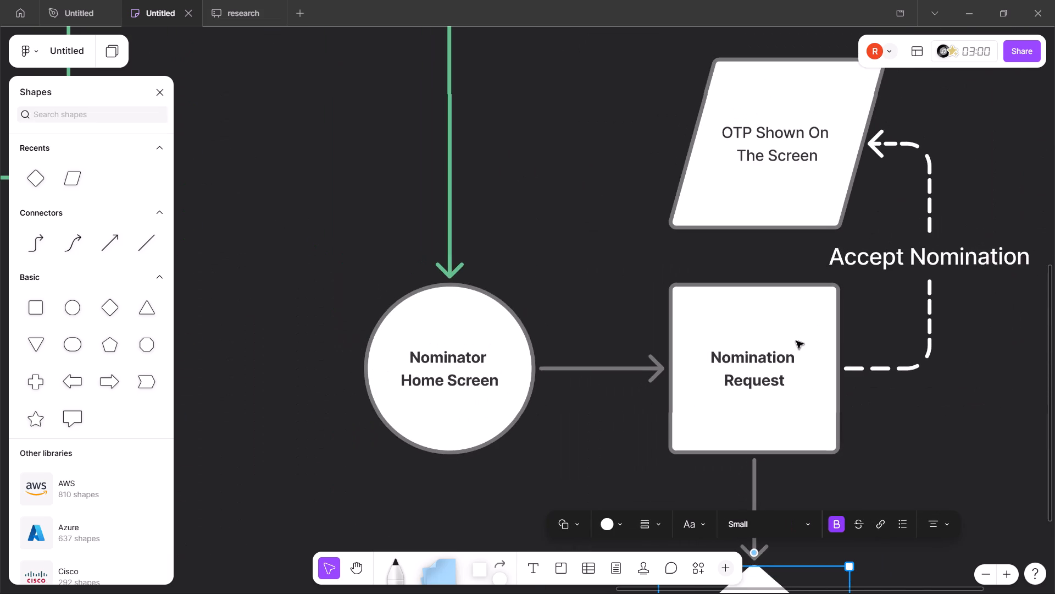
{"action": "scroll", "coordinate": [791, 351], "scroll_direction": "up", "scroll_amount": 1}
{"action": "double_click", "coordinate": [790, 254]}
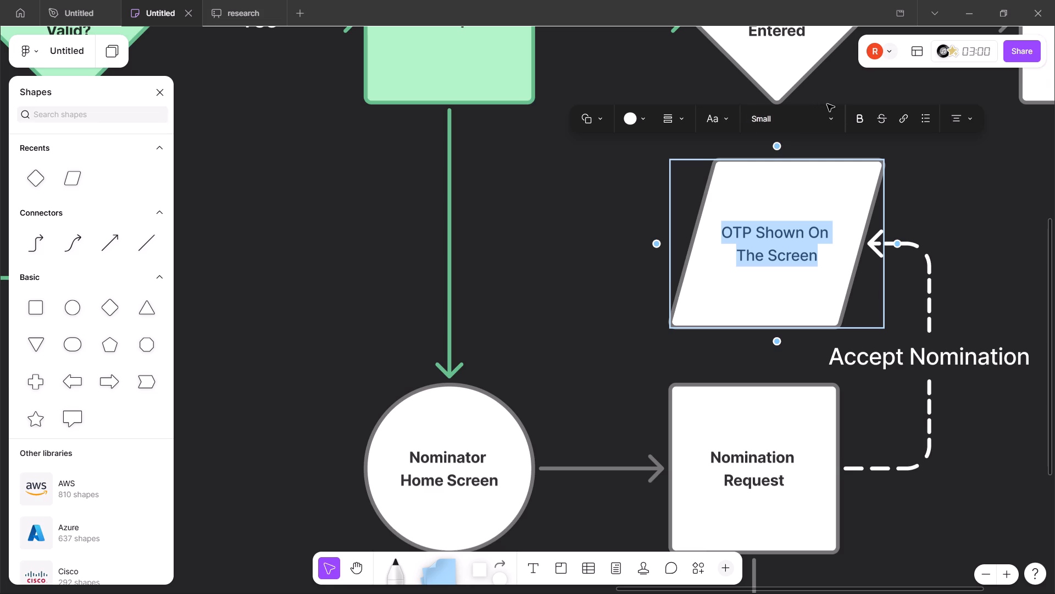
{"action": "left_click", "coordinate": [859, 119]}
{"action": "left_click", "coordinate": [636, 279]}
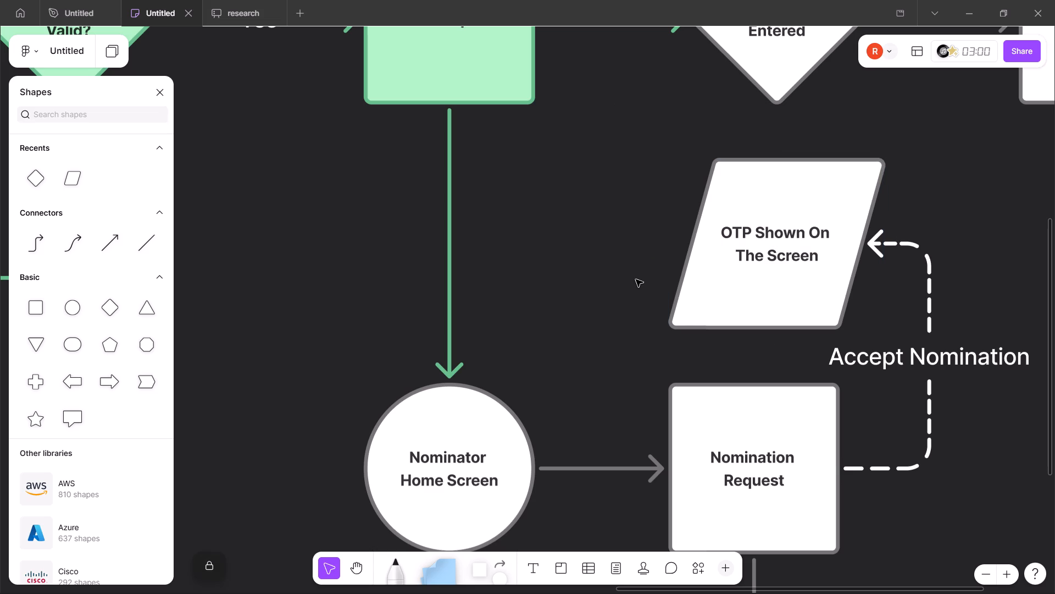
Review the Figma flowchart from Appoint Nominee across to the Reject Nomination diamond for parts still missing.
{"action": "scroll", "coordinate": [636, 279], "scroll_direction": "up", "scroll_amount": 1}
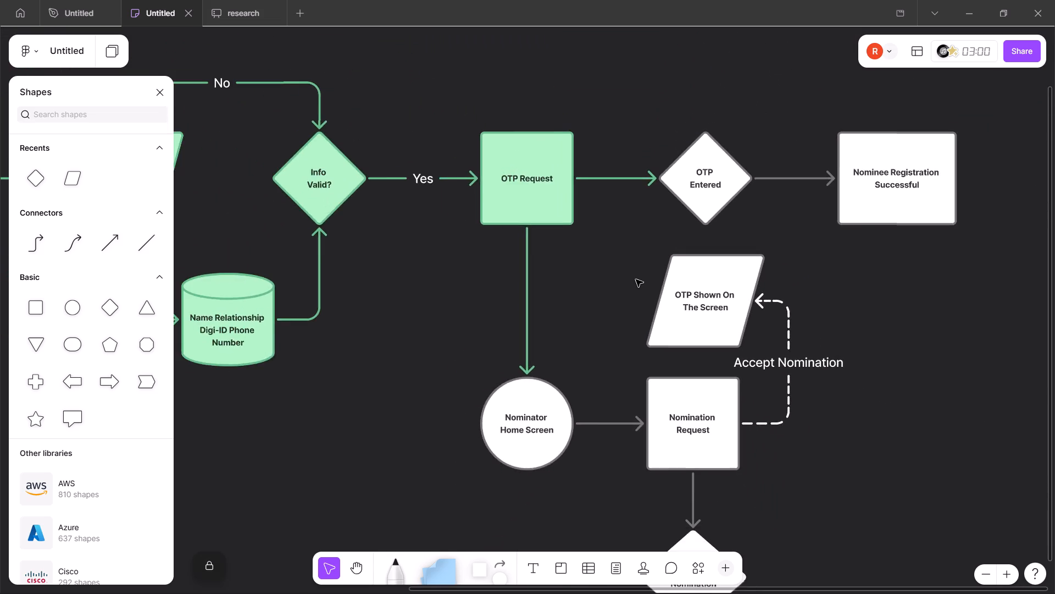
{"action": "scroll", "coordinate": [636, 279], "scroll_direction": "right", "scroll_amount": 7}
{"action": "scroll", "coordinate": [636, 279], "scroll_direction": "up", "scroll_amount": 1}
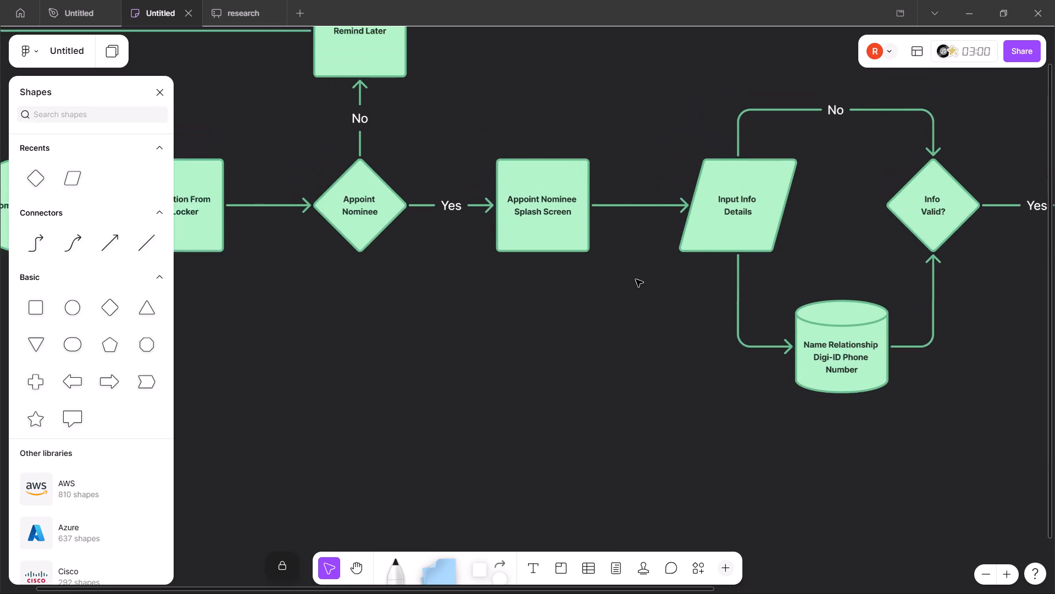
{"action": "scroll", "coordinate": [636, 279], "scroll_direction": "up", "scroll_amount": 1}
{"action": "scroll", "coordinate": [636, 279], "scroll_direction": "down", "scroll_amount": 2}
{"action": "scroll", "coordinate": [636, 279], "scroll_direction": "left", "scroll_amount": 2}
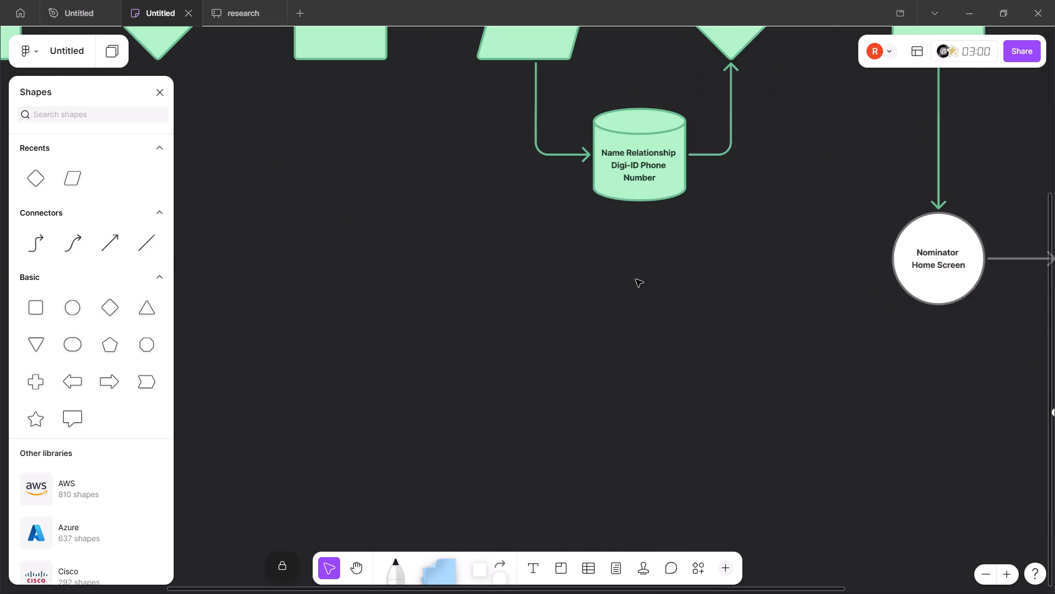
{"action": "scroll", "coordinate": [636, 279], "scroll_direction": "left", "scroll_amount": 3}
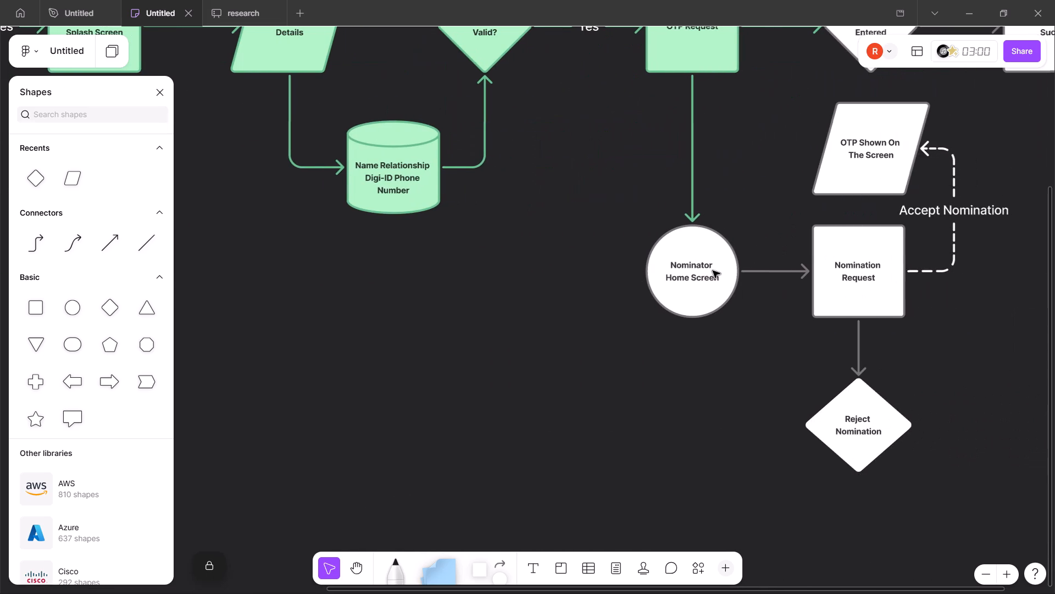
Compare the Add nominee diagram in Chrome with the Figma flowchart around and below Appoint Nominee Splash Screen for missing shapes and connectors.
{"action": "key", "text": "alt+Tab"}
{"action": "scroll", "coordinate": [715, 304], "scroll_direction": "down", "scroll_amount": 1}
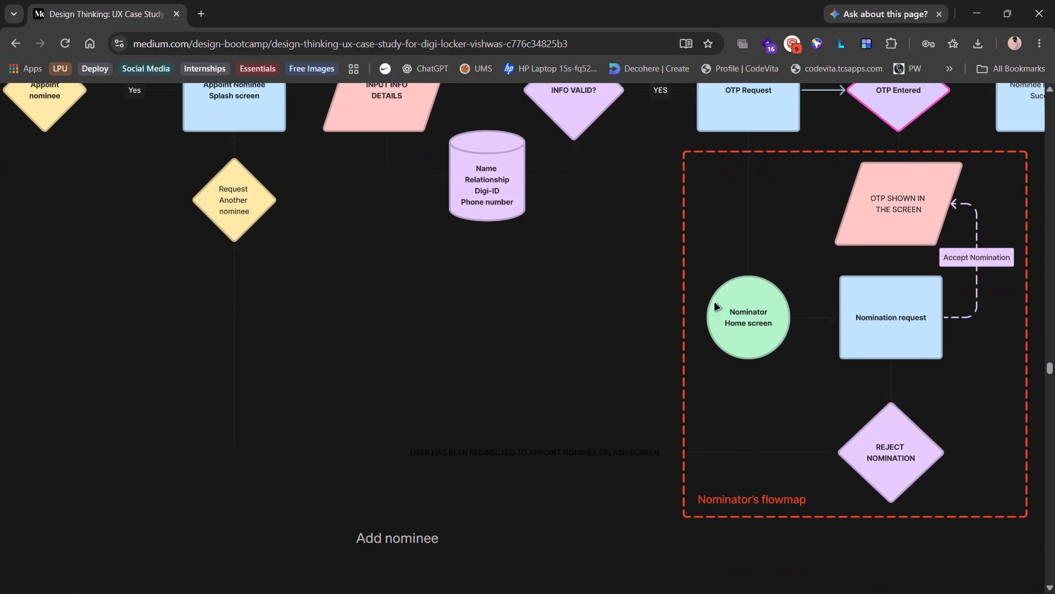
{"action": "scroll", "coordinate": [715, 304], "scroll_direction": "down", "scroll_amount": 1}
{"action": "scroll", "coordinate": [630, 356], "scroll_direction": "right", "scroll_amount": 1}
{"action": "scroll", "coordinate": [630, 356], "scroll_direction": "up", "scroll_amount": 1}
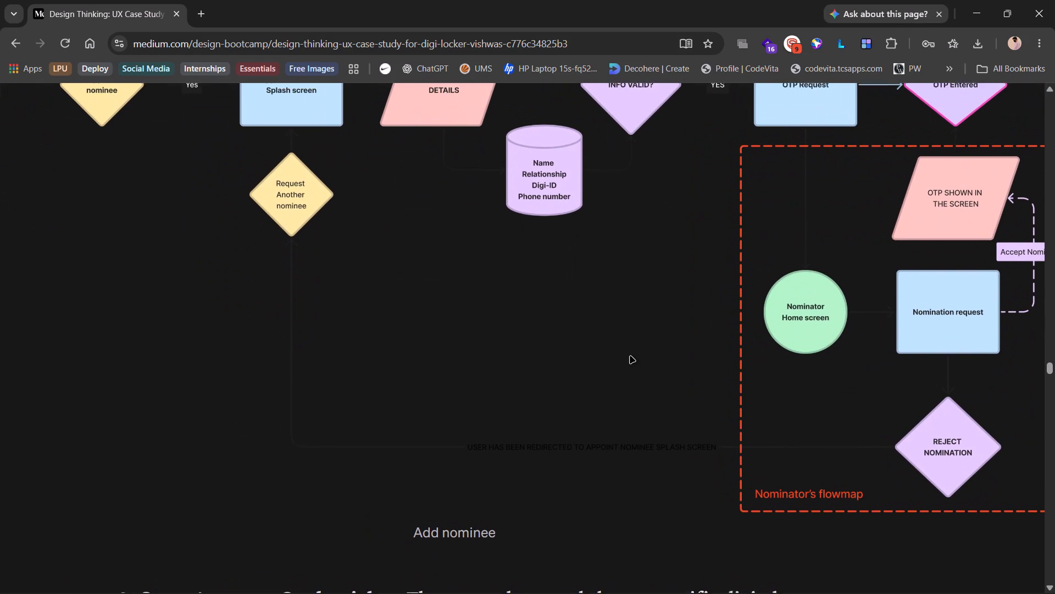
{"action": "scroll", "coordinate": [630, 356], "scroll_direction": "up", "scroll_amount": 1}
{"action": "key", "text": "alt+Tab"}
{"action": "scroll", "coordinate": [537, 369], "scroll_direction": "right", "scroll_amount": 5}
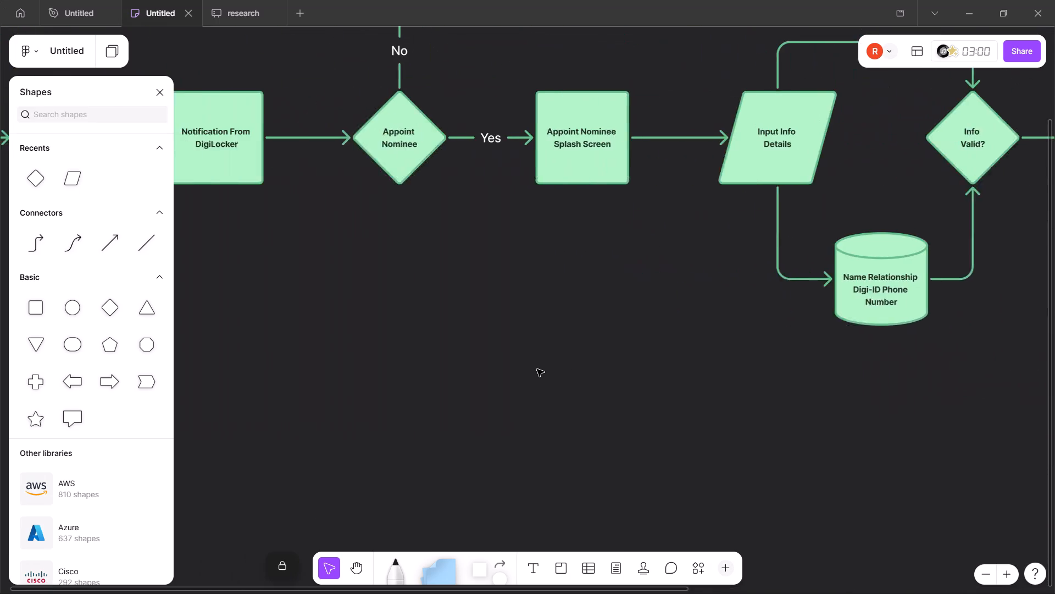
{"action": "key", "text": "alt+Tab"}
{"action": "scroll", "coordinate": [537, 369], "scroll_direction": "up", "scroll_amount": 1}
{"action": "key", "text": "alt+Tab"}
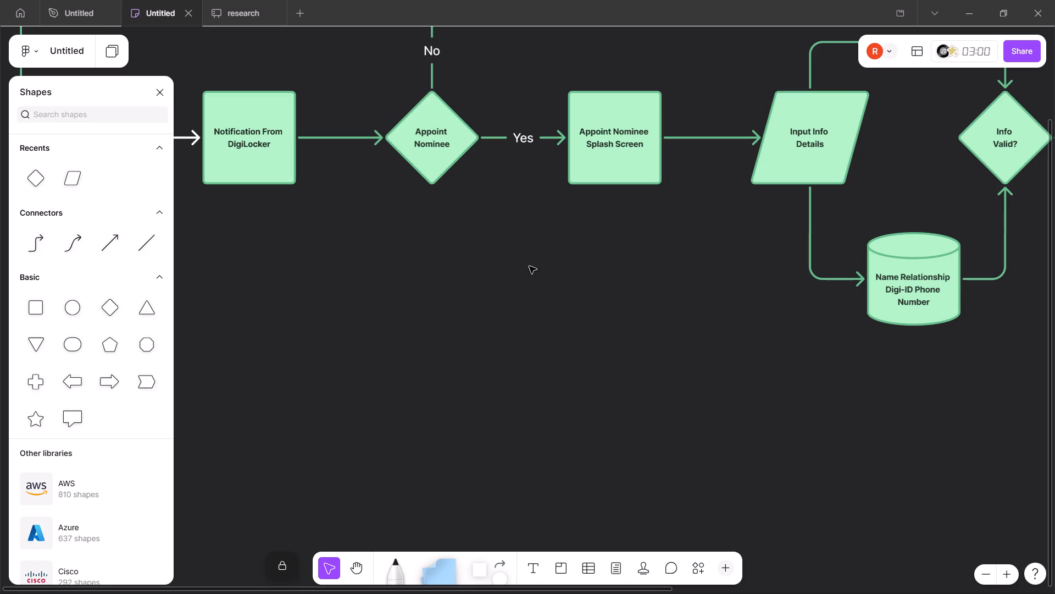
{"action": "scroll", "coordinate": [574, 271], "scroll_direction": "left", "scroll_amount": 4}
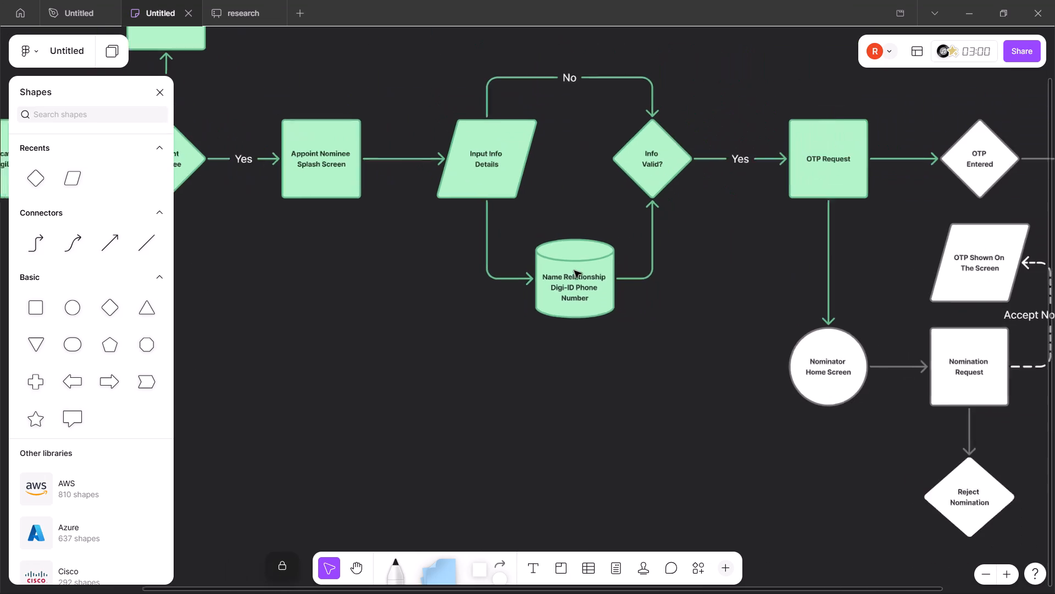
{"action": "scroll", "coordinate": [395, 464], "scroll_direction": "up", "scroll_amount": 1}
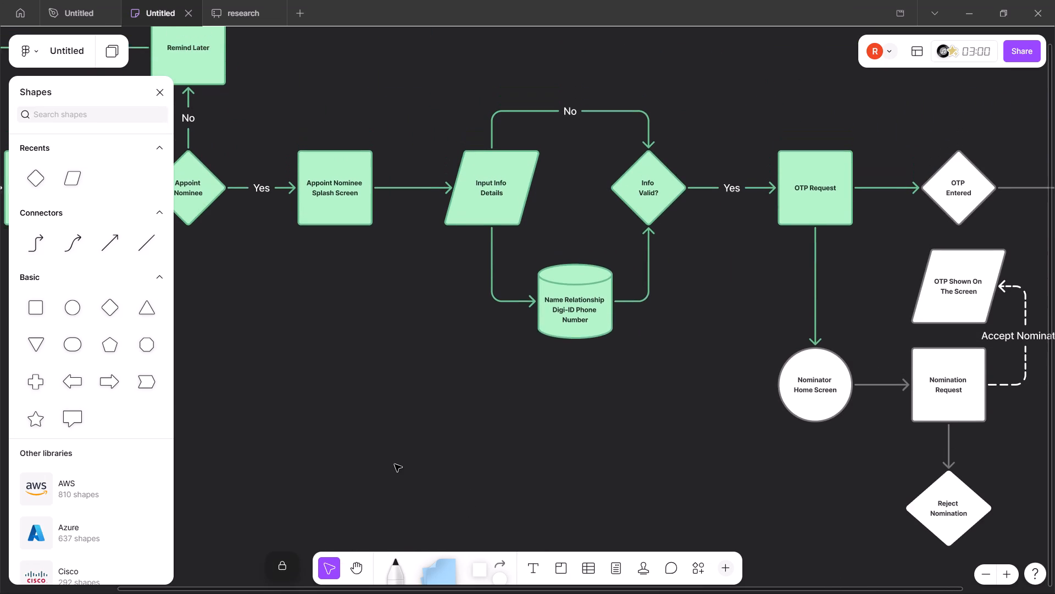
{"action": "scroll", "coordinate": [395, 464], "scroll_direction": "up", "scroll_amount": 1}
{"action": "scroll", "coordinate": [354, 318], "scroll_direction": "up", "scroll_amount": 1}
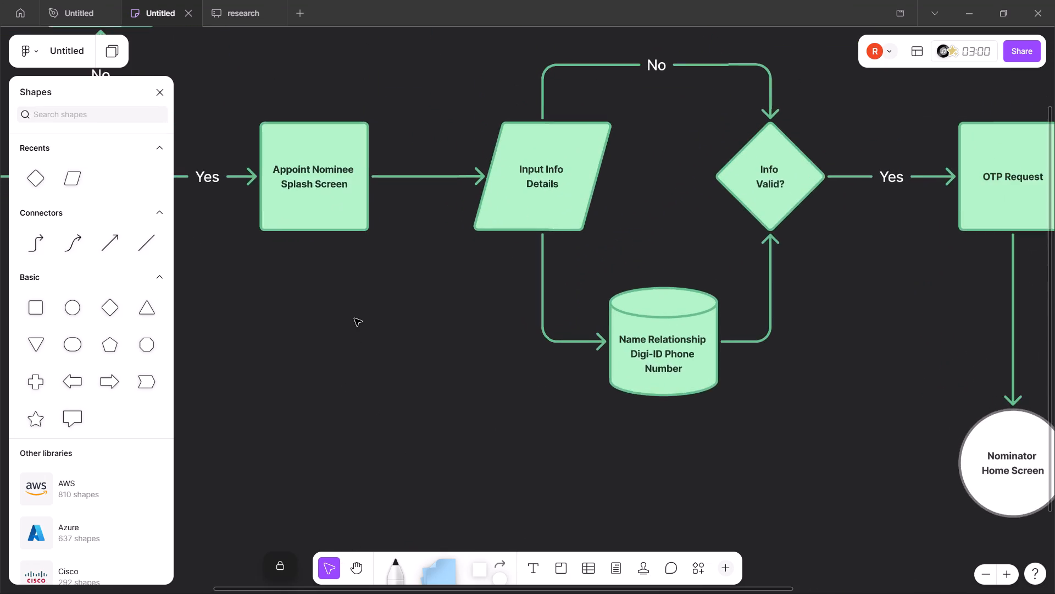
{"action": "scroll", "coordinate": [354, 318], "scroll_direction": "right", "scroll_amount": 1}
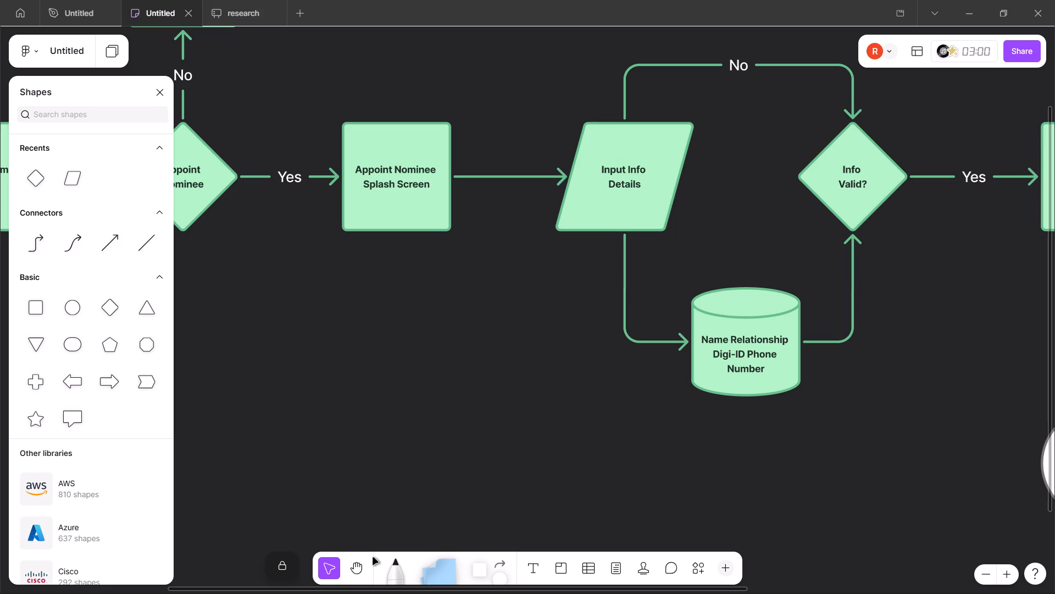
{"action": "key", "text": "alt+Tab"}
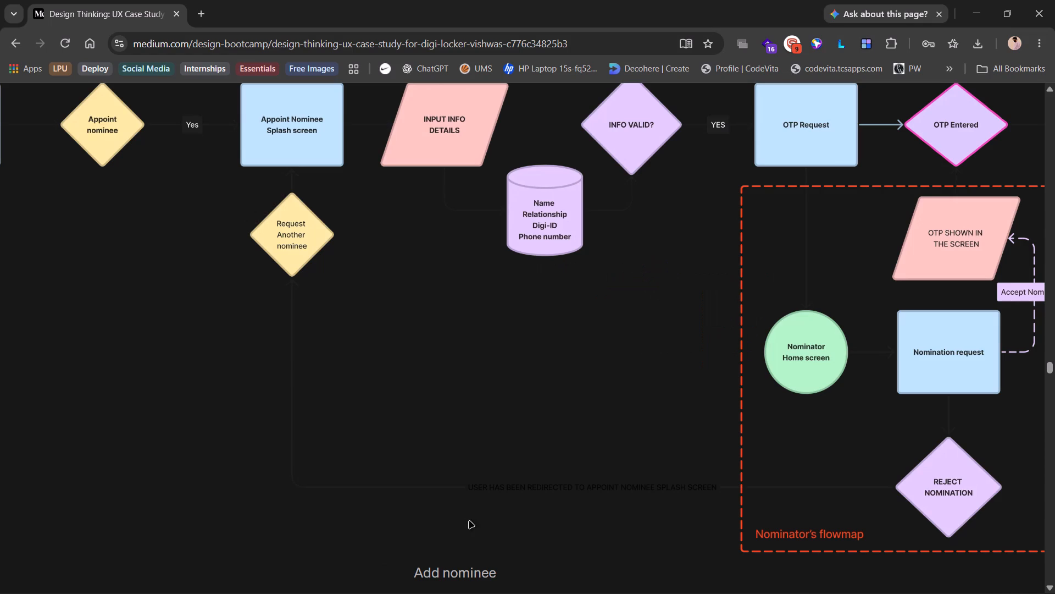
{"action": "key", "text": "alt+Tab"}
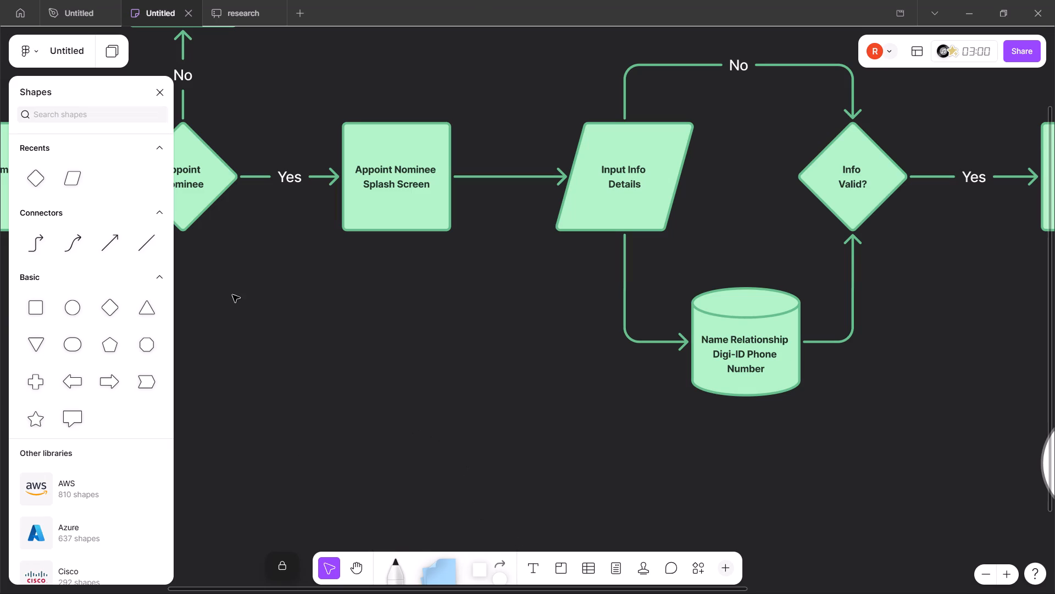
Add a diamond labelled Request Another Nominee below the Appoint Nominee Splash Screen square in the Figma flowchart.
{"action": "key", "text": "alt+Tab"}
{"action": "key", "text": "alt+Tab"}
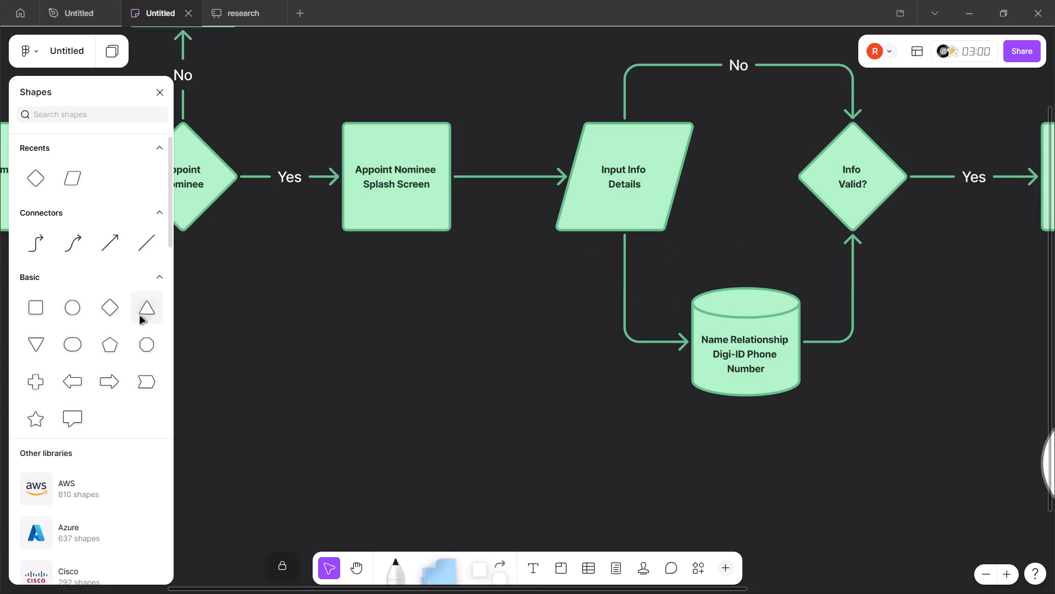
{"action": "left_click", "coordinate": [110, 309]}
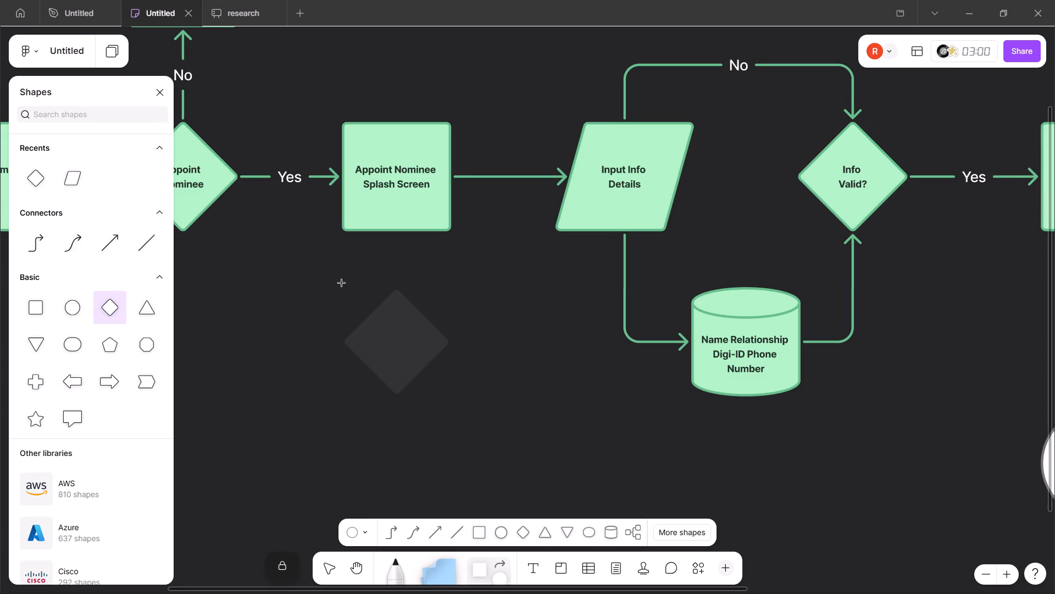
{"action": "left_click", "coordinate": [341, 283]}
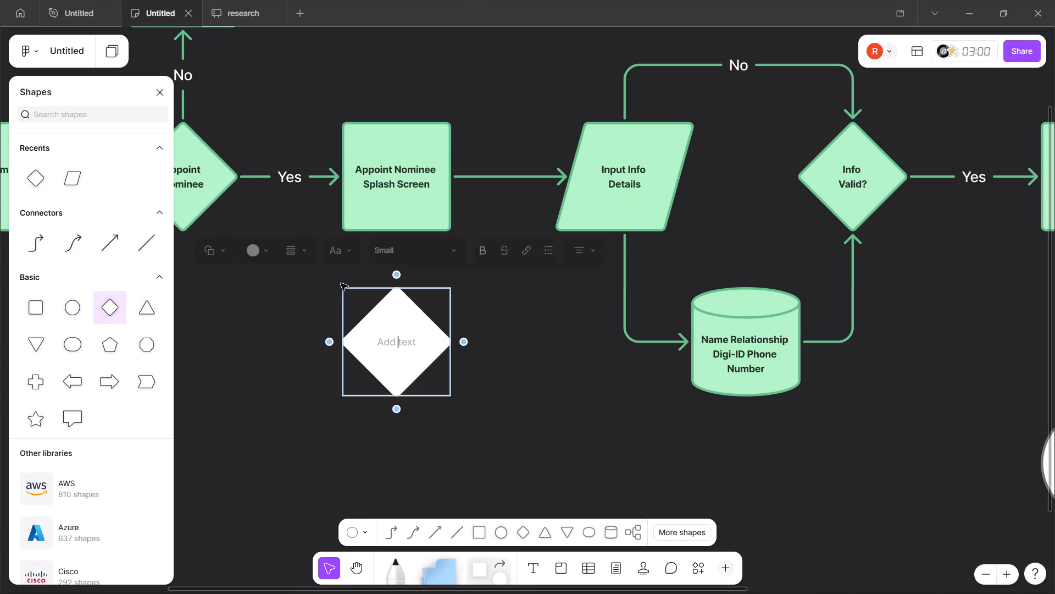
{"action": "key", "text": "alt+Tab"}
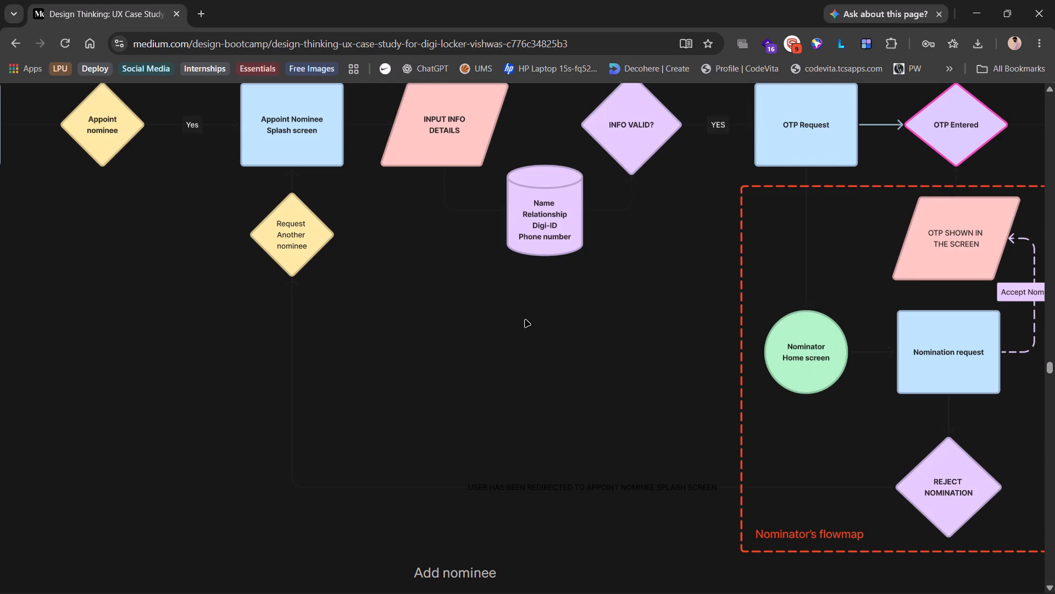
{"action": "key", "text": "alt+Tab"}
{"action": "type", "text": "Request Another Nominee"}
{"action": "key", "text": "alt+Tab"}
{"action": "key", "text": "alt+Tab"}
{"action": "left_click", "coordinate": [307, 422]}
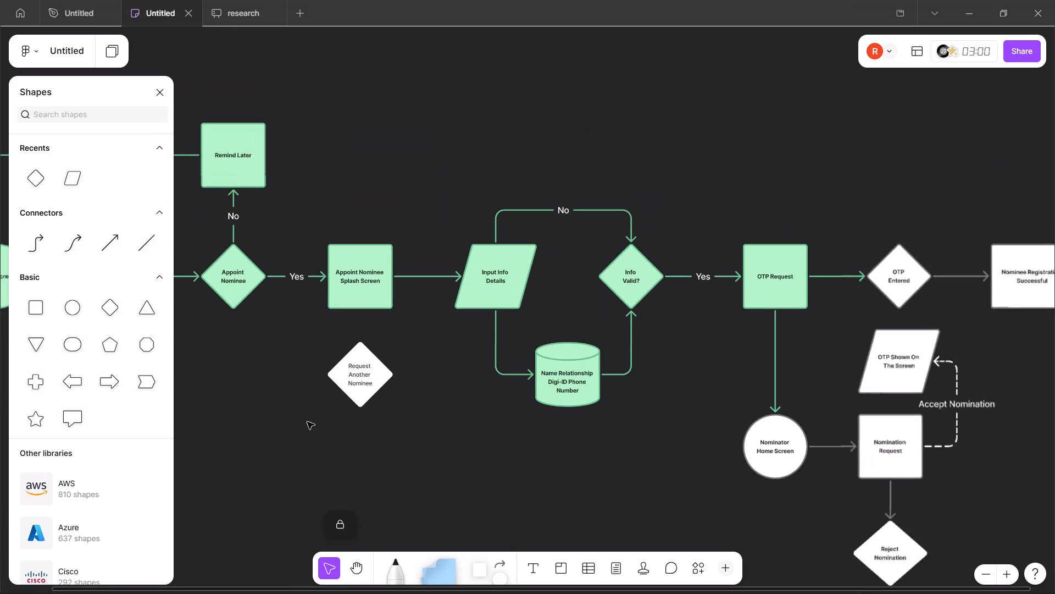
Connect the Reject Nomination diamond's left point to the bottom of the Request Another Nominee diamond with an elbow arrow.
{"action": "scroll", "coordinate": [537, 387], "scroll_direction": "down", "scroll_amount": 1}
{"action": "scroll", "coordinate": [692, 397], "scroll_direction": "down", "scroll_amount": 1}
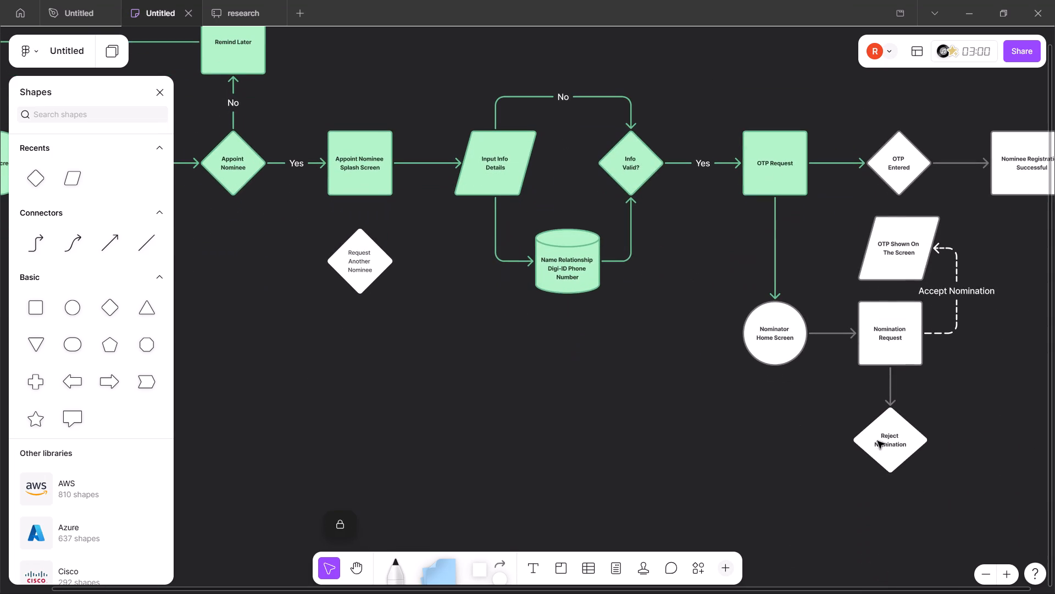
{"action": "left_click", "coordinate": [890, 446]}
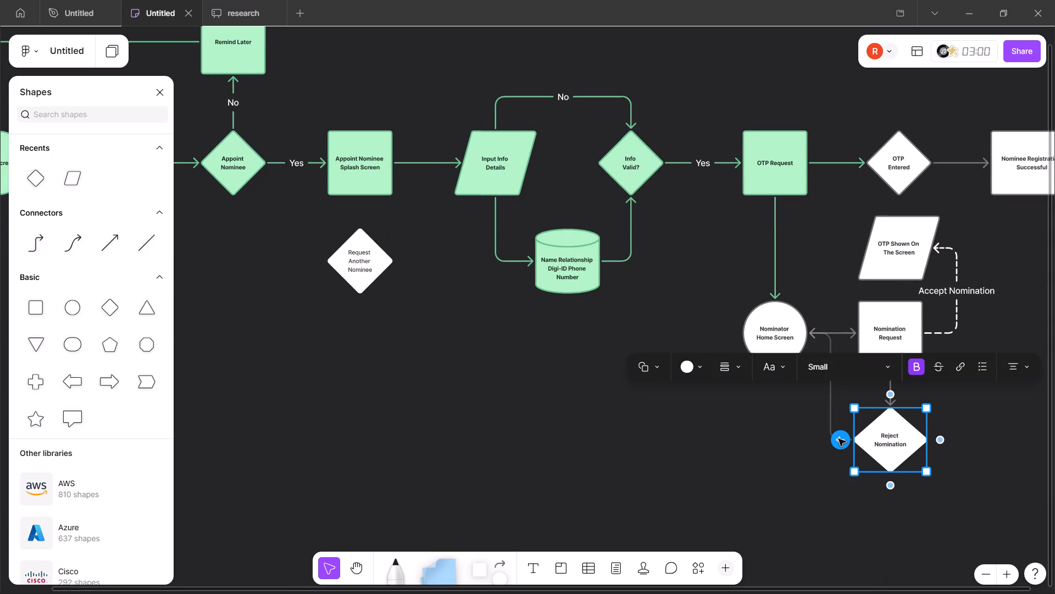
{"action": "left_click_drag", "start_coordinate": [838, 441], "coordinate": [456, 406]}
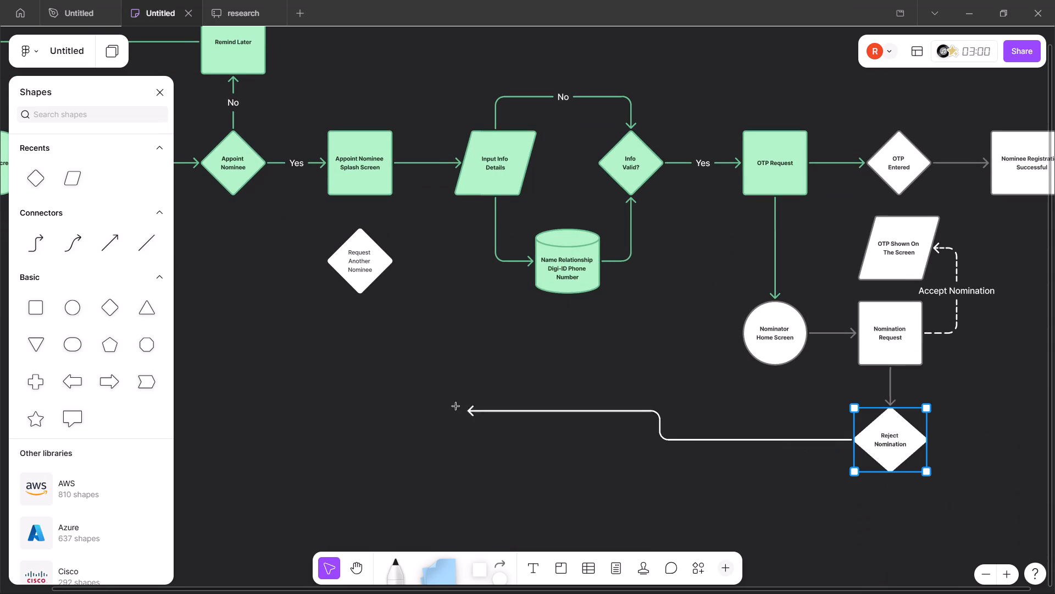
{"action": "left_click_drag", "start_coordinate": [456, 406], "coordinate": [362, 291]}
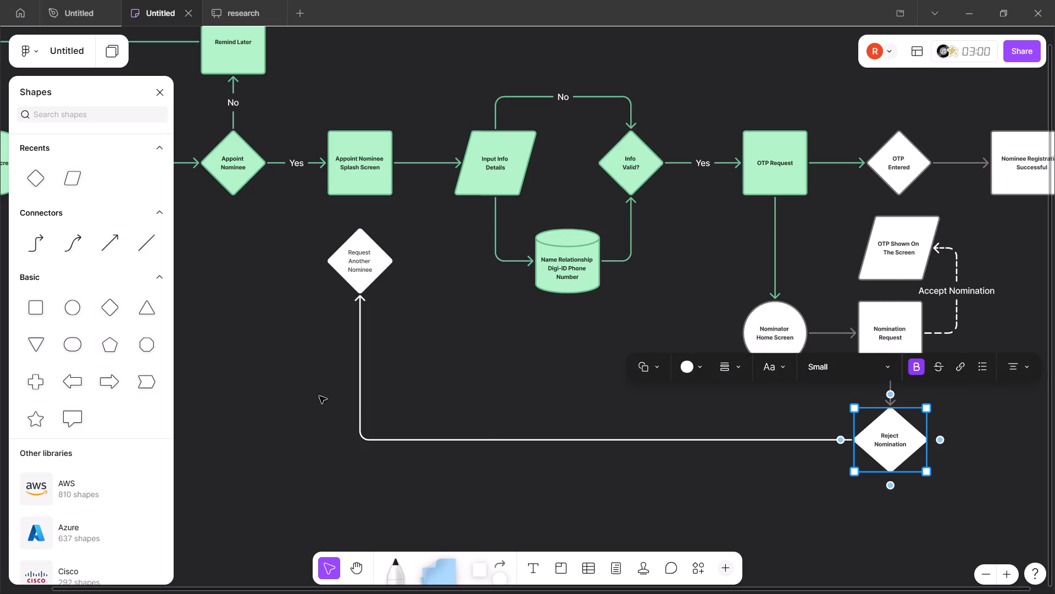
{"action": "left_click", "coordinate": [338, 433]}
In Chrome, use Google Lens to copy the diagram's connector text USER HAS BEEN REDIRECTED TO APPOINT NOMINEE SPLASH SCREEN.
{"action": "key", "text": "alt+Tab"}
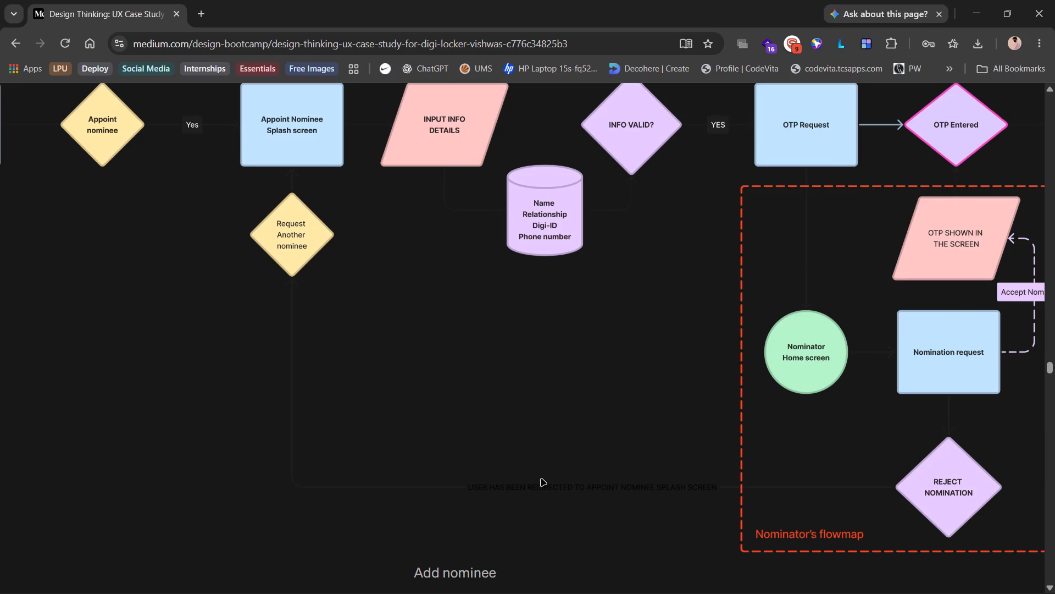
{"action": "scroll", "coordinate": [541, 479], "scroll_direction": "down", "scroll_amount": 1}
{"action": "scroll", "coordinate": [541, 479], "scroll_direction": "left", "scroll_amount": 1}
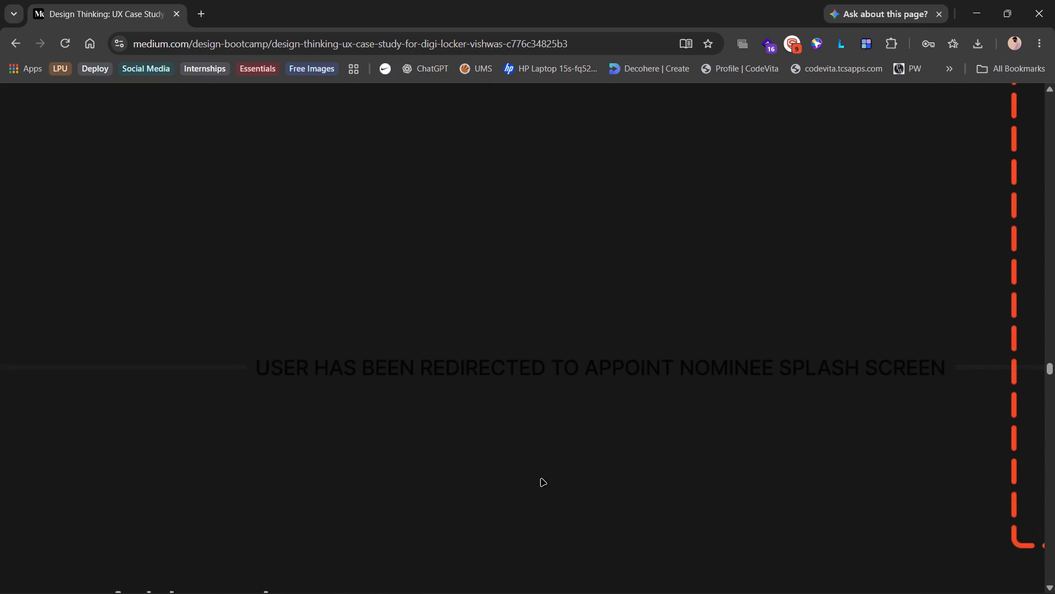
{"action": "left_click", "coordinate": [1039, 42]}
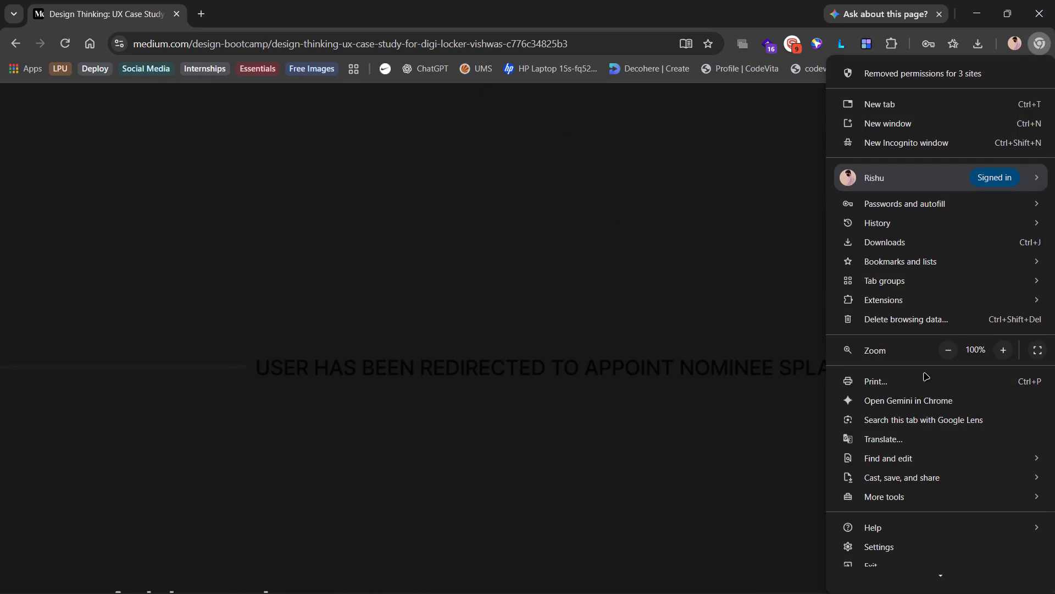
{"action": "left_click", "coordinate": [944, 417]}
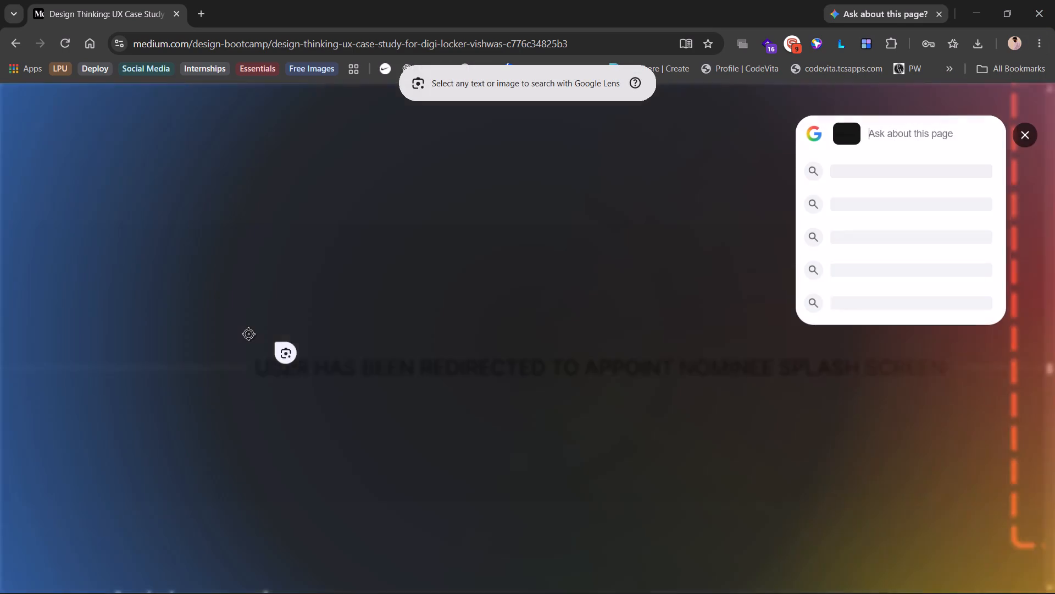
{"action": "left_click_drag", "start_coordinate": [248, 334], "coordinate": [925, 397]}
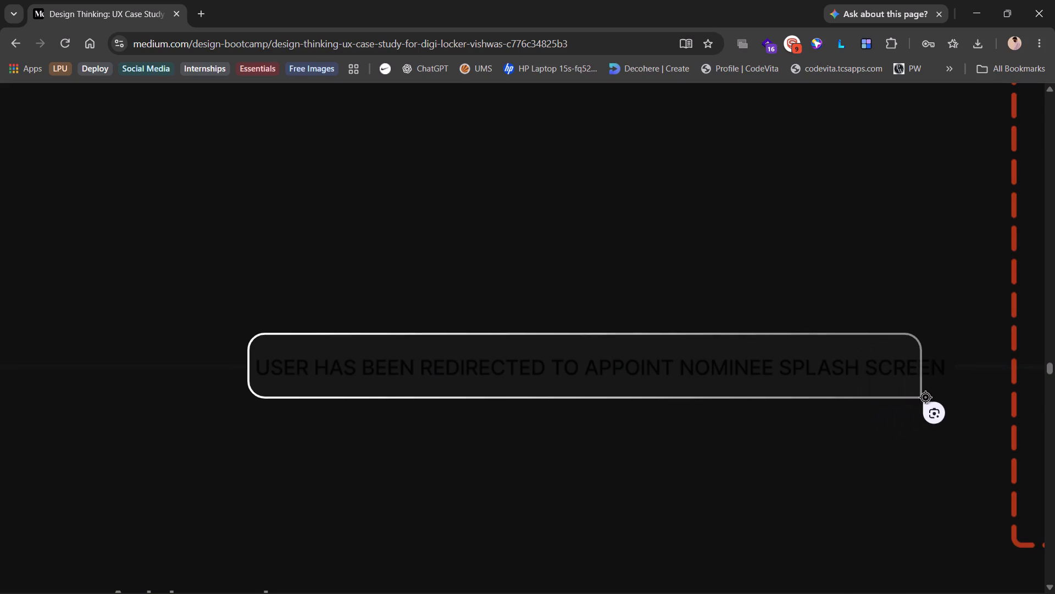
{"action": "left_click_drag", "start_coordinate": [925, 397], "coordinate": [954, 397]}
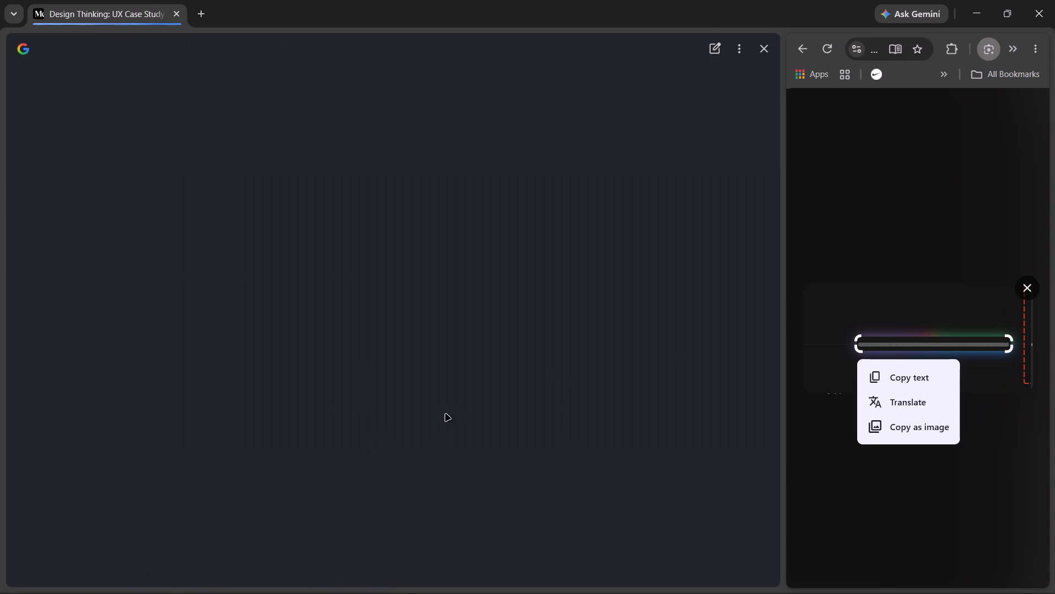
{"action": "left_click", "coordinate": [907, 372]}
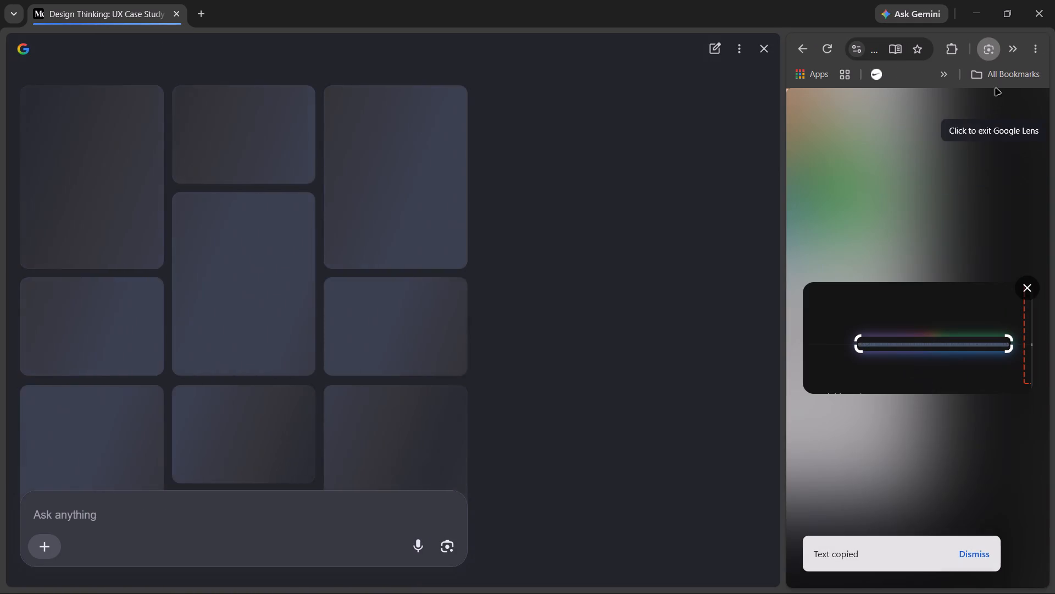
{"action": "left_click", "coordinate": [764, 51]}
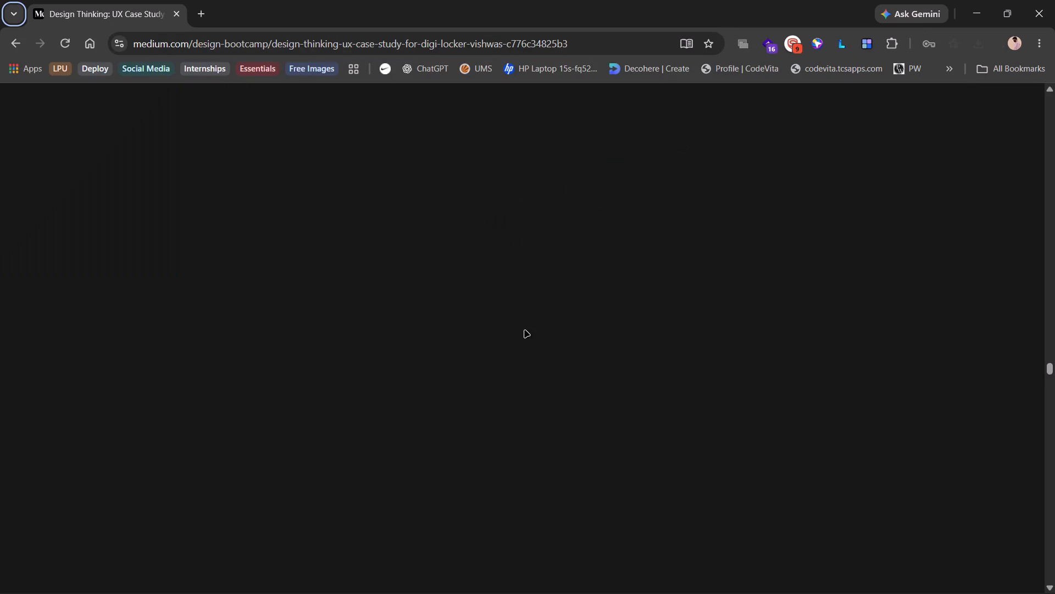
In Figma, paste the copied text as the label of the Reject Nomination to Request Another Nominee connector and color it white.
{"action": "key", "text": "alt+Tab"}
{"action": "left_click", "coordinate": [558, 436]}
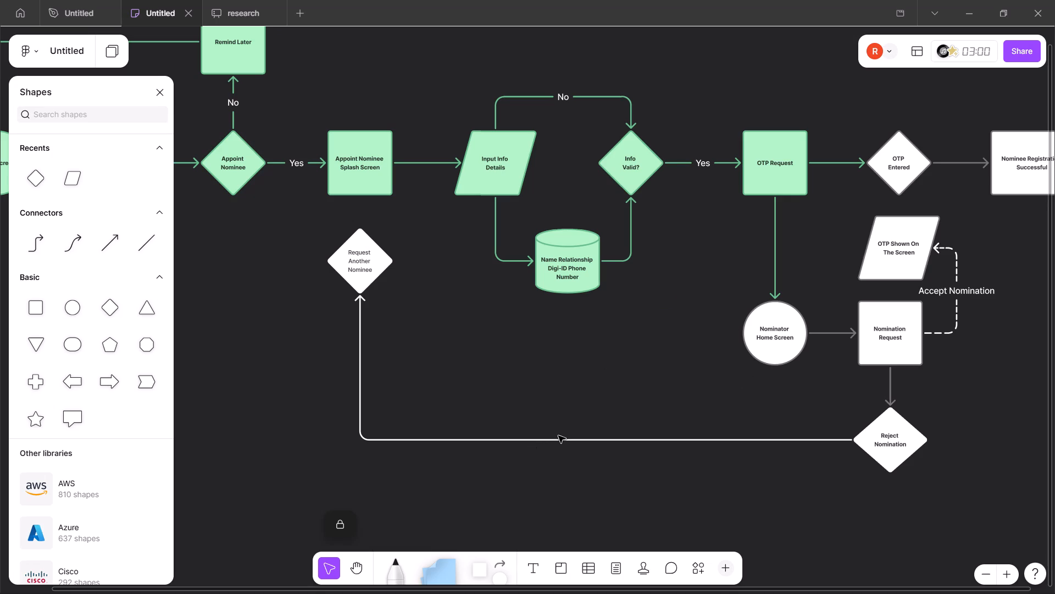
{"action": "left_click", "coordinate": [564, 439]}
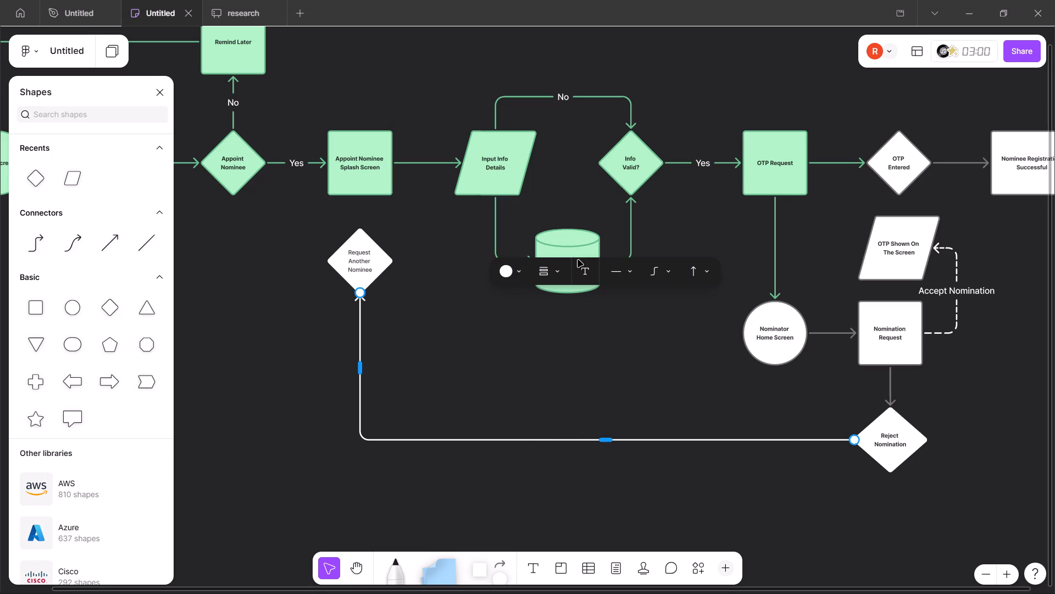
{"action": "left_click", "coordinate": [581, 267]}
{"action": "key", "text": "ctrl+v"}
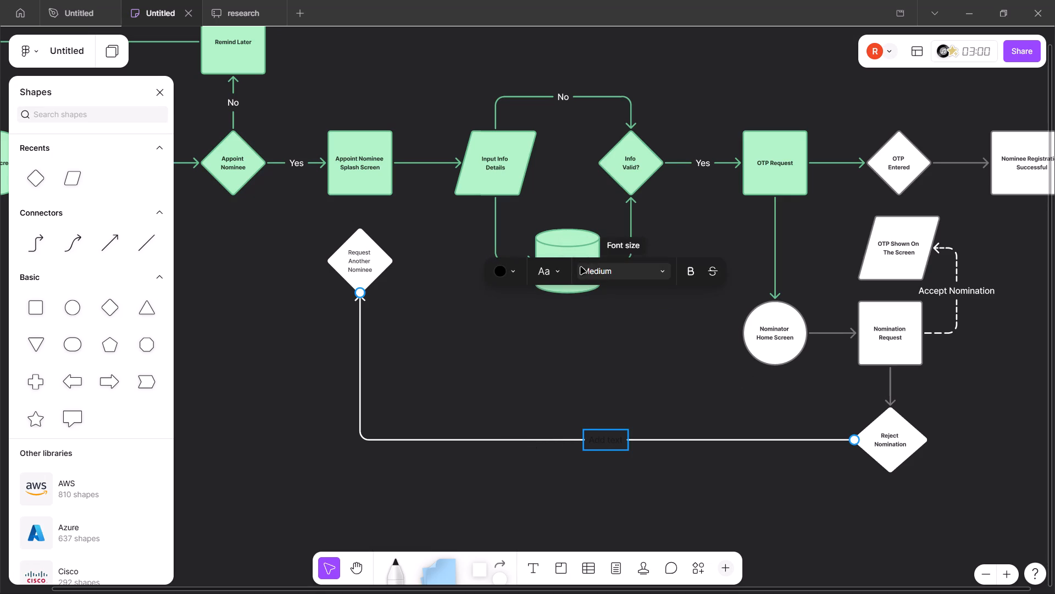
{"action": "left_click", "coordinate": [517, 276]}
{"action": "left_click", "coordinate": [614, 222]}
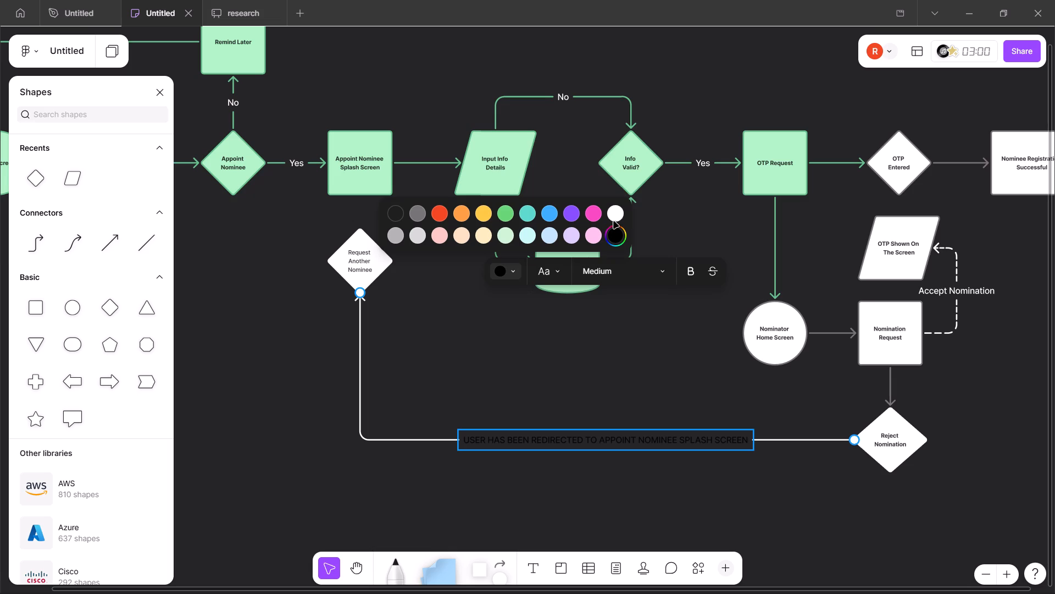
{"action": "left_click", "coordinate": [620, 213]}
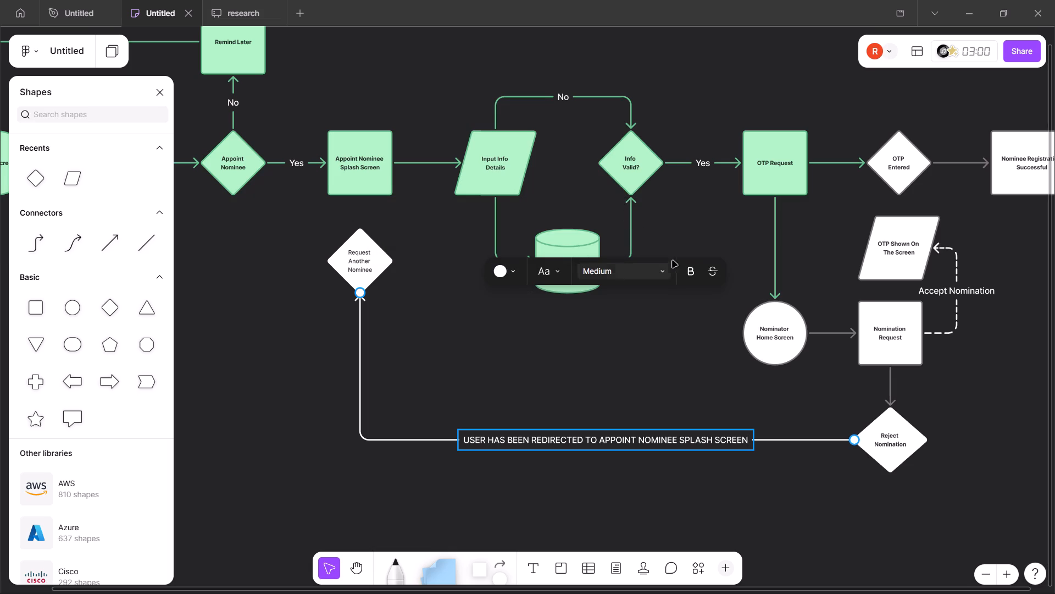
{"action": "left_click", "coordinate": [676, 351]}
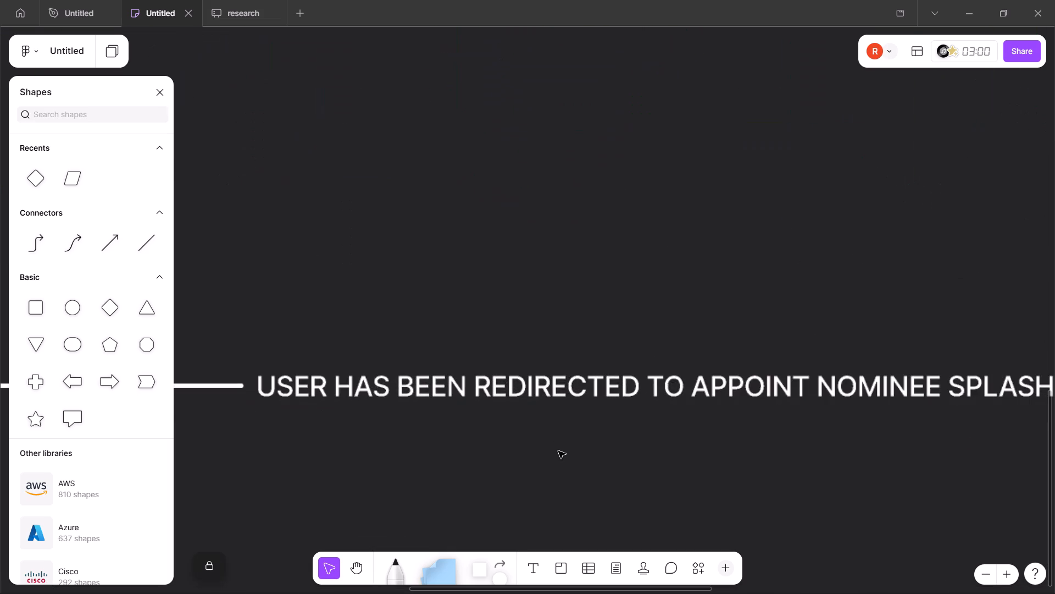
Copy the new connector label's text, search the web in Chrome for capitalize text, and open the Convert Case site.
{"action": "double_click", "coordinate": [332, 401]}
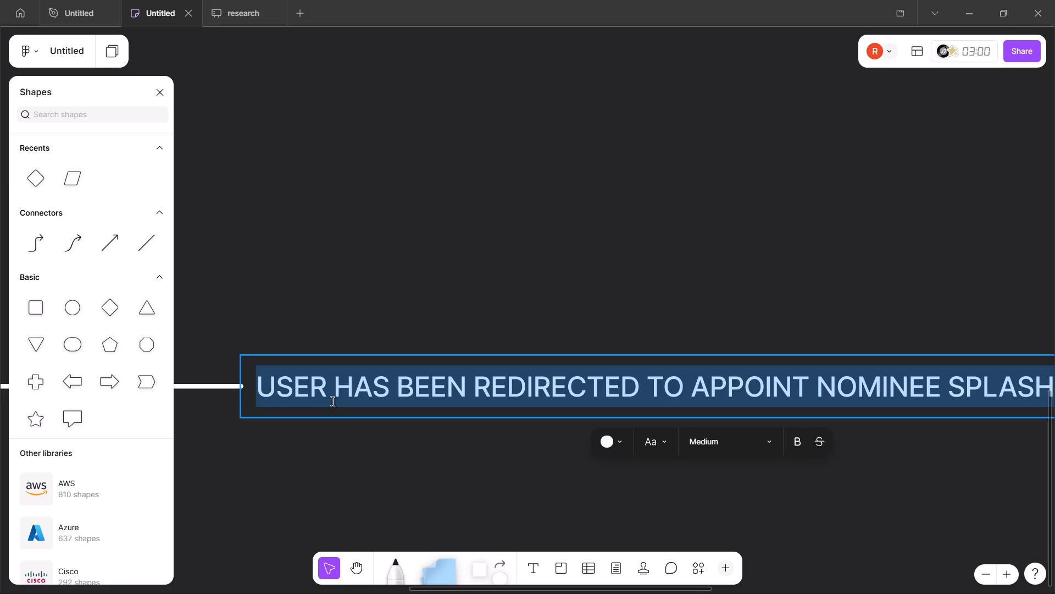
{"action": "key", "text": "ctrl+c"}
{"action": "key", "text": "alt+Tab"}
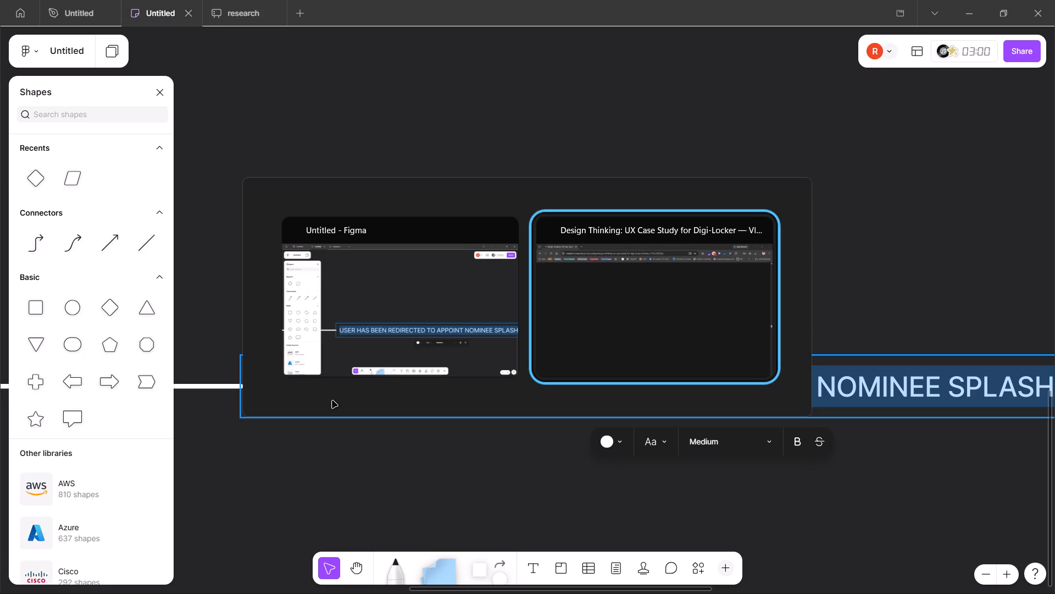
{"action": "left_click", "coordinate": [207, 12]}
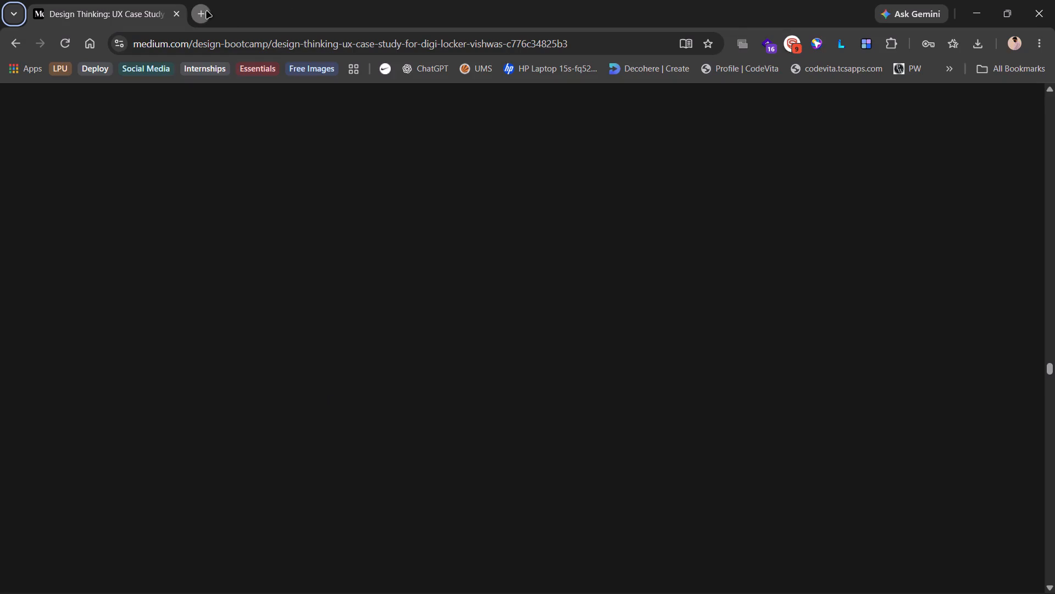
{"action": "type", "text": "capitize"}
{"action": "key", "text": "space"}
{"action": "key", "text": "Right"}
{"action": "key", "text": "Down"}
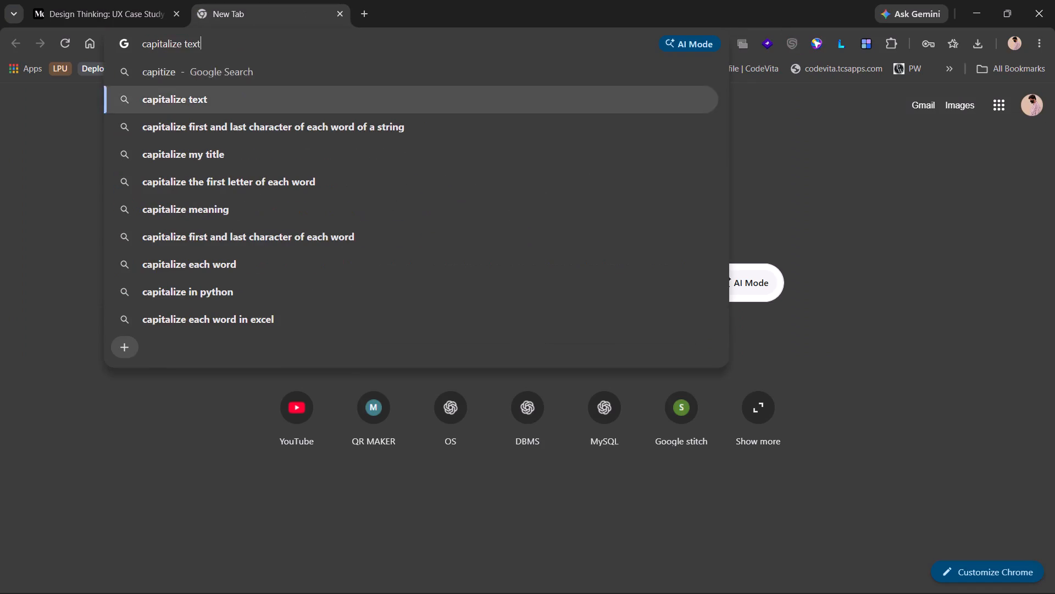
{"action": "key", "text": "Return"}
{"action": "left_click", "coordinate": [160, 231]}
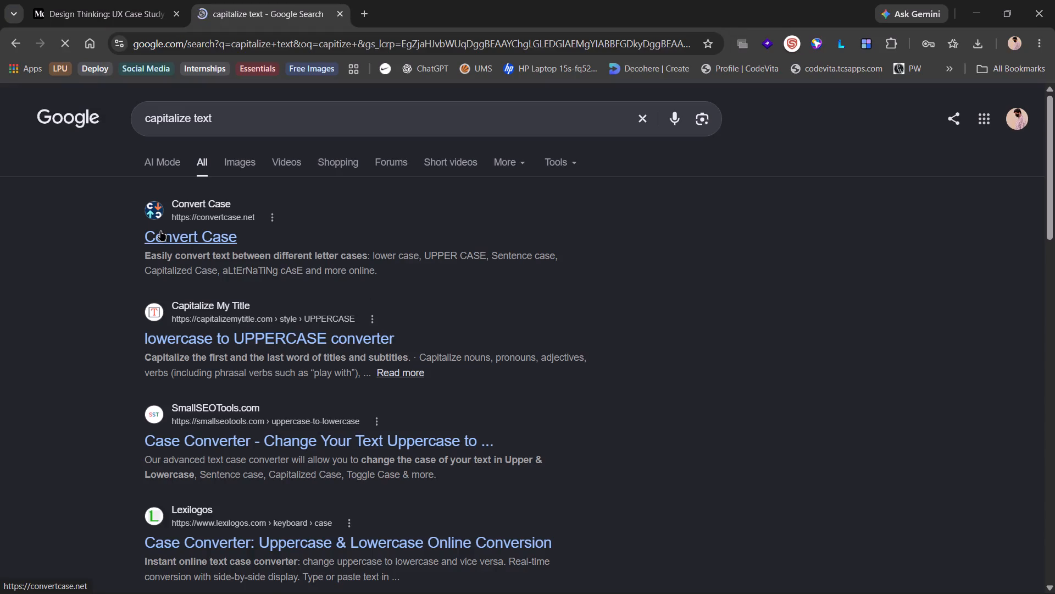
Paste the connector label text into Convert Case and convert it to Capitalized Case.
{"action": "left_click", "coordinate": [270, 311]}
{"action": "key", "text": "ctrl+v"}
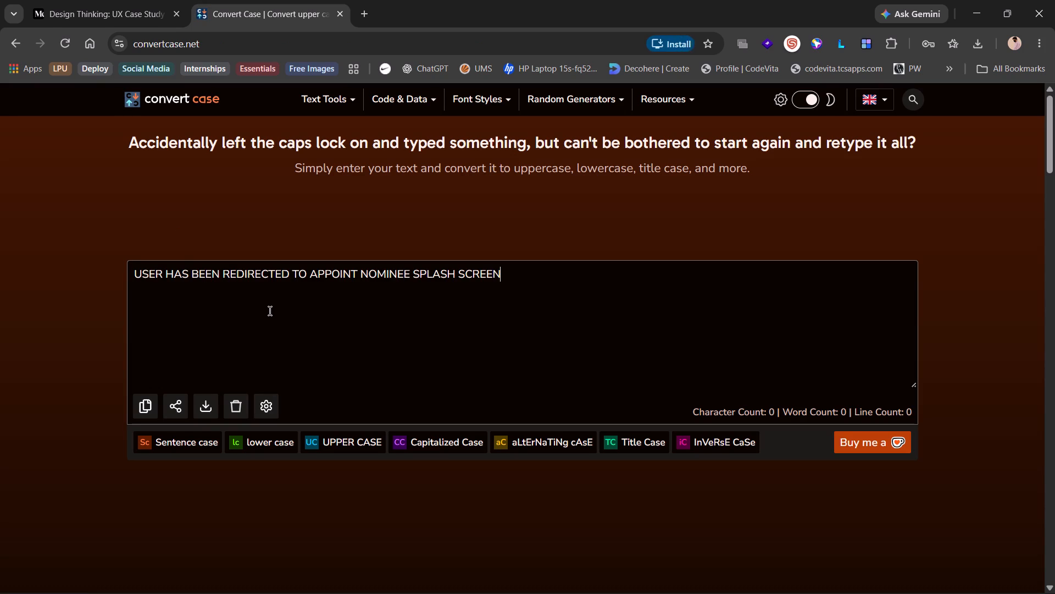
{"action": "key", "text": "Return"}
{"action": "scroll", "coordinate": [543, 356], "scroll_direction": "down", "scroll_amount": 2}
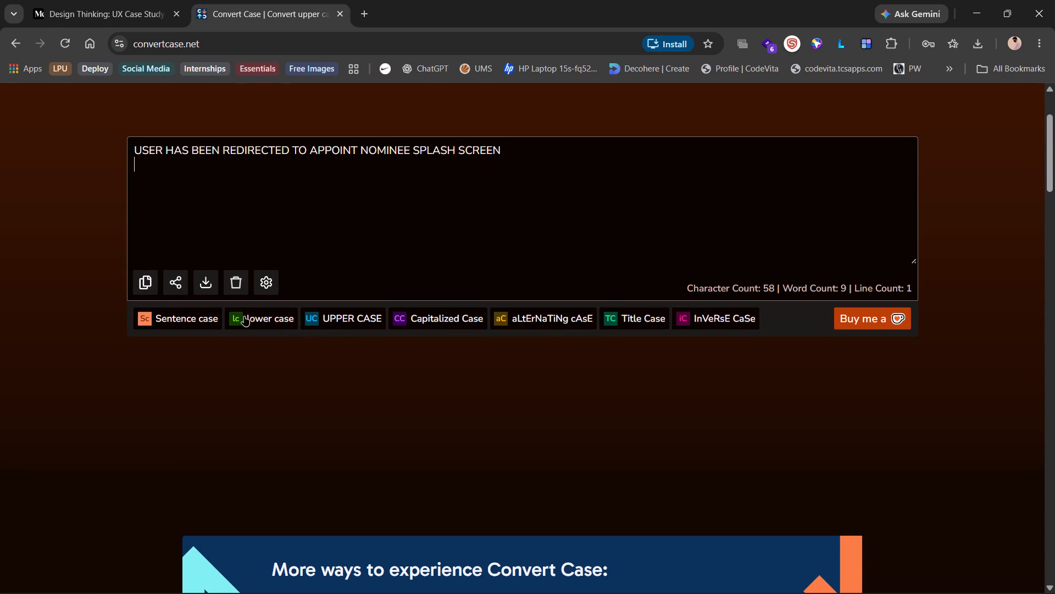
{"action": "left_click", "coordinate": [433, 321]}
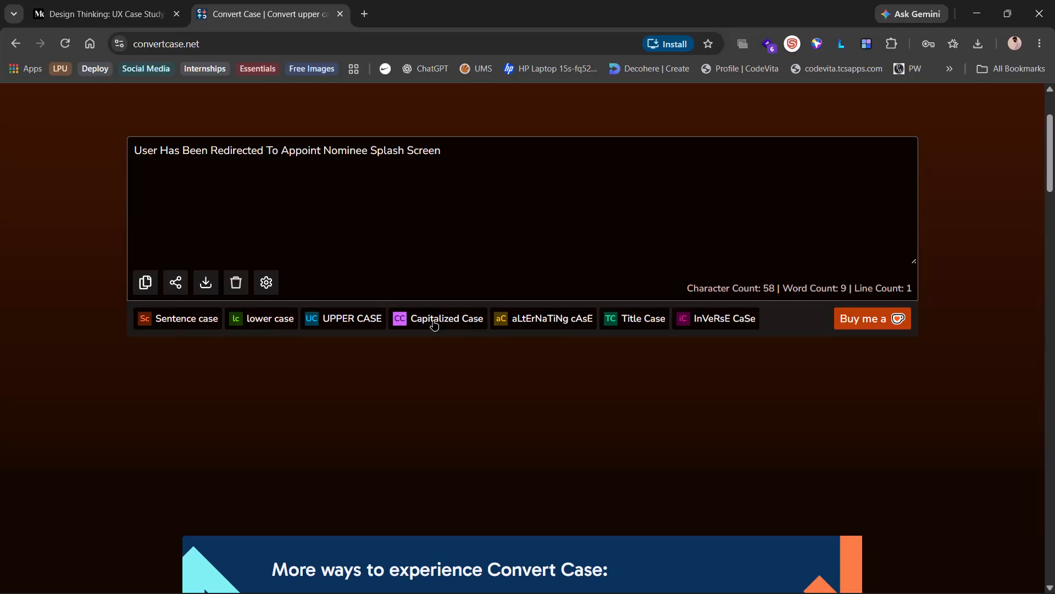
{"action": "scroll", "coordinate": [433, 321], "scroll_direction": "down", "scroll_amount": 2}
{"action": "scroll", "coordinate": [433, 321], "scroll_direction": "up", "scroll_amount": 2}
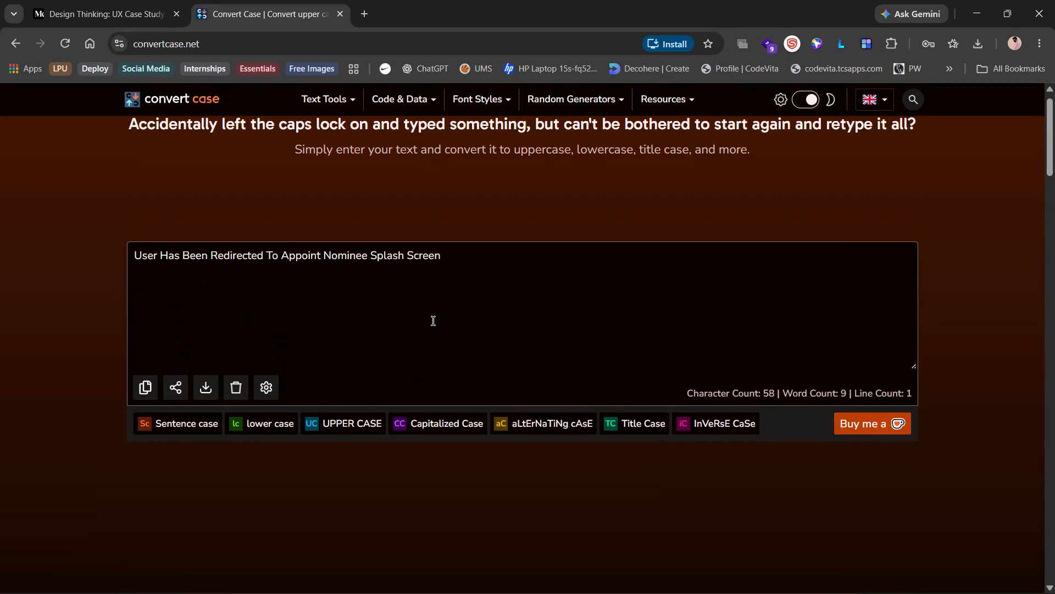
{"action": "scroll", "coordinate": [433, 321], "scroll_direction": "down", "scroll_amount": 1}
{"action": "left_click", "coordinate": [442, 377]}
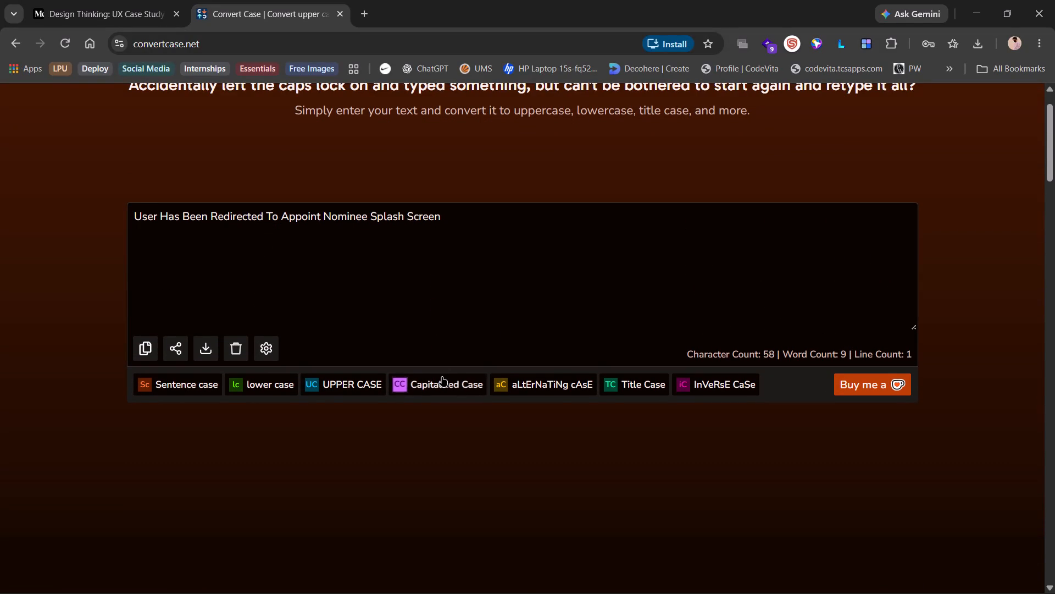
{"action": "scroll", "coordinate": [442, 377], "scroll_direction": "down", "scroll_amount": 9}
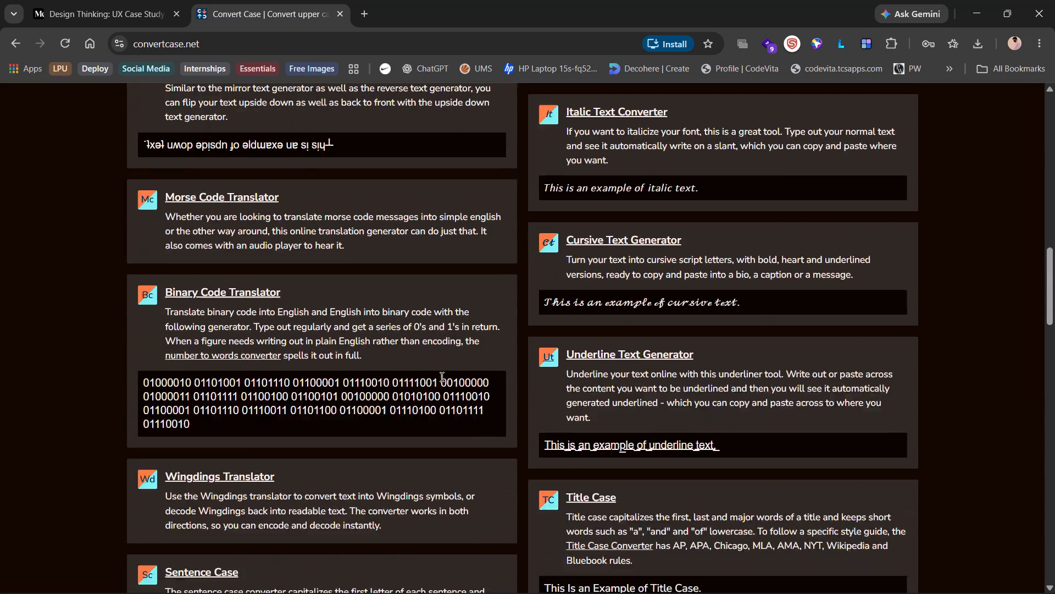
Remove the trailing line break from the converted text in Convert Case and copy User Has Been Redirected To Appoint Nominee Splash Screen.
{"action": "scroll", "coordinate": [442, 377], "scroll_direction": "down", "scroll_amount": 8}
{"action": "scroll", "coordinate": [442, 377], "scroll_direction": "up", "scroll_amount": 15}
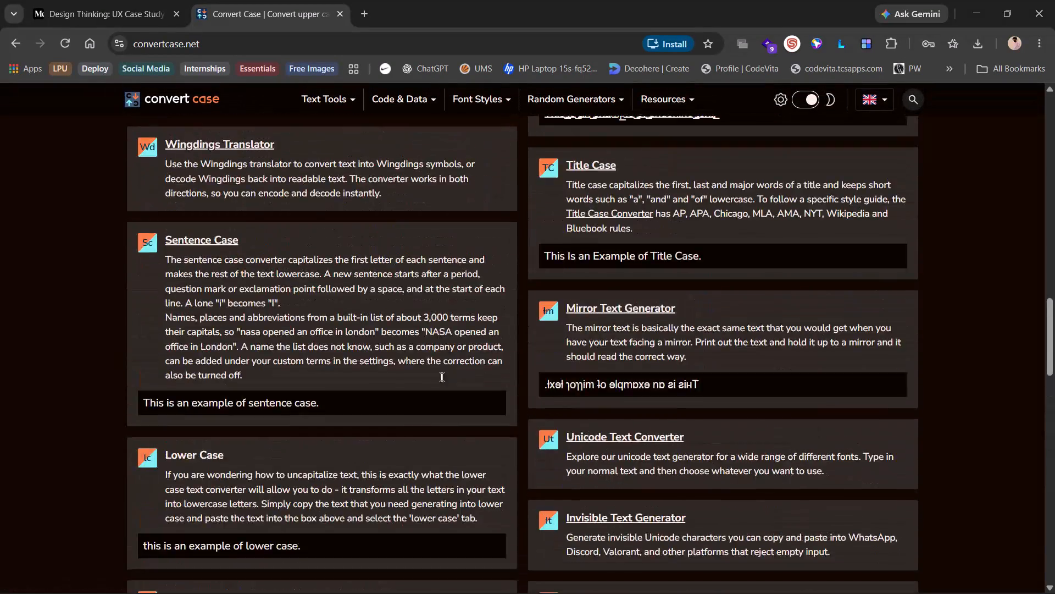
{"action": "scroll", "coordinate": [442, 377], "scroll_direction": "up", "scroll_amount": 8}
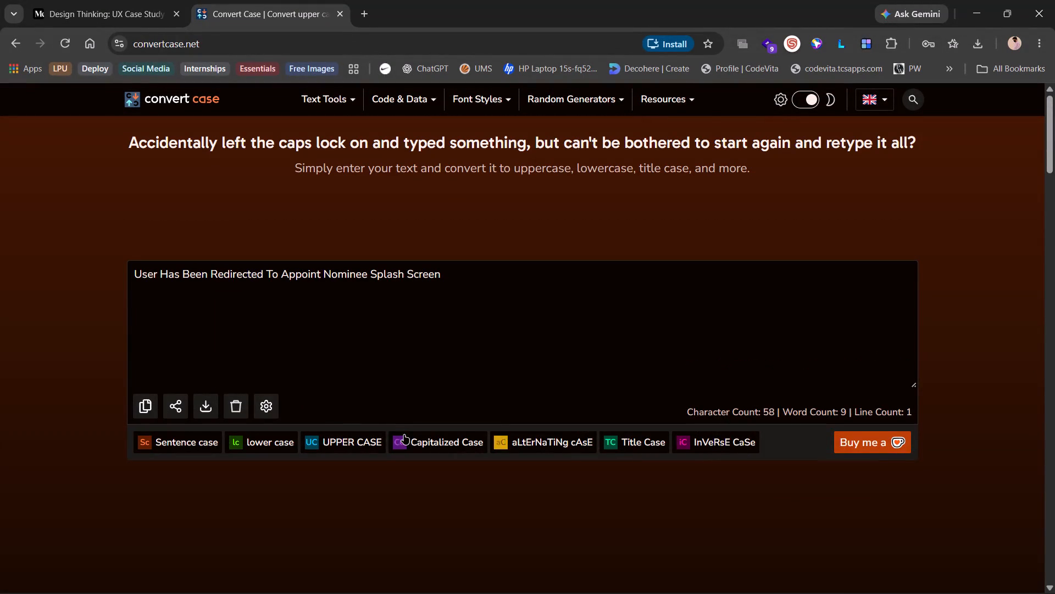
{"action": "left_click", "coordinate": [472, 284]}
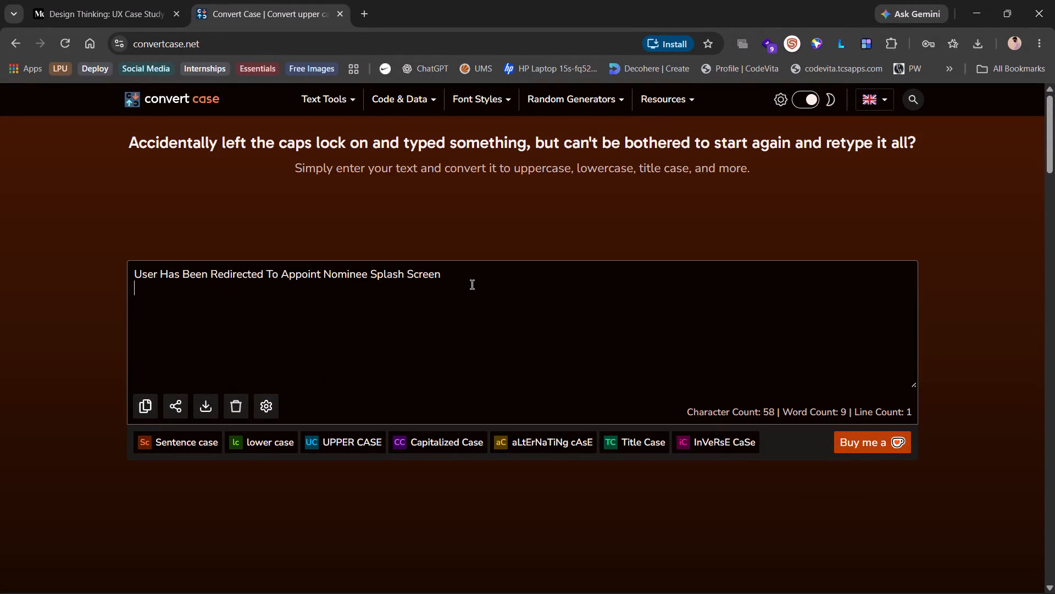
{"action": "key", "text": "BackSpace"}
{"action": "key", "text": "a"}
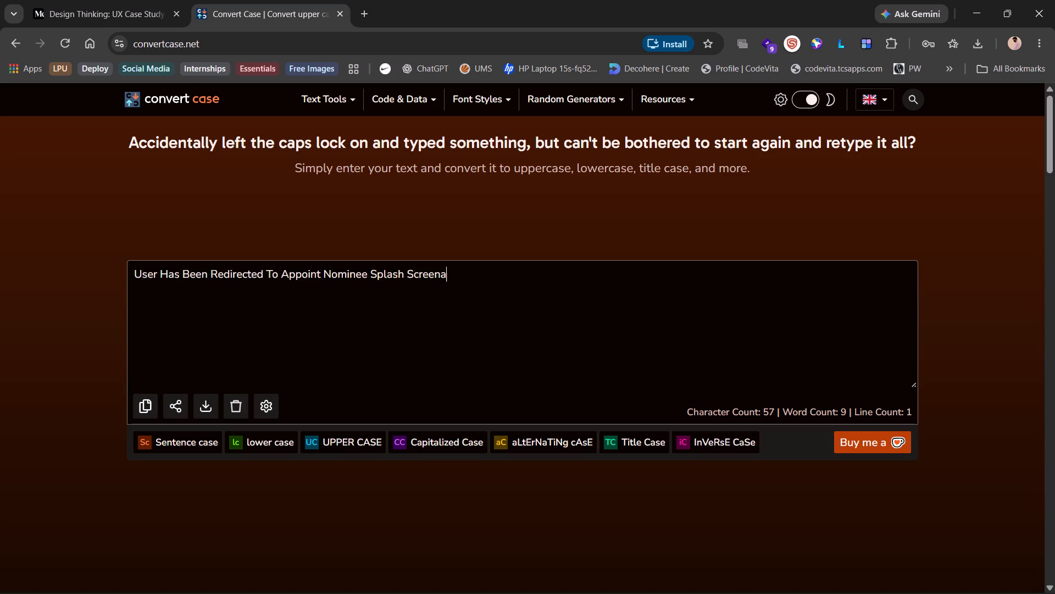
{"action": "key", "text": "BackSpace"}
{"action": "key", "text": "ctrl+a"}
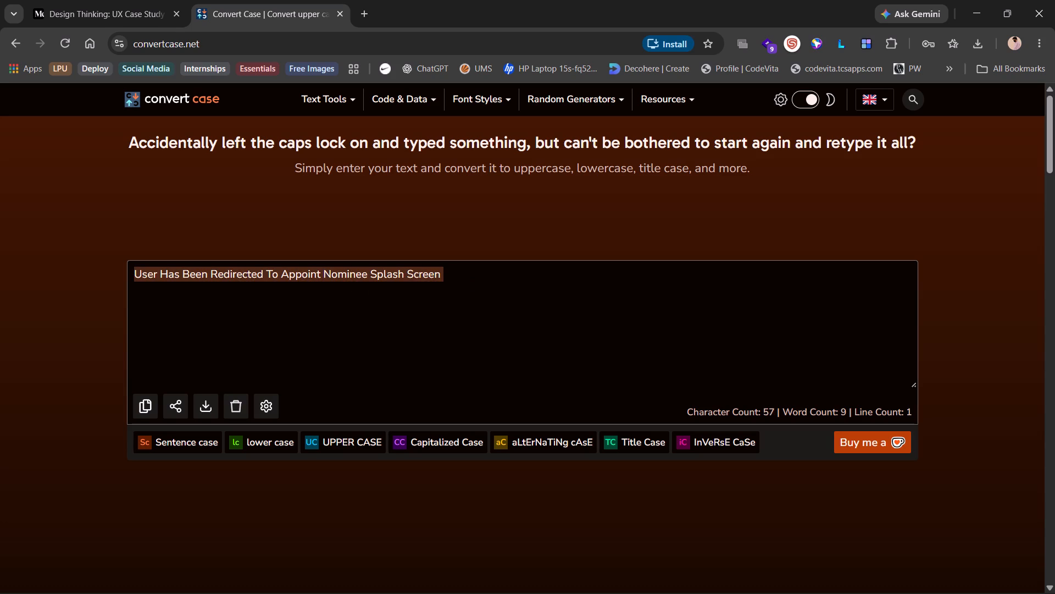
{"action": "key", "text": "ctrl+c"}
In Figma, replace the uppercase label on the Reject Nomination to Request Another Nominee connector with the copied capitalized text.
{"action": "key", "text": "alt+Tab"}
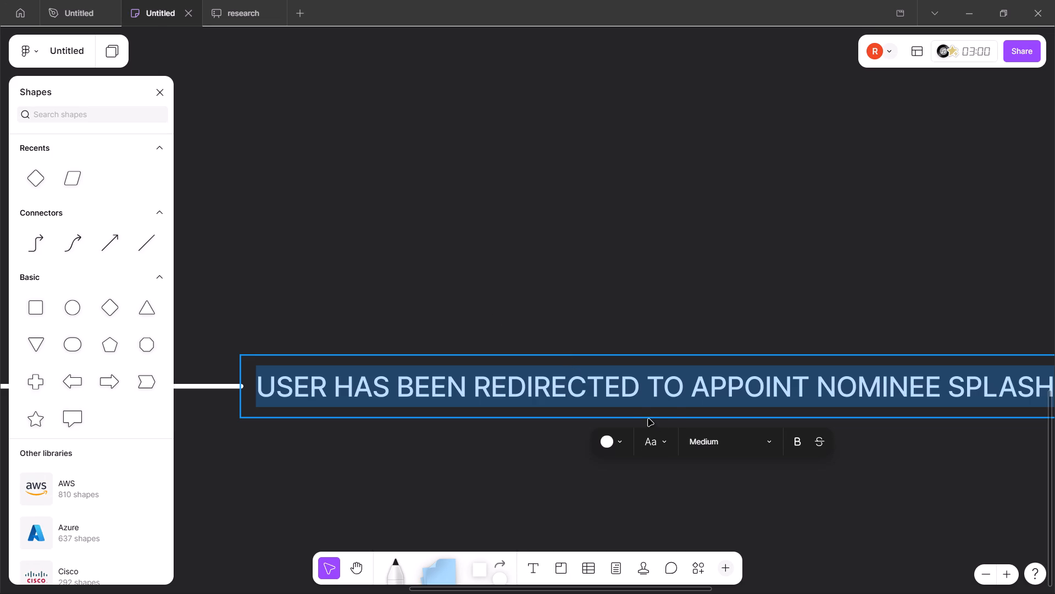
{"action": "left_click_drag", "start_coordinate": [652, 409], "coordinate": [679, 379]}
{"action": "double_click", "coordinate": [679, 379]}
{"action": "key", "text": "ctrl+a"}
{"action": "key", "text": "ctrl+v"}
{"action": "left_click", "coordinate": [612, 237]}
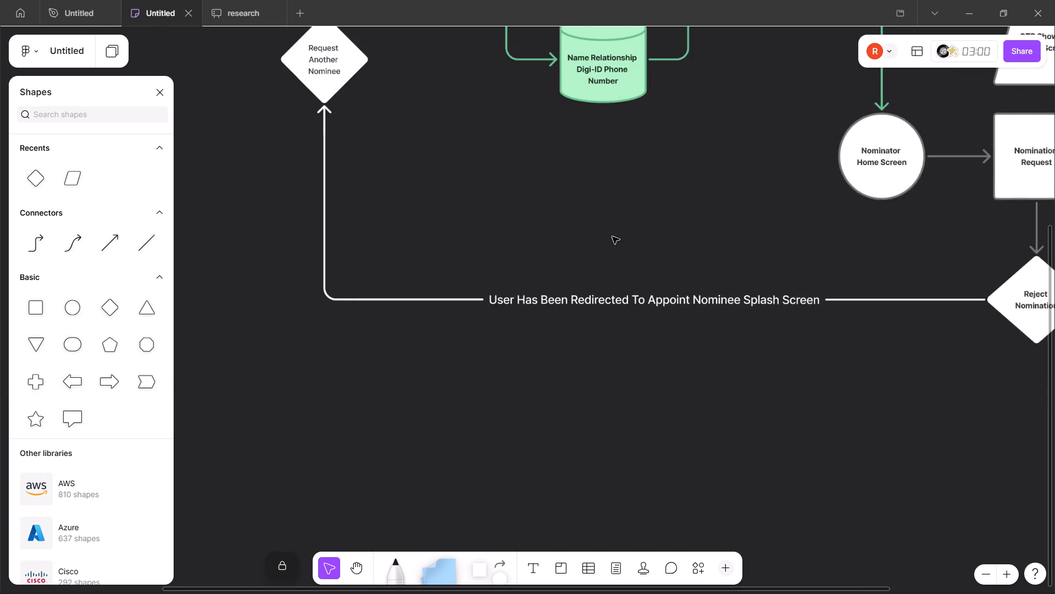
Compare the whole Figma flowchart with the Add nominee diagram in the Medium case study in Chrome, checking shapes, connectors and labels.
{"action": "scroll", "coordinate": [612, 237], "scroll_direction": "up", "scroll_amount": 1}
{"action": "scroll", "coordinate": [612, 237], "scroll_direction": "left", "scroll_amount": 1}
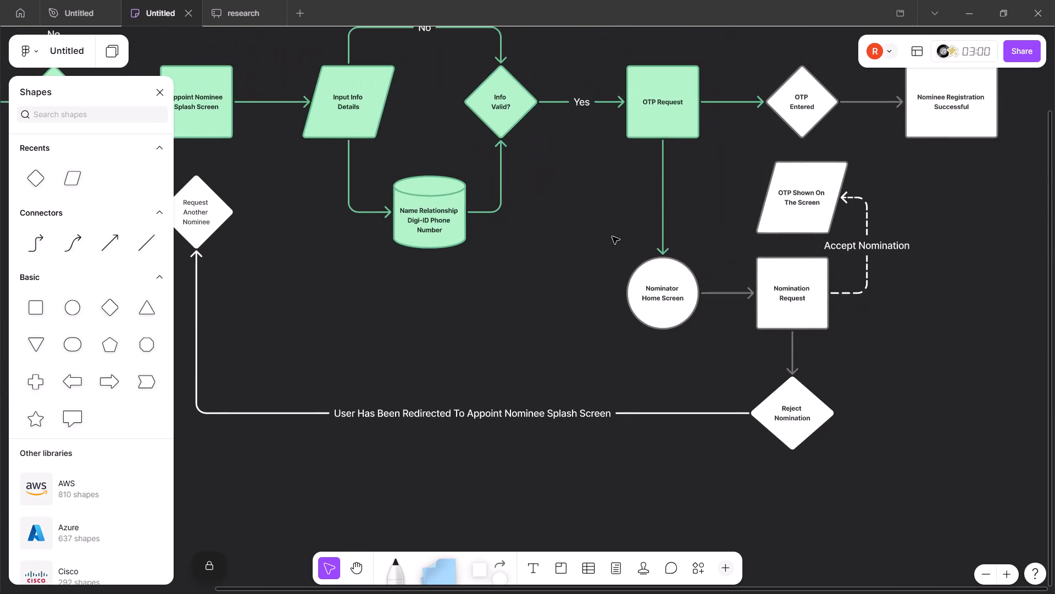
{"action": "scroll", "coordinate": [732, 243], "scroll_direction": "up", "scroll_amount": 1}
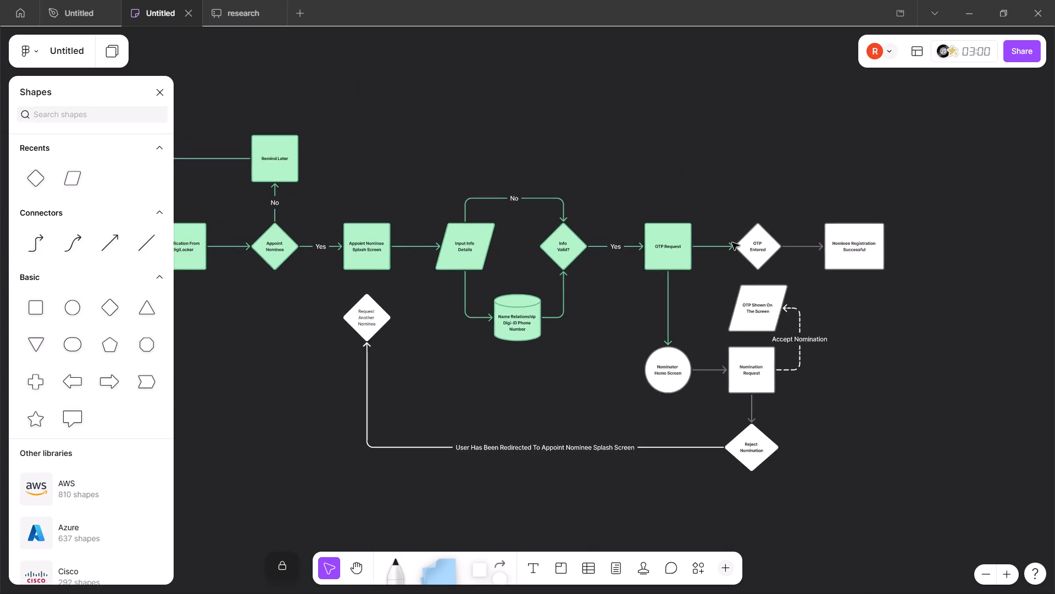
{"action": "key", "text": "alt+Tab"}
{"action": "left_click", "coordinate": [55, 0]}
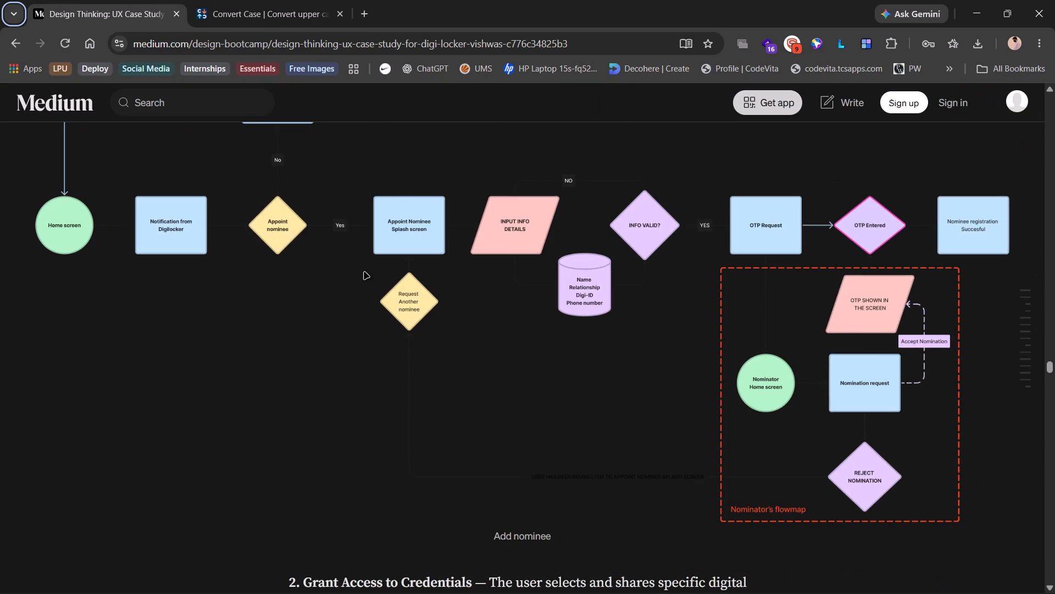
{"action": "scroll", "coordinate": [480, 326], "scroll_direction": "up", "scroll_amount": 1}
{"action": "scroll", "coordinate": [480, 326], "scroll_direction": "left", "scroll_amount": 1}
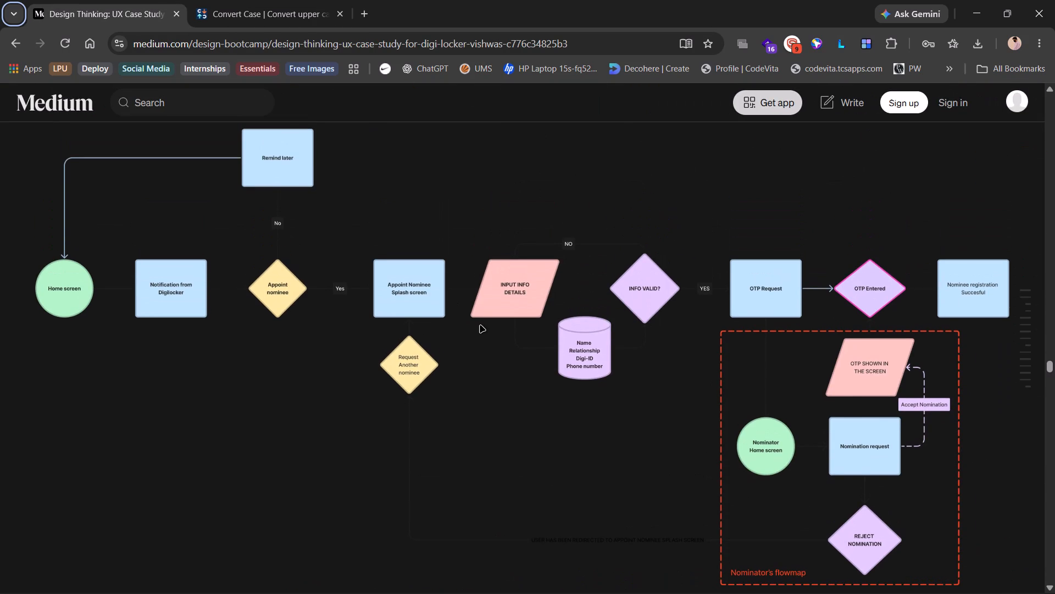
{"action": "key", "text": "alt+Tab"}
{"action": "scroll", "coordinate": [424, 354], "scroll_direction": "left", "scroll_amount": 1}
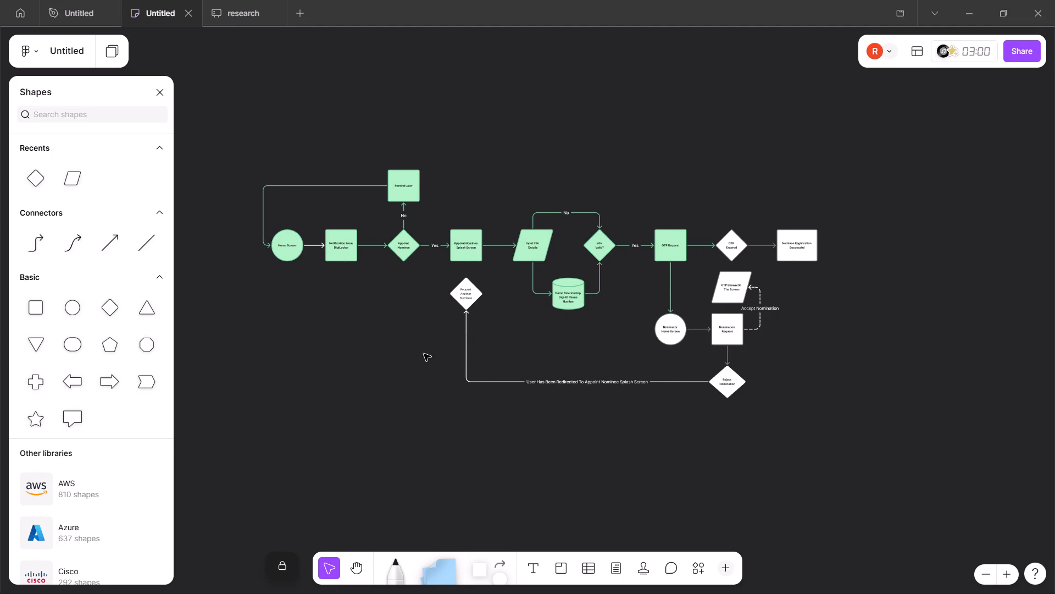
{"action": "scroll", "coordinate": [424, 354], "scroll_direction": "right", "scroll_amount": 1}
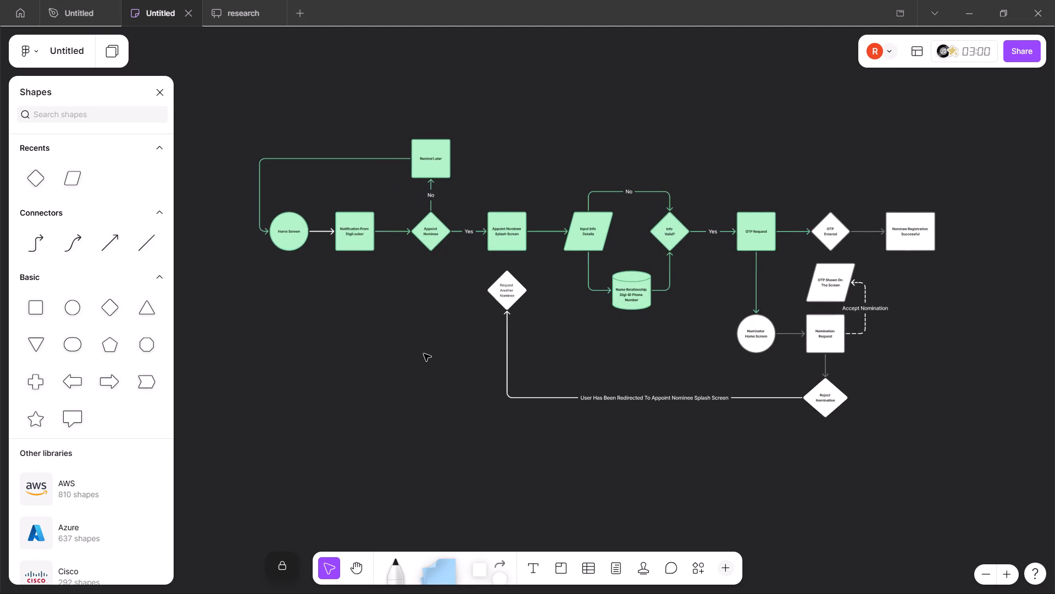
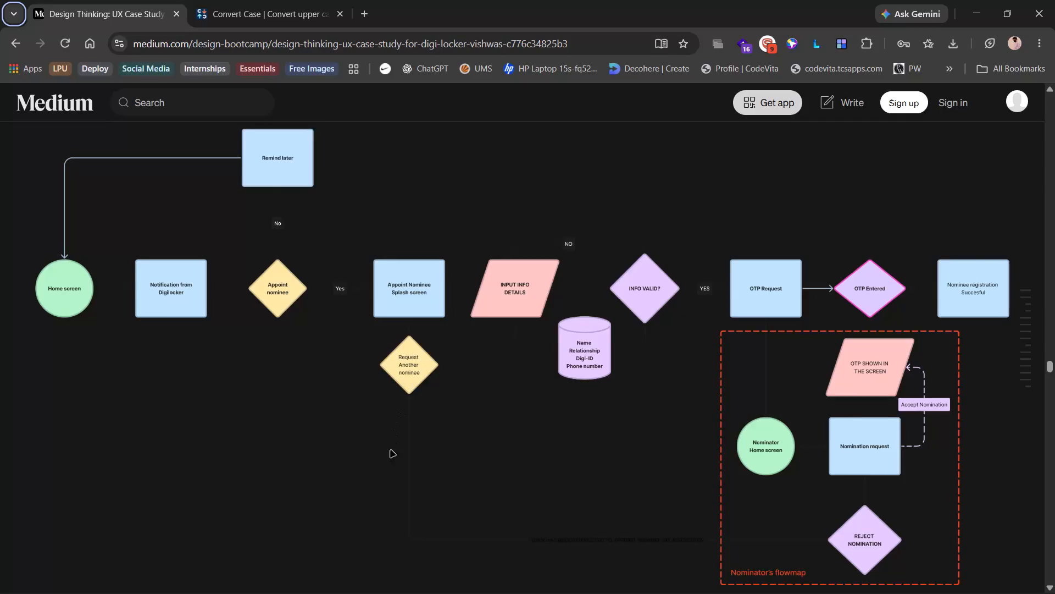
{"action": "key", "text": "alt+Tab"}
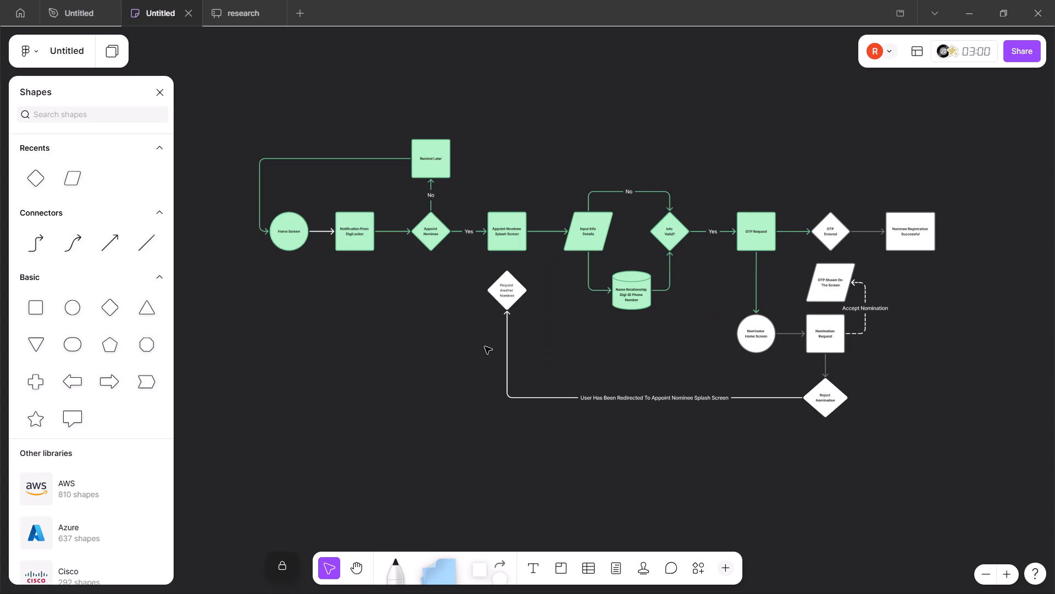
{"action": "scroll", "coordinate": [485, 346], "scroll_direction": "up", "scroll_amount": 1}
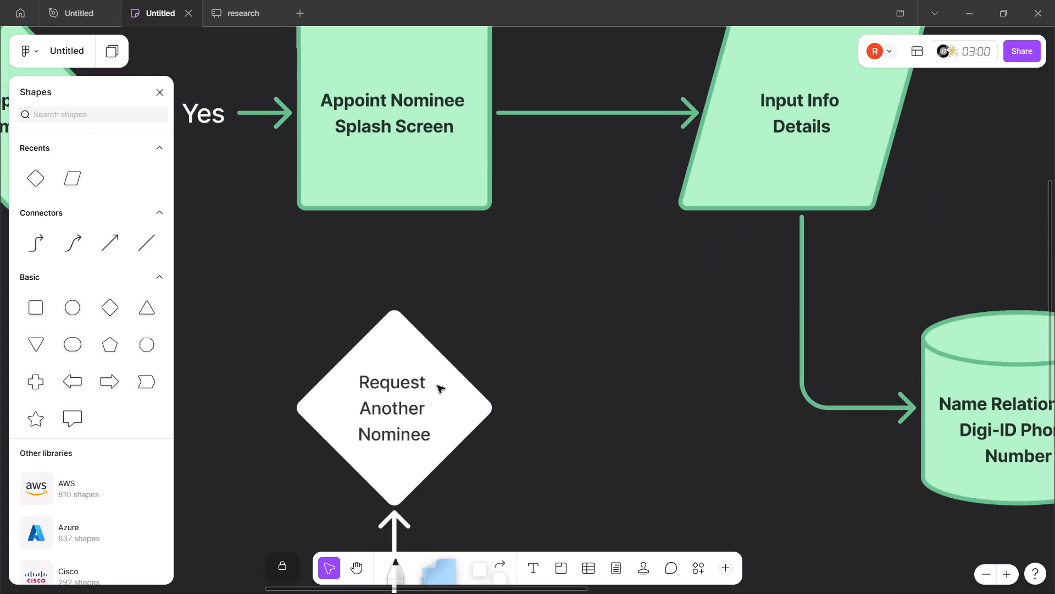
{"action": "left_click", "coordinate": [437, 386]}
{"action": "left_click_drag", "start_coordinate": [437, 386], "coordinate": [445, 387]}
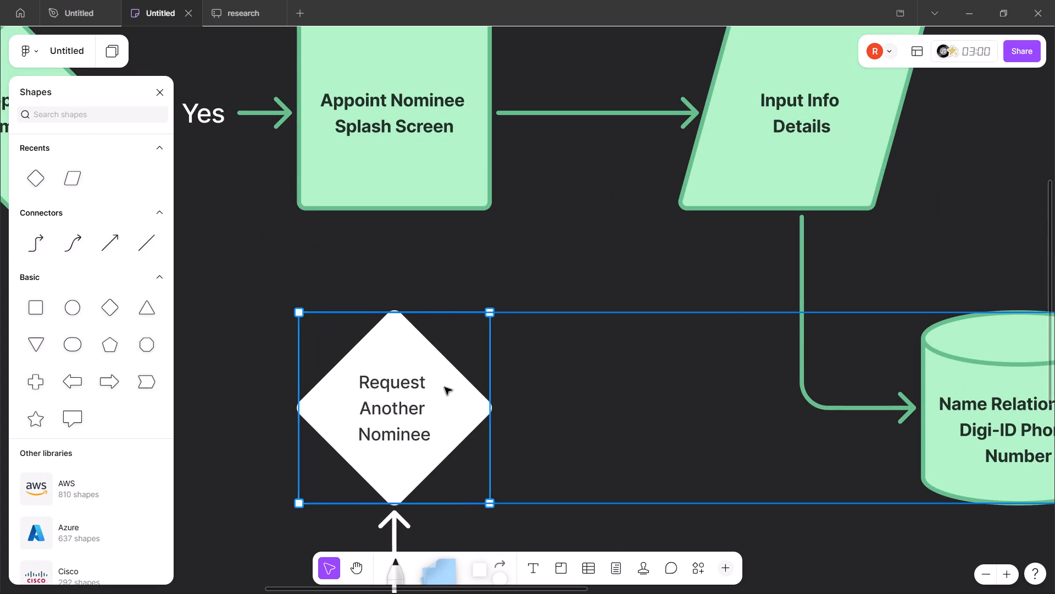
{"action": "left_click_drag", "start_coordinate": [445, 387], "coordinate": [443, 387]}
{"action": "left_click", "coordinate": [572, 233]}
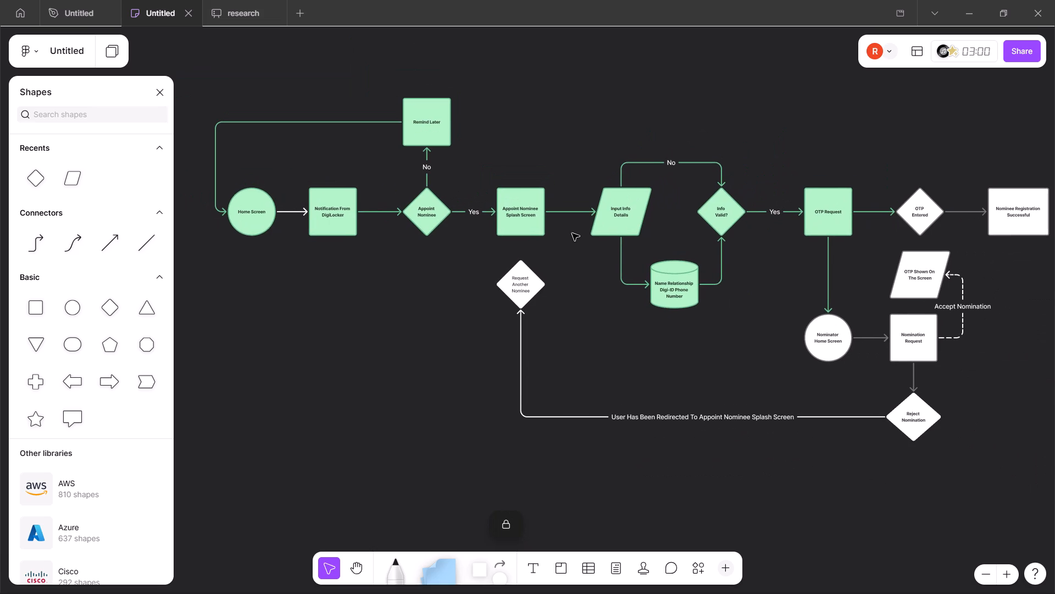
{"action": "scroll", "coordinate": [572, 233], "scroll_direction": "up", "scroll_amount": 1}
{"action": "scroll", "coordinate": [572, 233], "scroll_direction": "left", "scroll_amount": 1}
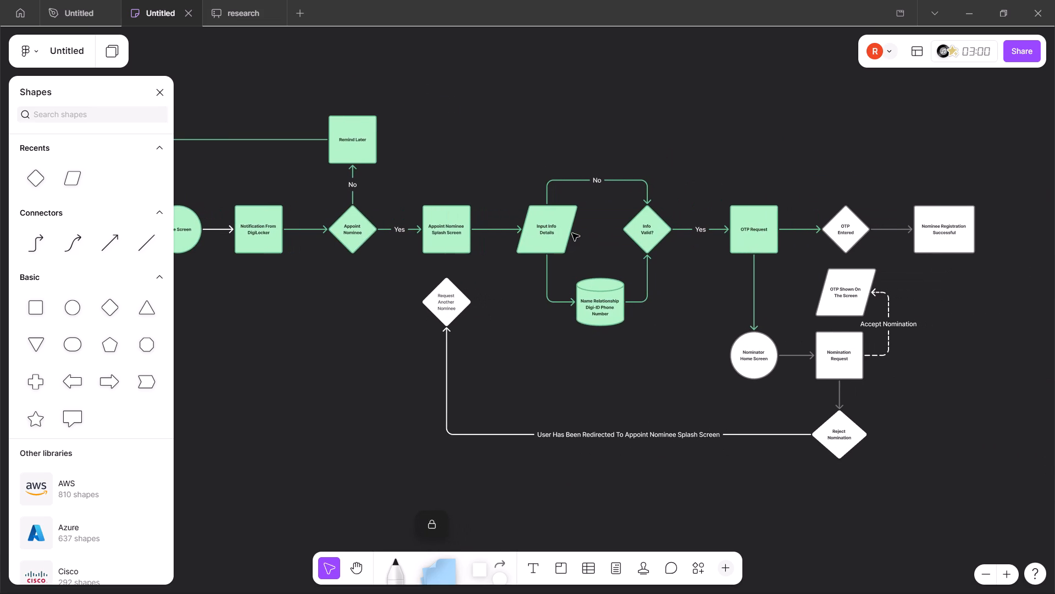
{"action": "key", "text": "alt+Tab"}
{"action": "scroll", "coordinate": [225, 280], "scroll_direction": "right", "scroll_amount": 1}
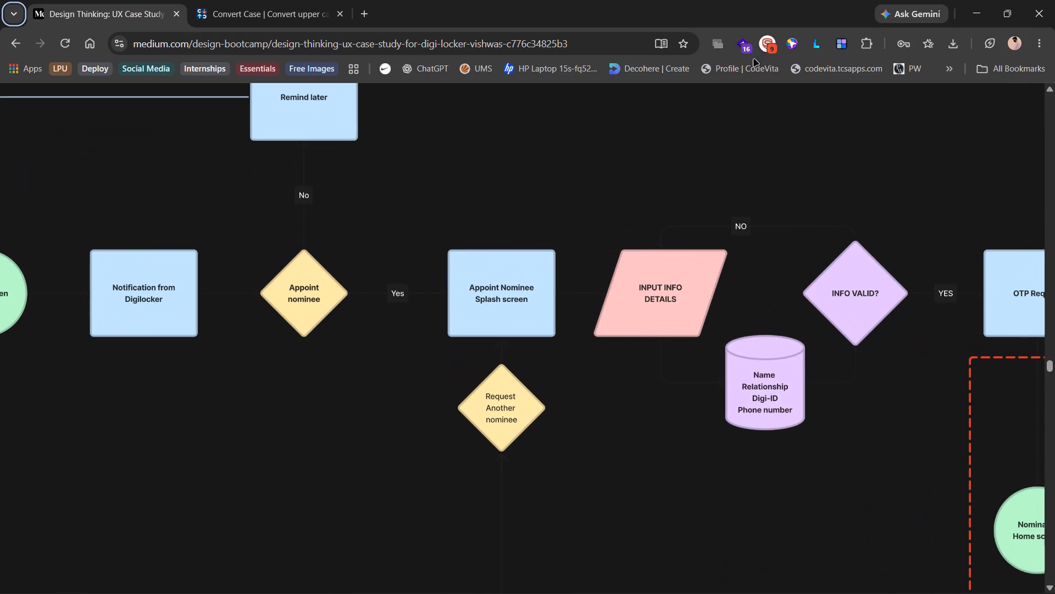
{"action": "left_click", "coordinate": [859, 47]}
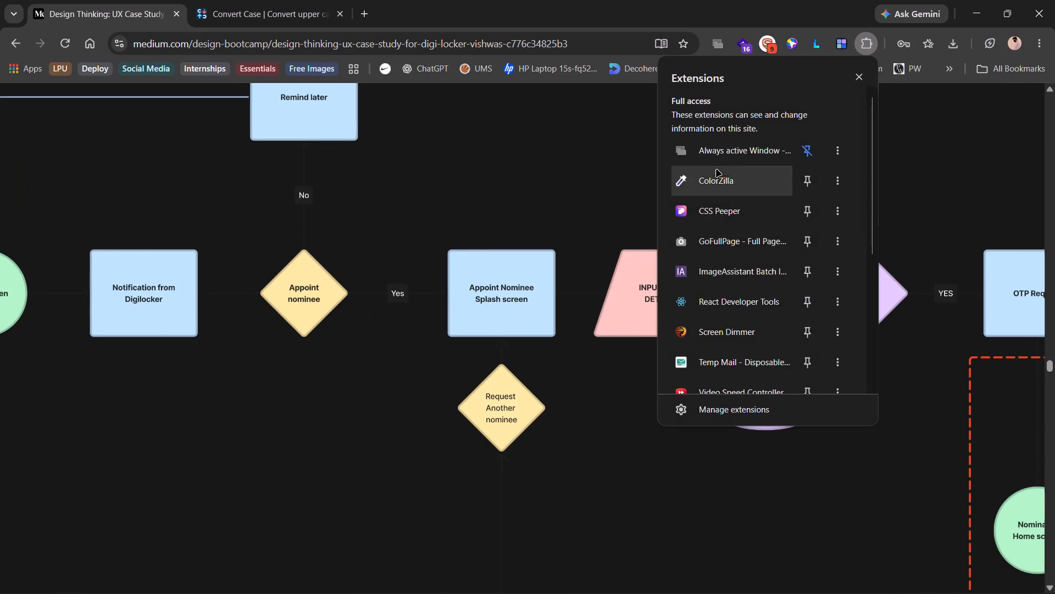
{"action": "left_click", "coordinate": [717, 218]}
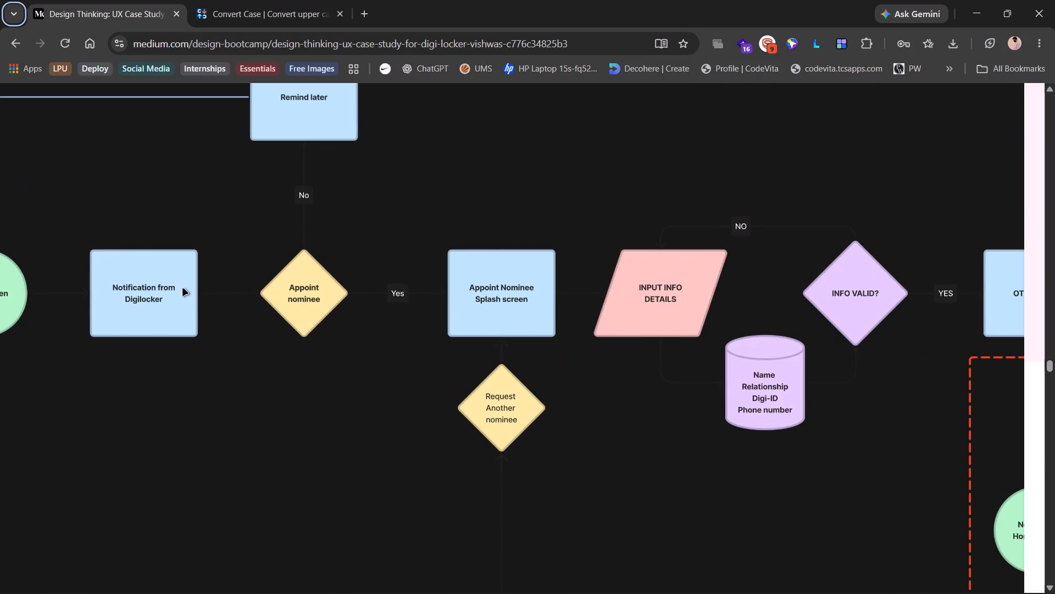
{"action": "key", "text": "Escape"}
Sample the fill colour #BDE3FF from the Notification from Digilocker box in the Medium diagram with ColorZilla.
{"action": "left_click", "coordinate": [870, 39]}
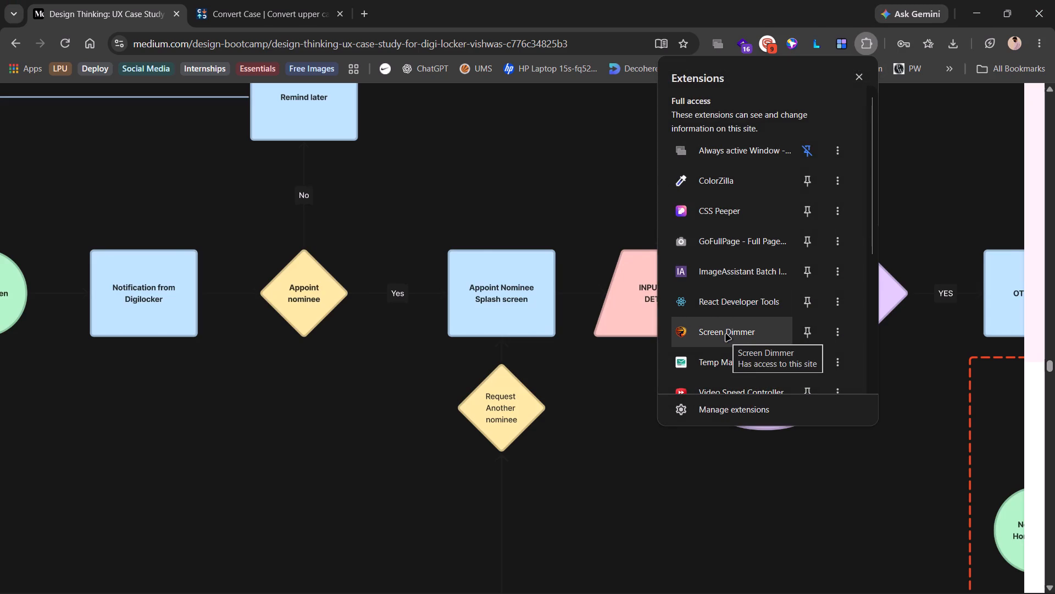
{"action": "left_click", "coordinate": [724, 185]}
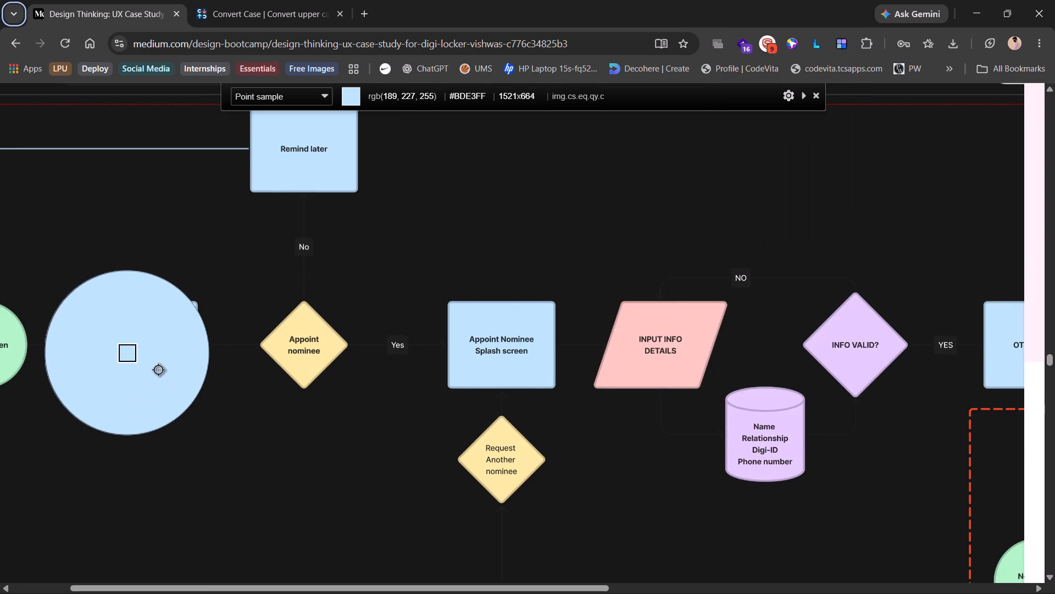
{"action": "left_click", "coordinate": [158, 370]}
Switch to Figma and set the fill of the Notification From DigiLocker square to the copied colour #BDE3FF.
{"action": "key", "text": "alt+Tab"}
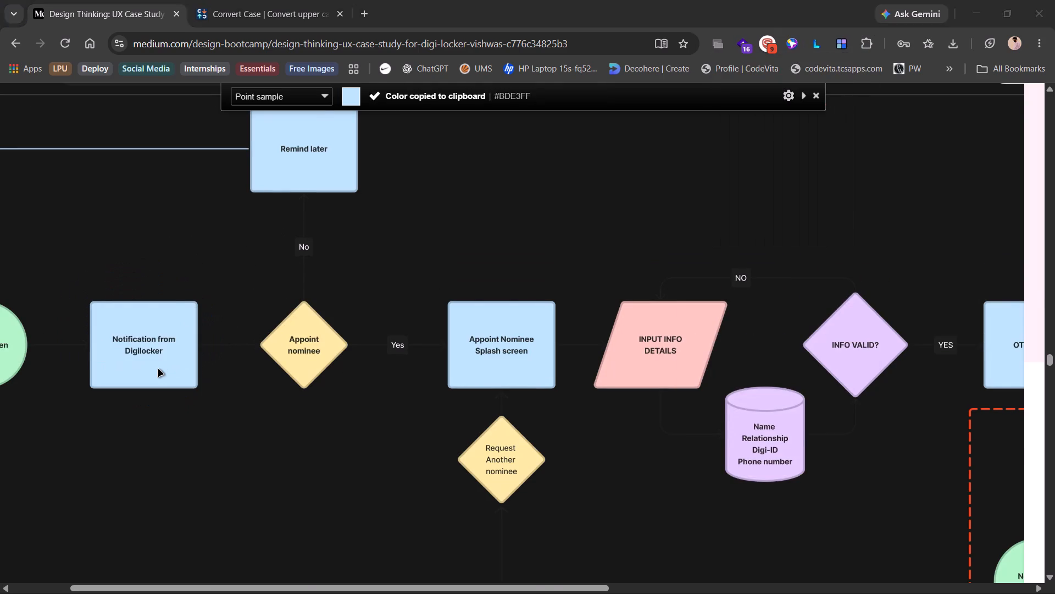
{"action": "left_click", "coordinate": [259, 213]}
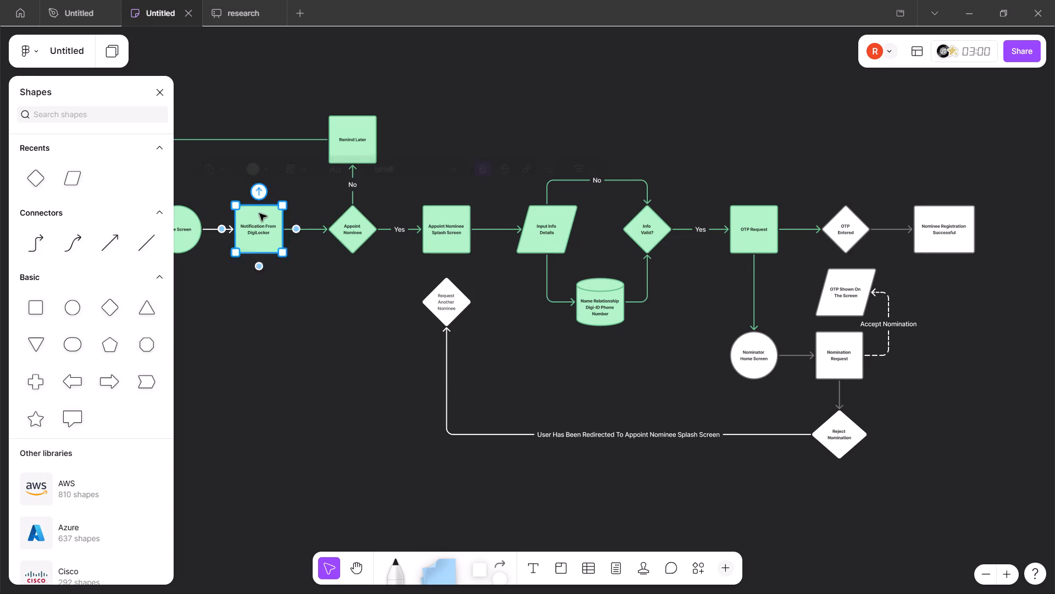
{"action": "left_click", "coordinate": [256, 157]}
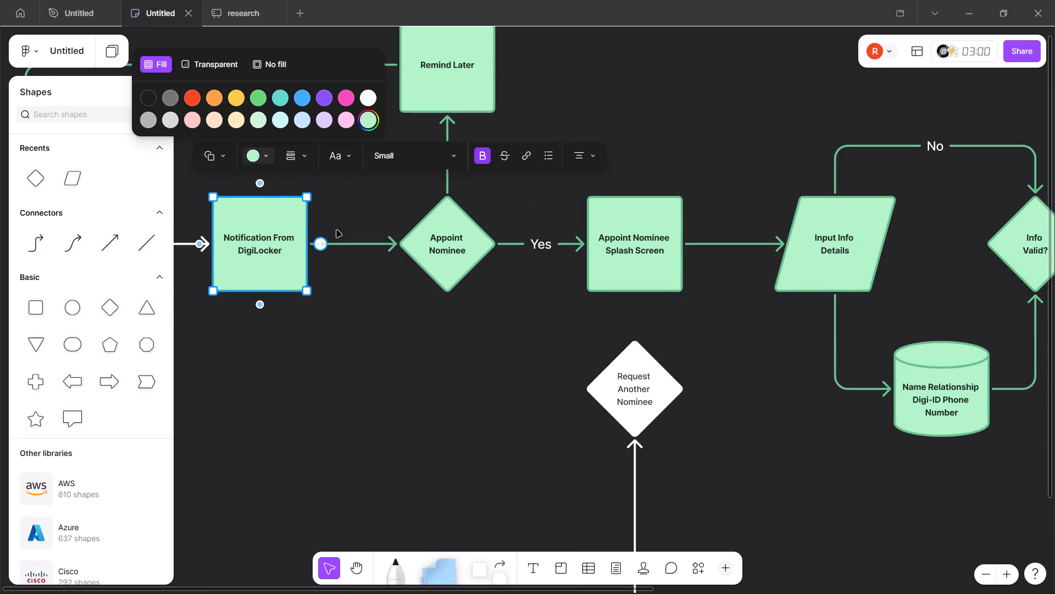
{"action": "left_click", "coordinate": [365, 124]}
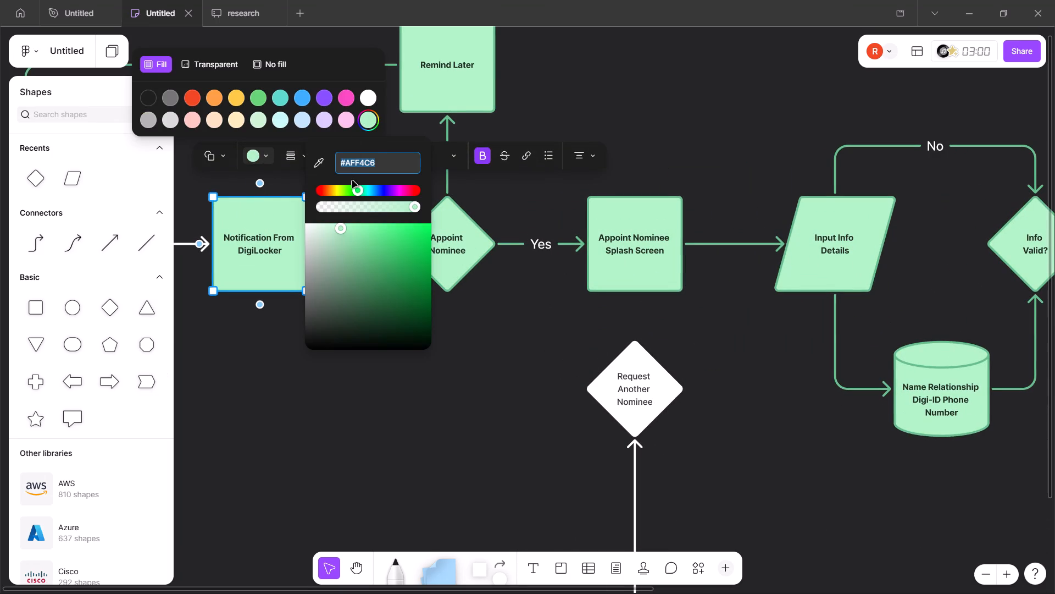
{"action": "left_click", "coordinate": [377, 158]}
{"action": "key", "text": "ctrl+a"}
{"action": "key", "text": "ctrl+v"}
{"action": "key", "text": "Return"}
{"action": "left_click", "coordinate": [360, 402]}
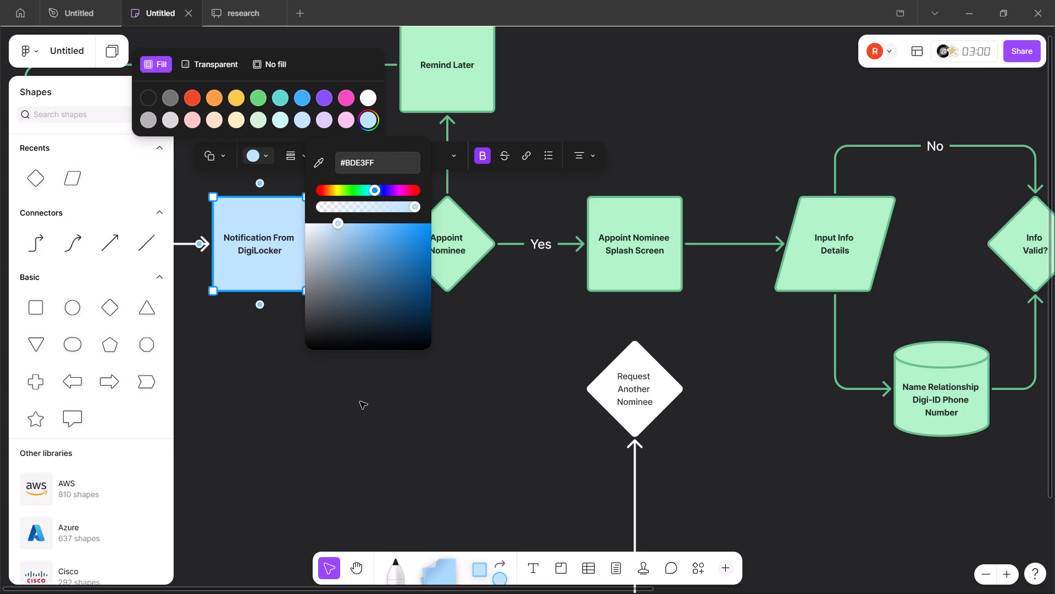
{"action": "left_click", "coordinate": [360, 402]}
Back in Chrome, sample the yellow fill #FFE9A3 from the Appoint nominee diamond with ColorZilla.
{"action": "key", "text": "alt+Tab"}
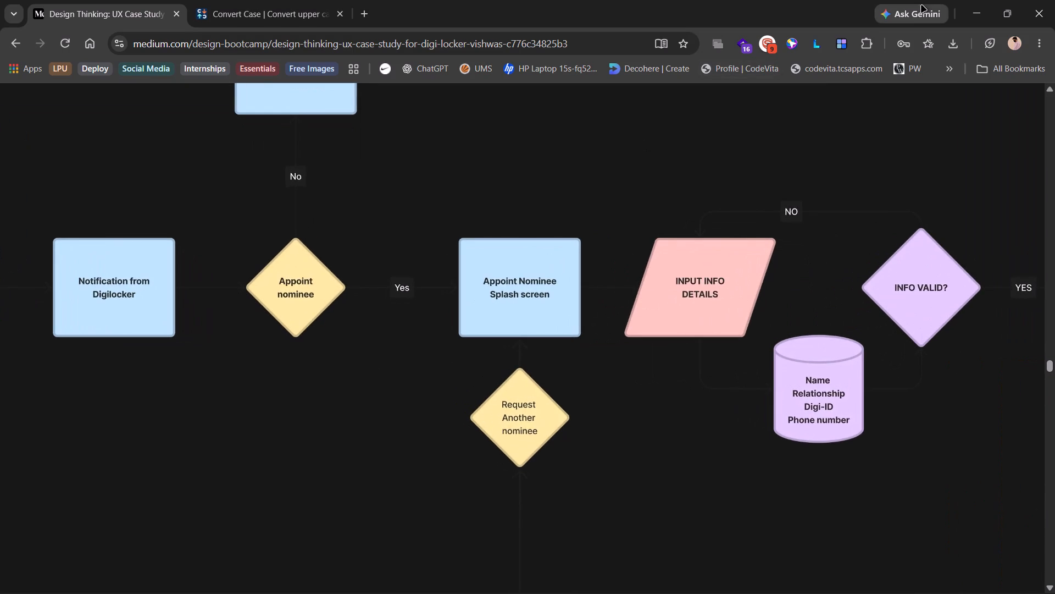
{"action": "left_click", "coordinate": [874, 35]}
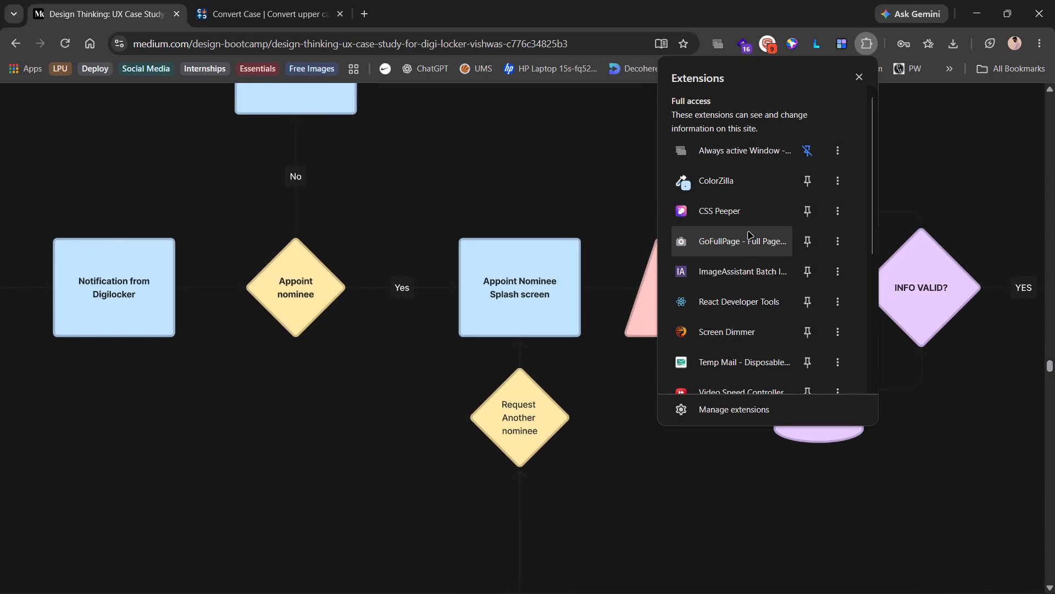
{"action": "left_click", "coordinate": [743, 186]}
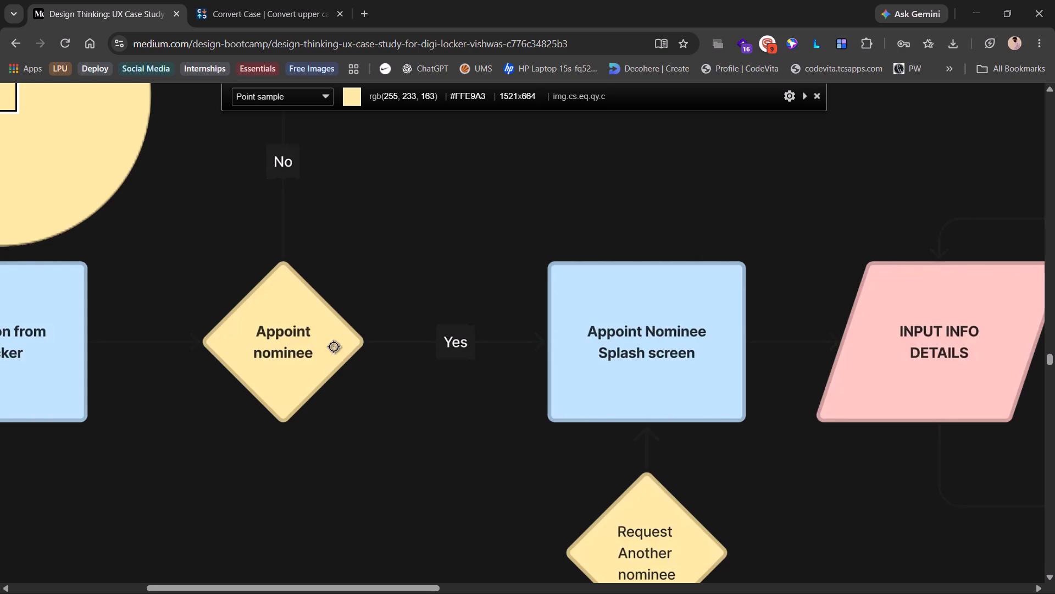
{"action": "left_click", "coordinate": [331, 339]}
In Figma, set the fill of the Appoint Nominee diamond to the copied colour #FFE9A3.
{"action": "key", "text": "alt+Tab"}
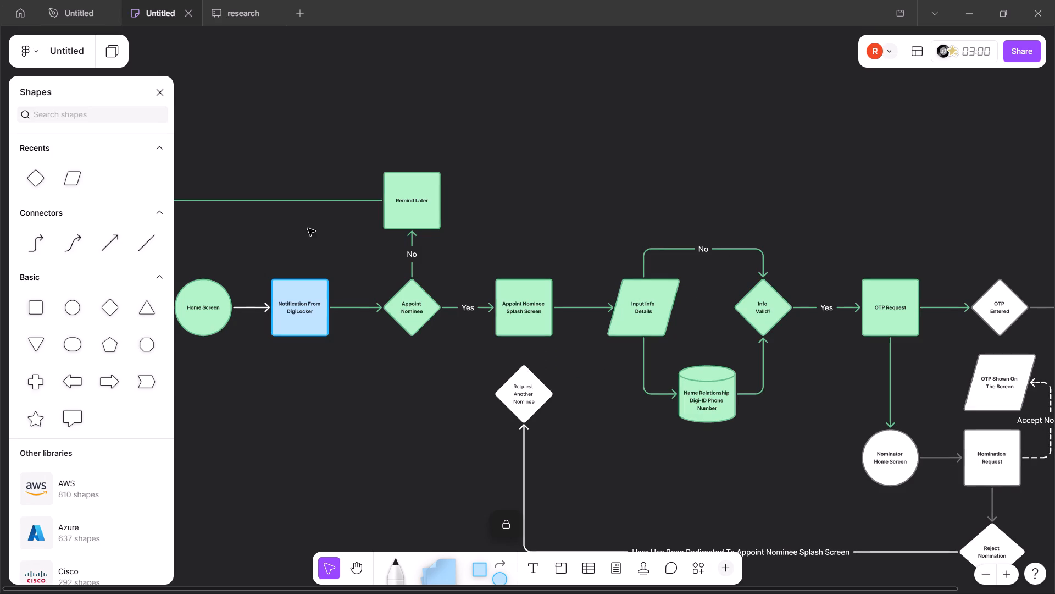
{"action": "left_click", "coordinate": [405, 306]}
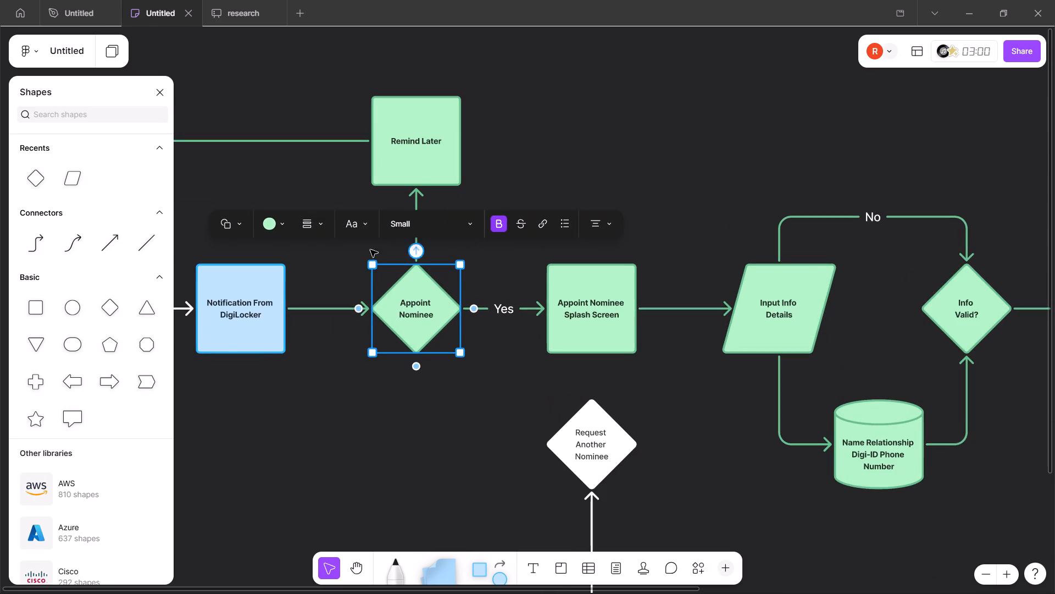
{"action": "left_click", "coordinate": [274, 223]}
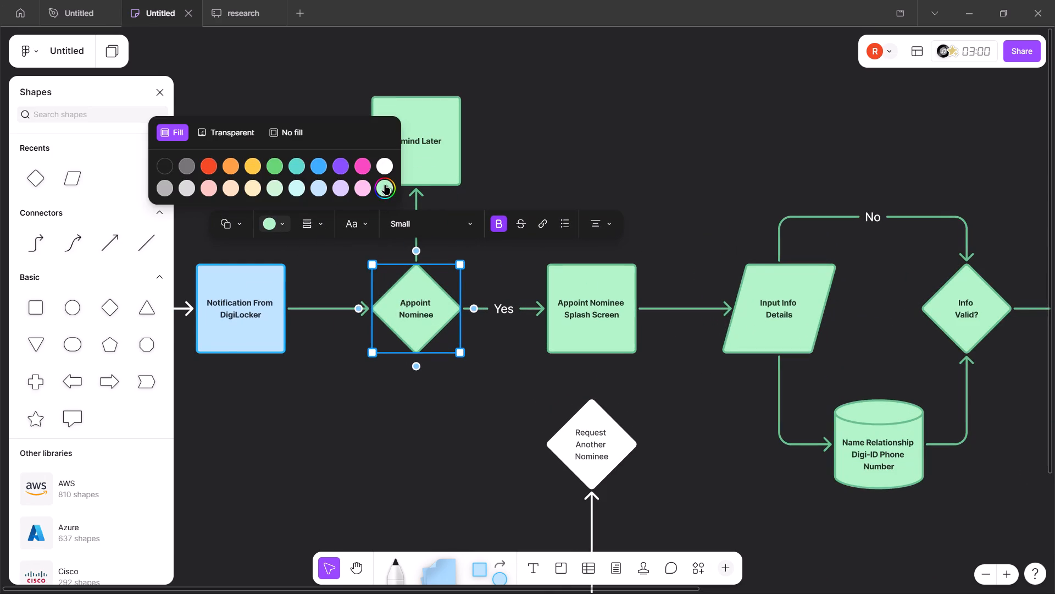
{"action": "left_click", "coordinate": [385, 185]}
{"action": "left_click", "coordinate": [399, 226]}
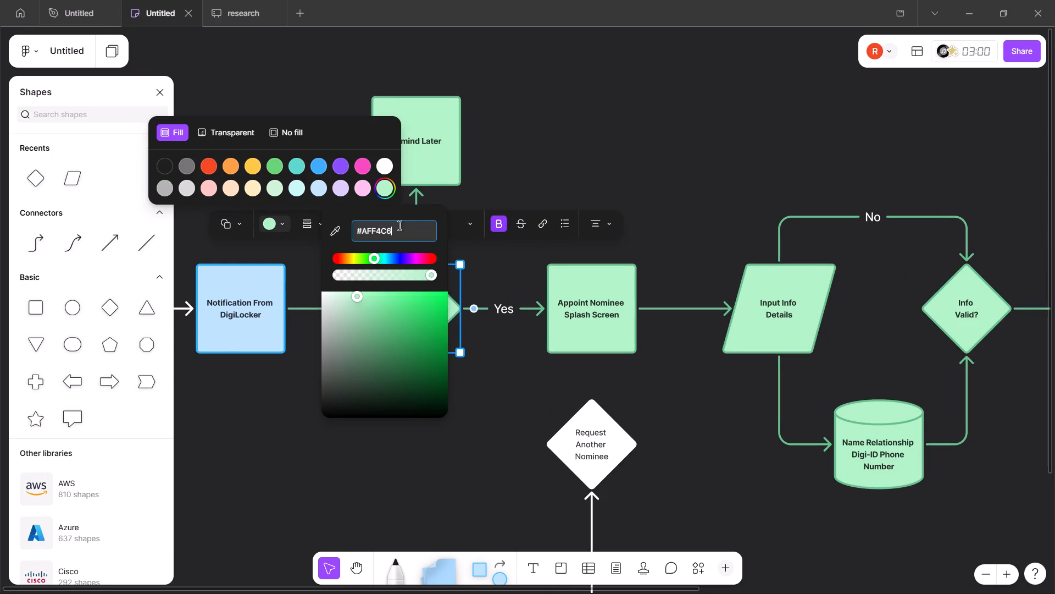
{"action": "key", "text": "ctrl+a"}
{"action": "key", "text": "ctrl+v"}
{"action": "key", "text": "Return"}
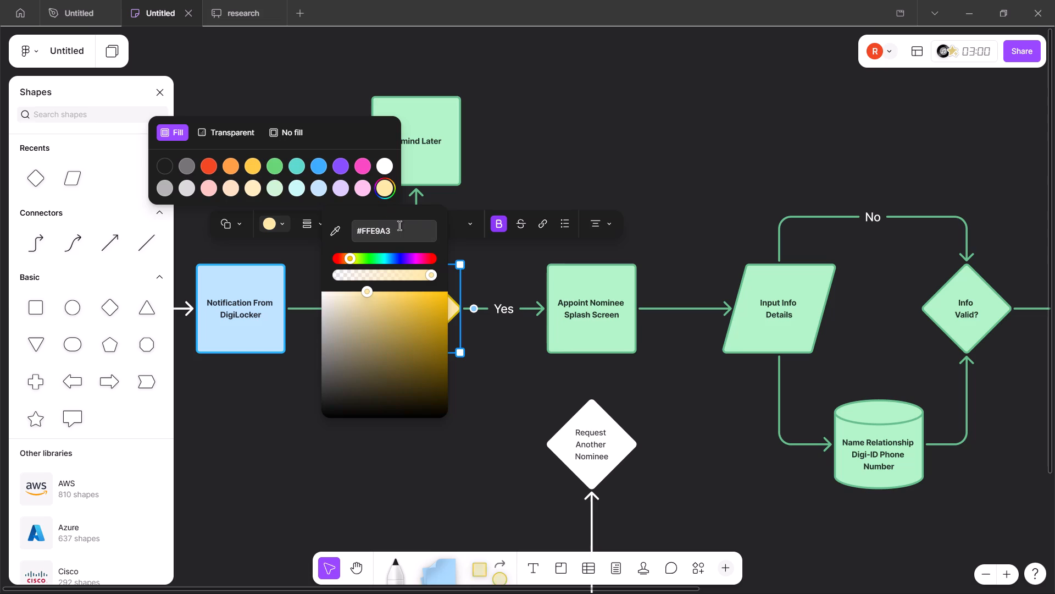
{"action": "left_click", "coordinate": [576, 129]}
{"action": "left_click", "coordinate": [576, 129]}
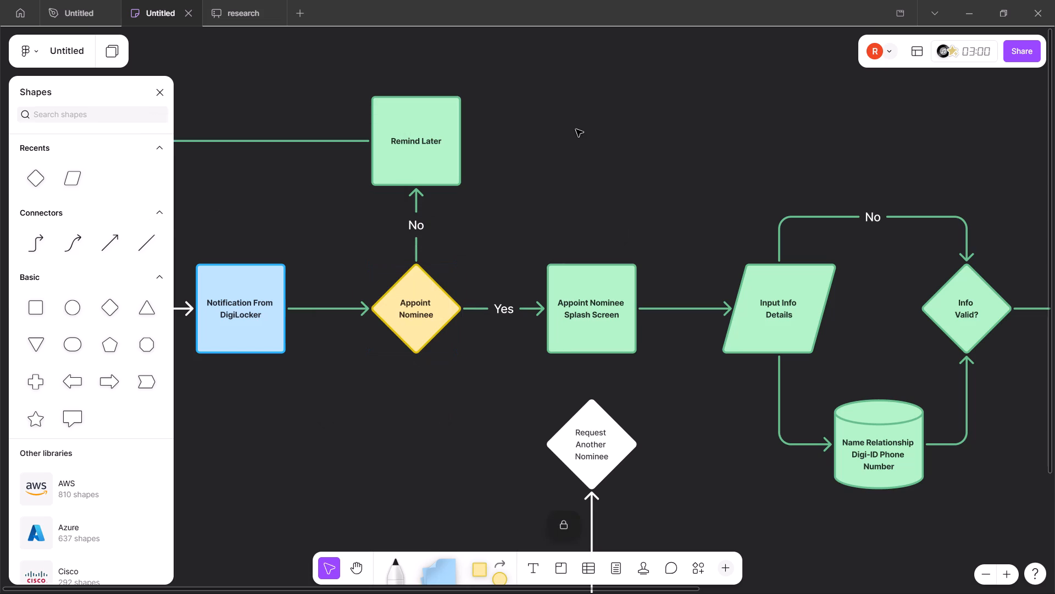
Check the Remind later box in the Medium diagram, then fill Figma's Remind Later square with the blue sampled from the Notification From DigiLocker square.
{"action": "key", "text": "alt+Tab"}
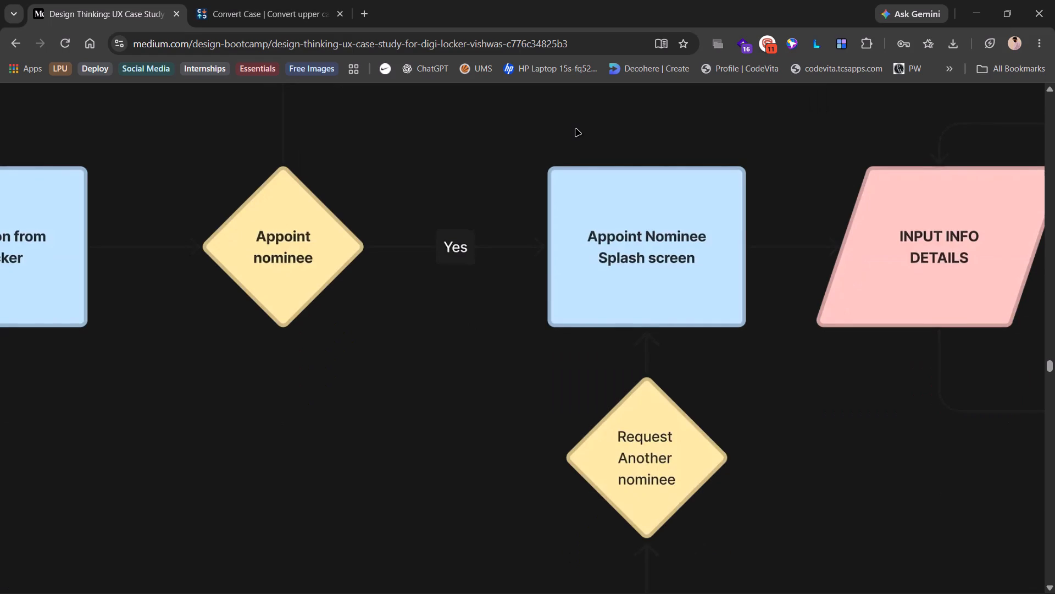
{"action": "scroll", "coordinate": [576, 129], "scroll_direction": "up", "scroll_amount": 3}
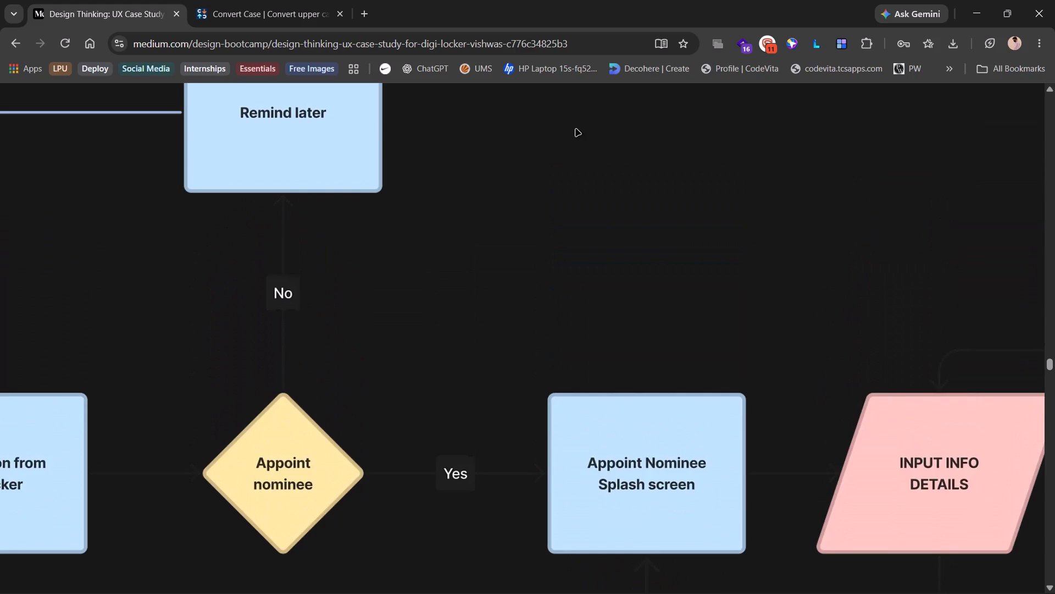
{"action": "key", "text": "alt+Tab"}
{"action": "left_click", "coordinate": [457, 167]}
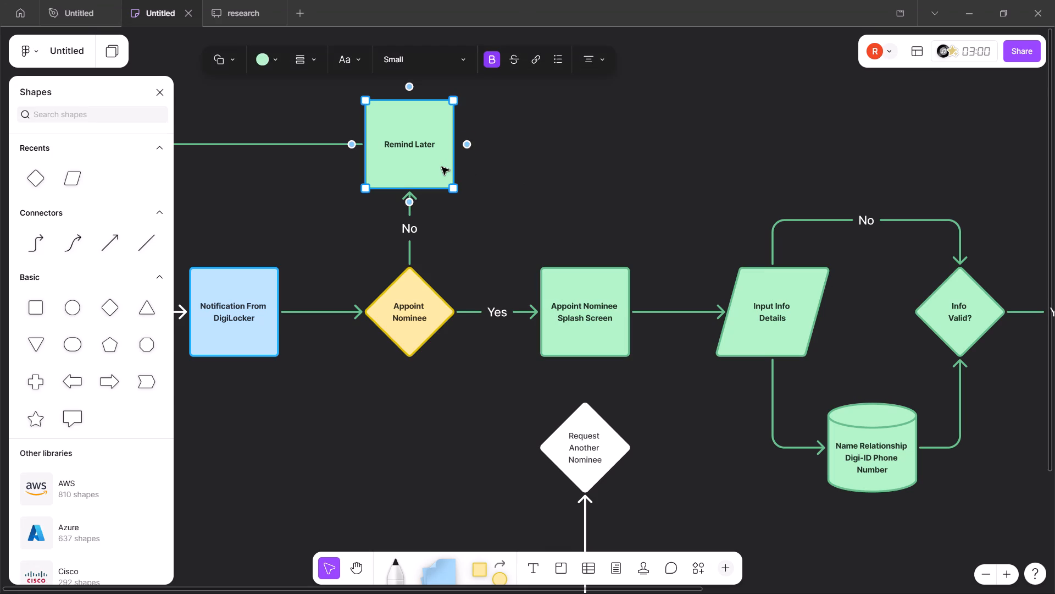
{"action": "left_click", "coordinate": [275, 63]}
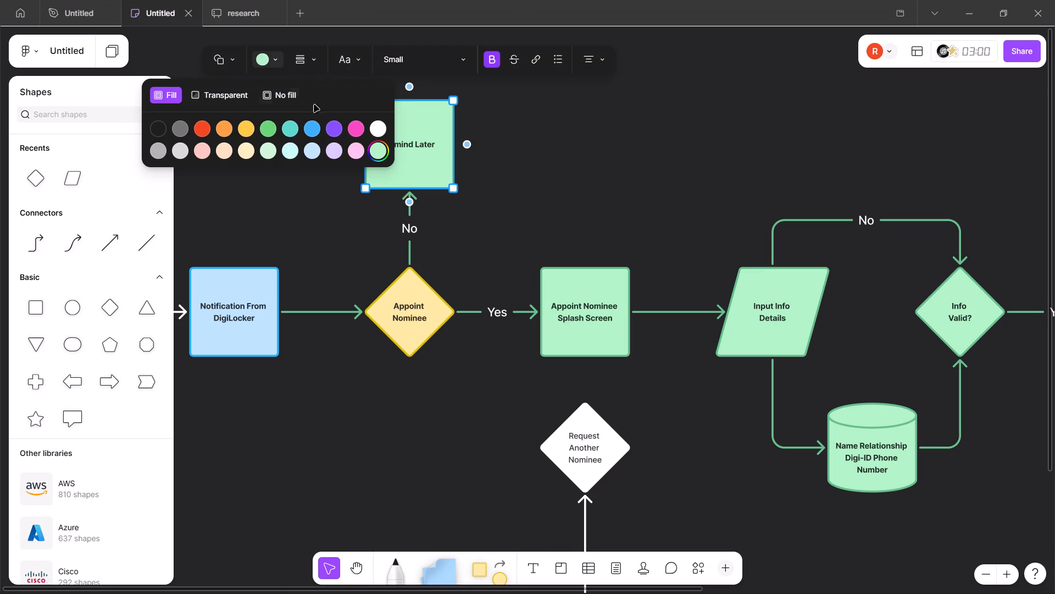
{"action": "left_click", "coordinate": [385, 151]}
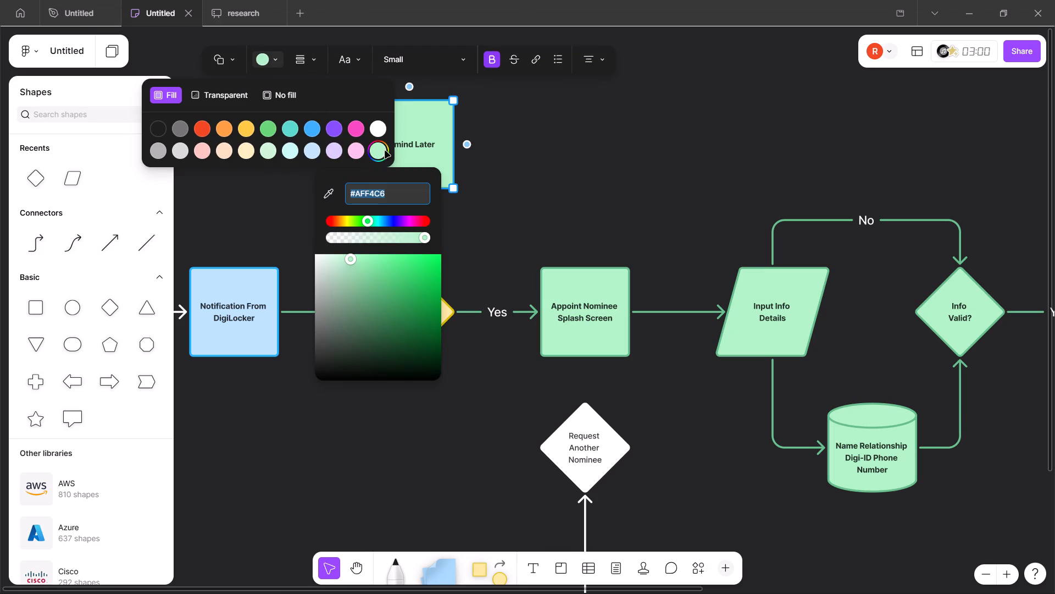
{"action": "left_click", "coordinate": [336, 191]}
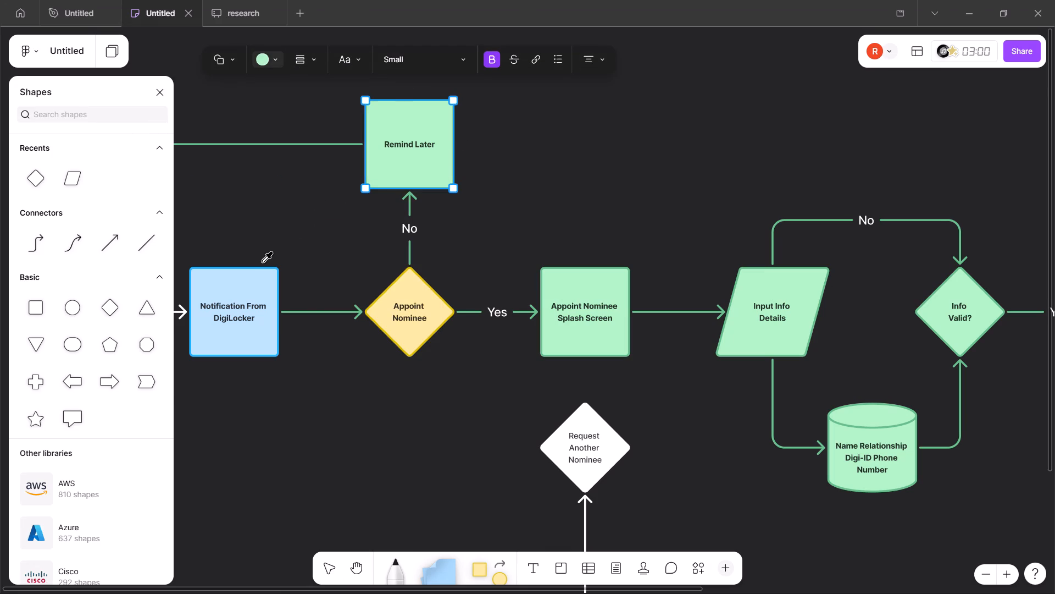
{"action": "left_click", "coordinate": [251, 280]}
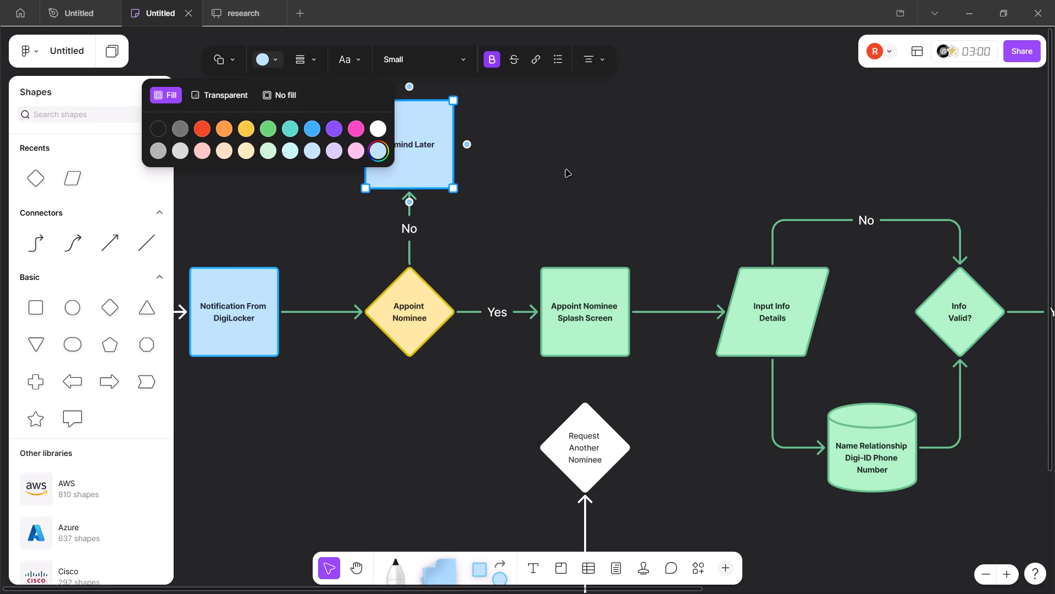
{"action": "left_click", "coordinate": [566, 170]}
{"action": "scroll", "coordinate": [566, 170], "scroll_direction": "right", "scroll_amount": 1}
{"action": "scroll", "coordinate": [566, 170], "scroll_direction": "up", "scroll_amount": 1}
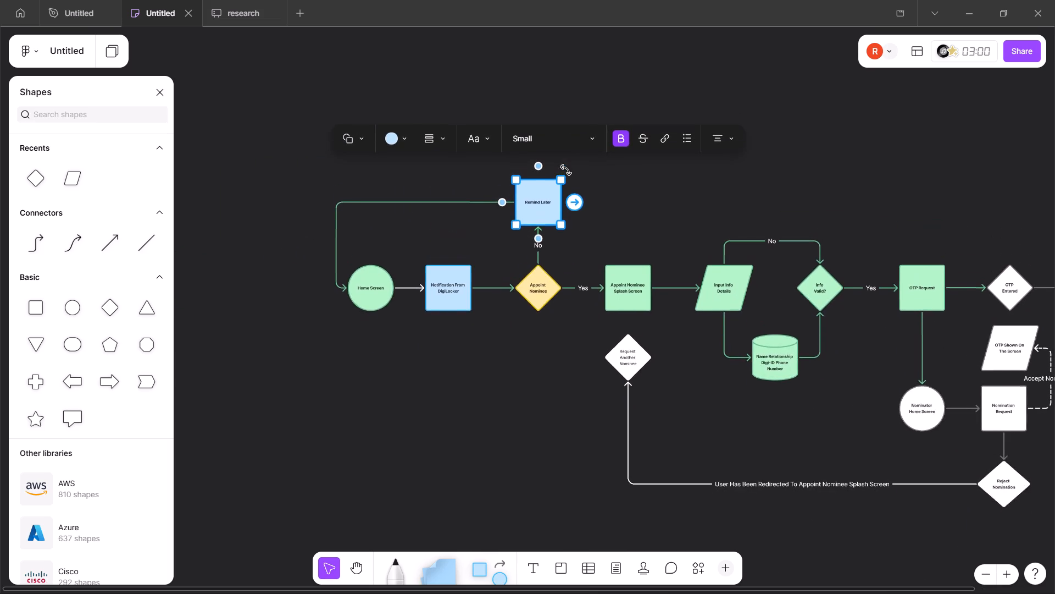
{"action": "left_click", "coordinate": [616, 195]}
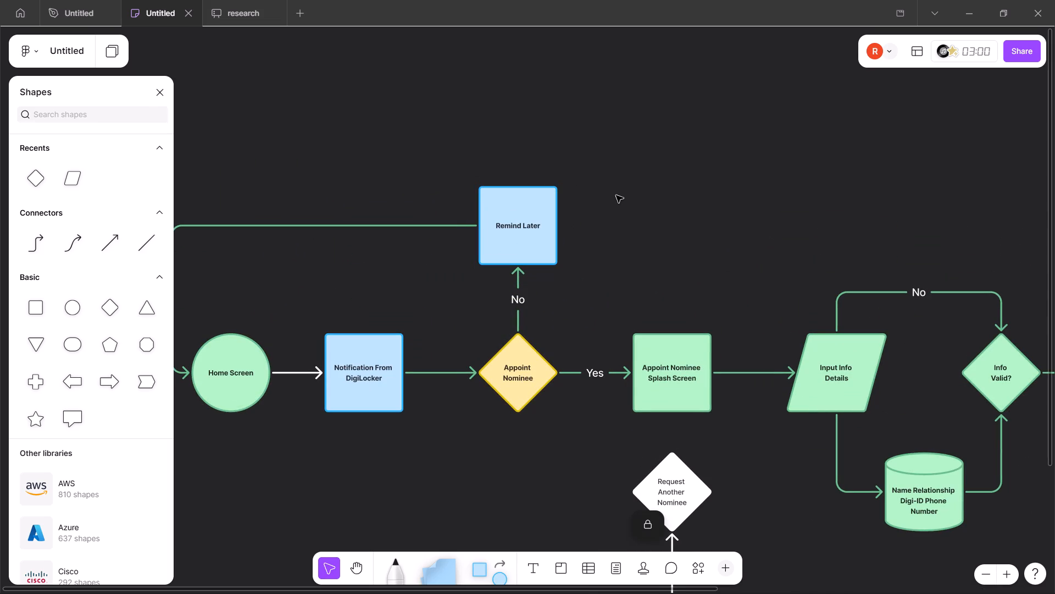
In Chrome, sample the pink fill of the INPUT INFO DETAILS parallelogram in the Medium diagram with ColorZilla.
{"action": "scroll", "coordinate": [616, 195], "scroll_direction": "down", "scroll_amount": 1}
{"action": "key", "text": "alt+Tab"}
{"action": "scroll", "coordinate": [616, 195], "scroll_direction": "down", "scroll_amount": 1}
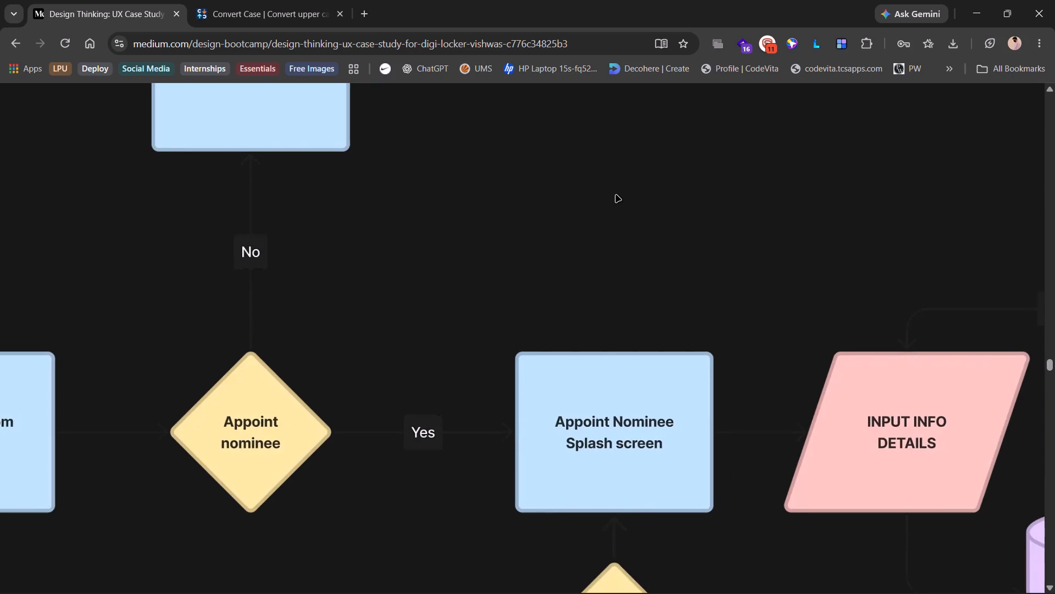
{"action": "scroll", "coordinate": [616, 195], "scroll_direction": "left", "scroll_amount": 2}
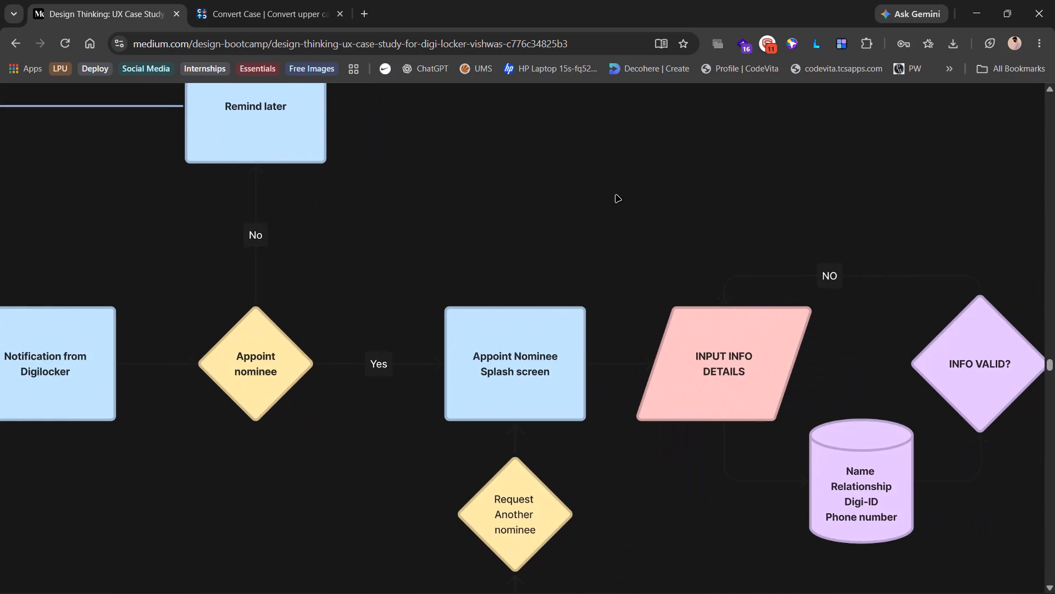
{"action": "left_click", "coordinate": [865, 47]}
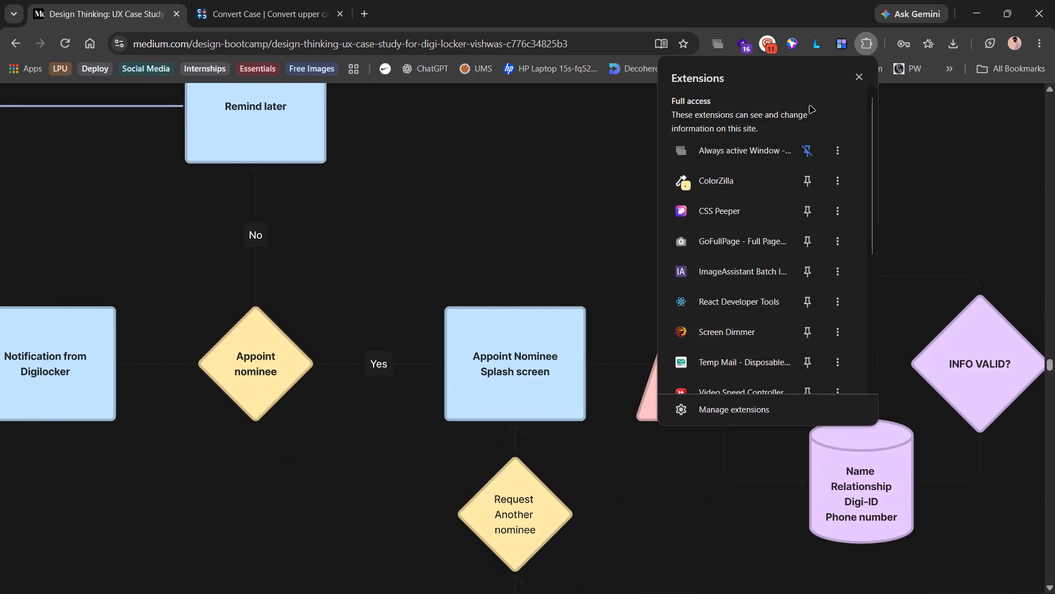
{"action": "left_click", "coordinate": [745, 178]}
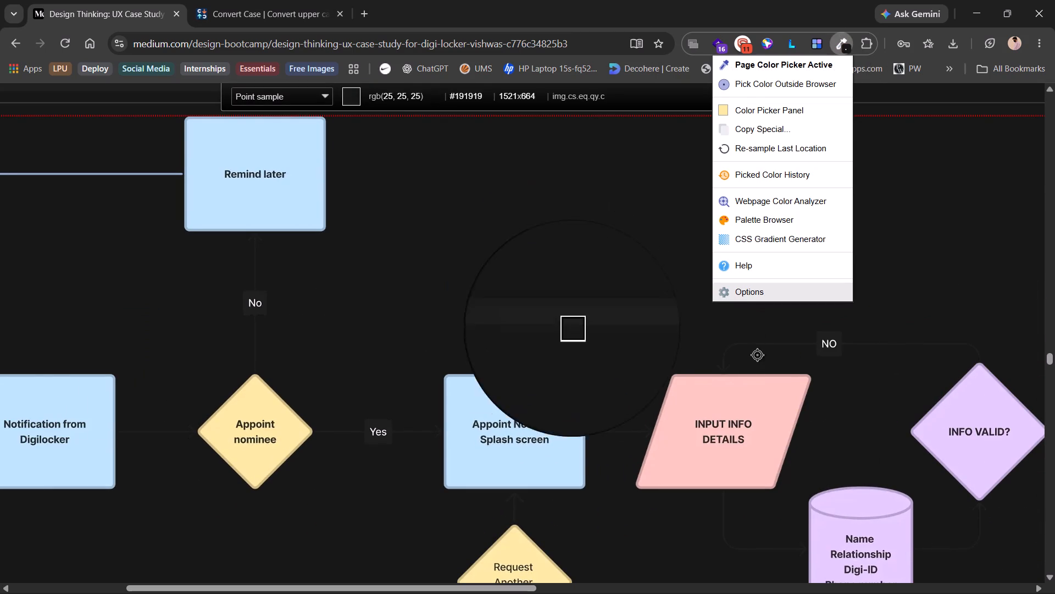
{"action": "left_click", "coordinate": [774, 394]}
In Figma, set the fill of the Input Info Details parallelogram to the copied colour #FFC7C1.
{"action": "key", "text": "alt+Tab"}
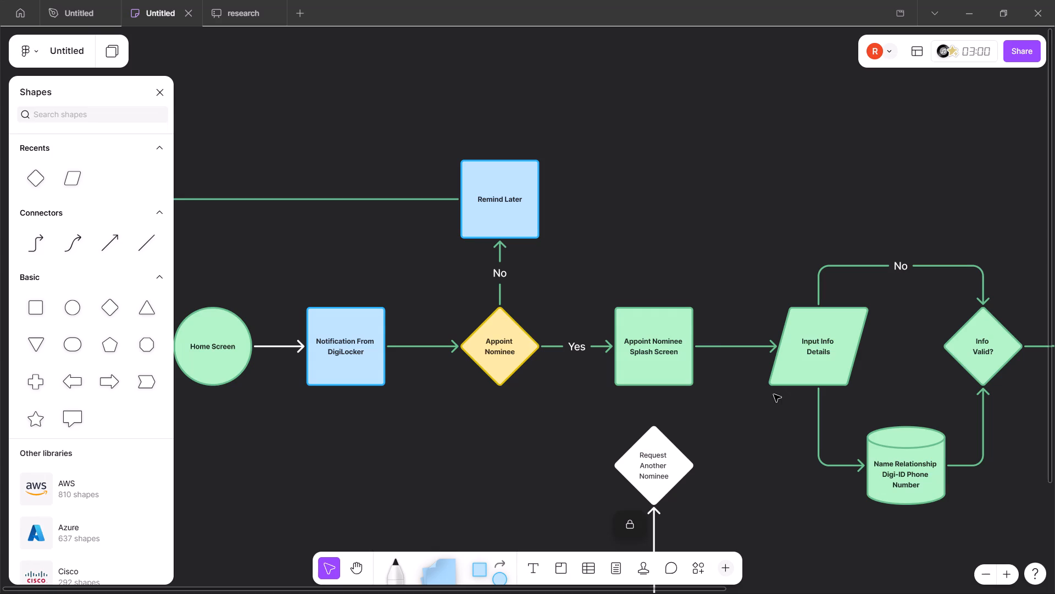
{"action": "left_click", "coordinate": [828, 315]}
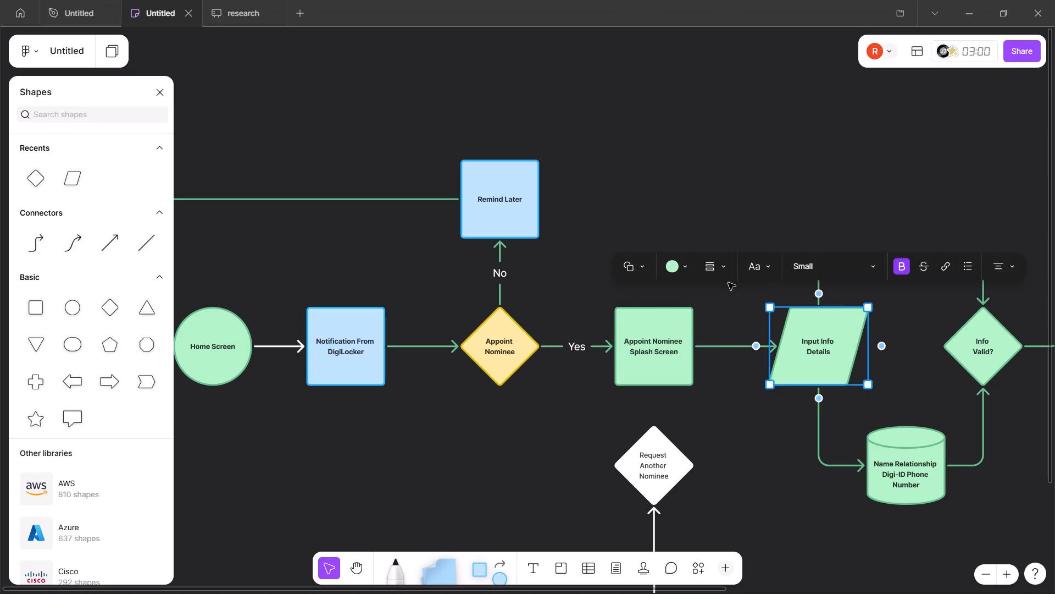
{"action": "left_click", "coordinate": [681, 267]}
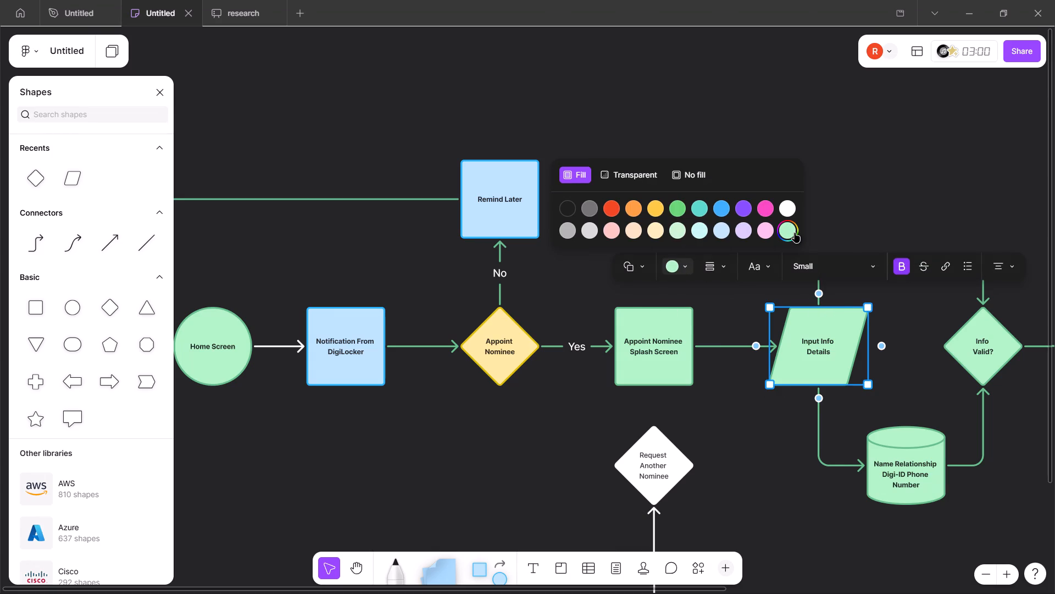
{"action": "left_click", "coordinate": [795, 233]}
{"action": "key", "text": "ctrl+v"}
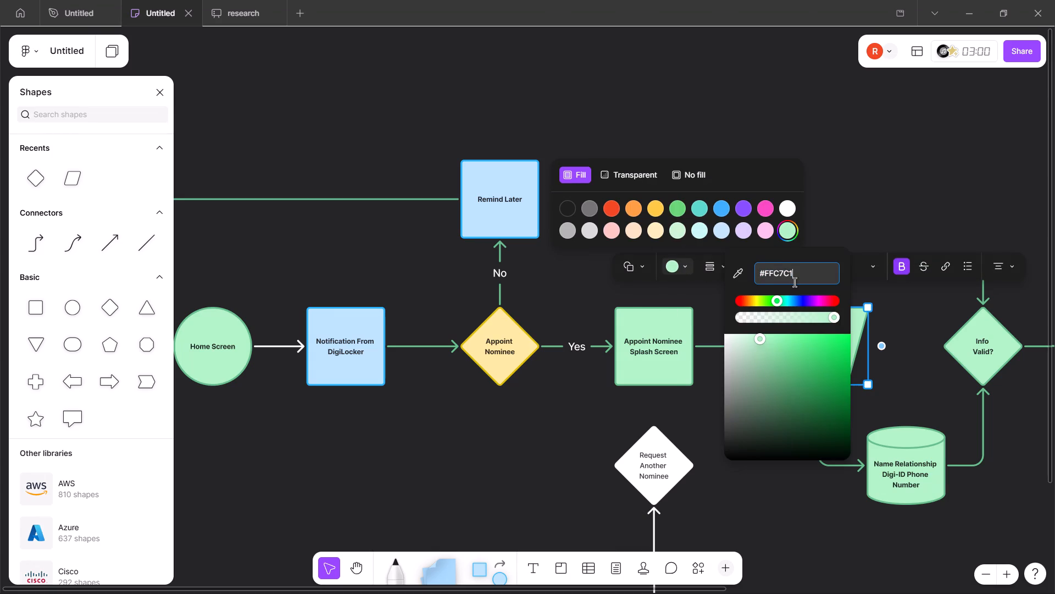
{"action": "key", "text": "Return"}
{"action": "left_click", "coordinate": [868, 184]}
{"action": "scroll", "coordinate": [868, 184], "scroll_direction": "left", "scroll_amount": 2}
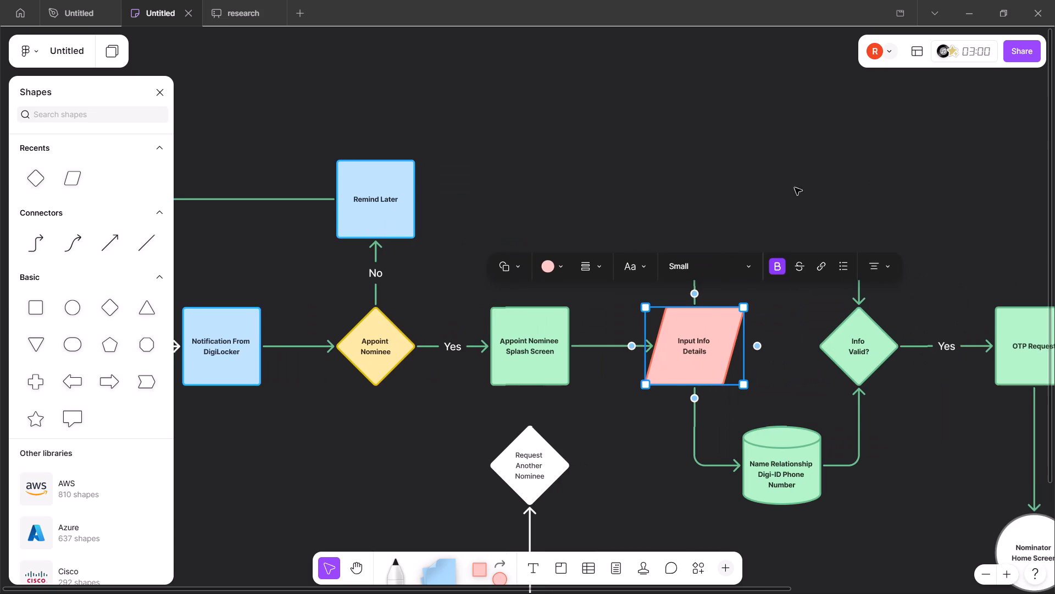
{"action": "left_click", "coordinate": [768, 190]}
Compare the Figma flowchart with the Medium diagram in Chrome, checking the shape colours around Input Info Details and Request Another Nominee.
{"action": "scroll", "coordinate": [768, 190], "scroll_direction": "left", "scroll_amount": 1}
{"action": "key", "text": "alt+Tab"}
{"action": "scroll", "coordinate": [762, 215], "scroll_direction": "left", "scroll_amount": 1}
{"action": "key", "text": "alt+Tab"}
{"action": "left_click", "coordinate": [615, 318]}
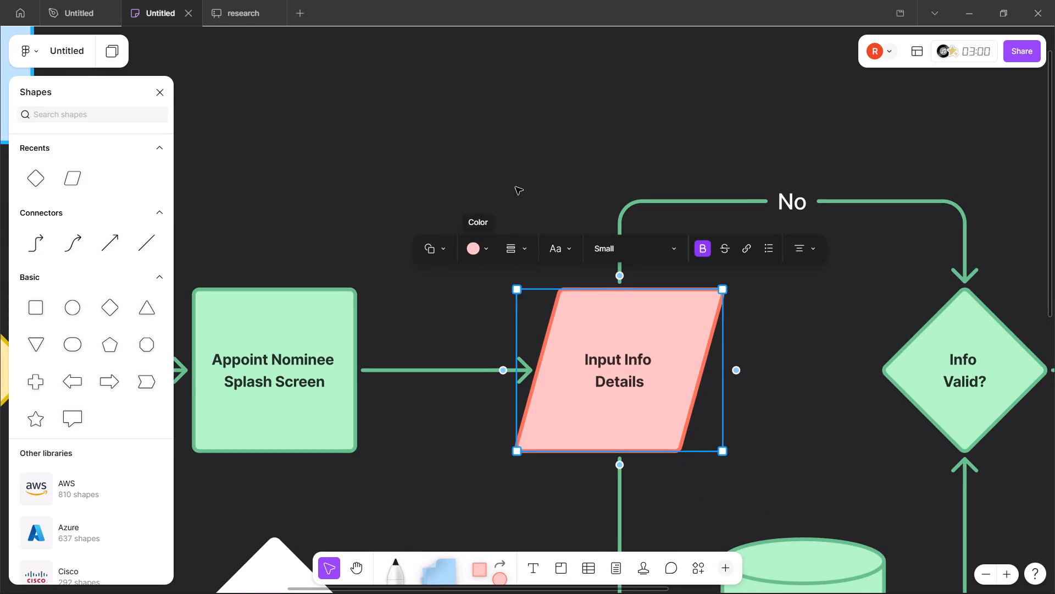
{"action": "left_click", "coordinate": [515, 170]}
{"action": "left_click", "coordinate": [515, 170]}
{"action": "key", "text": "alt+Tab"}
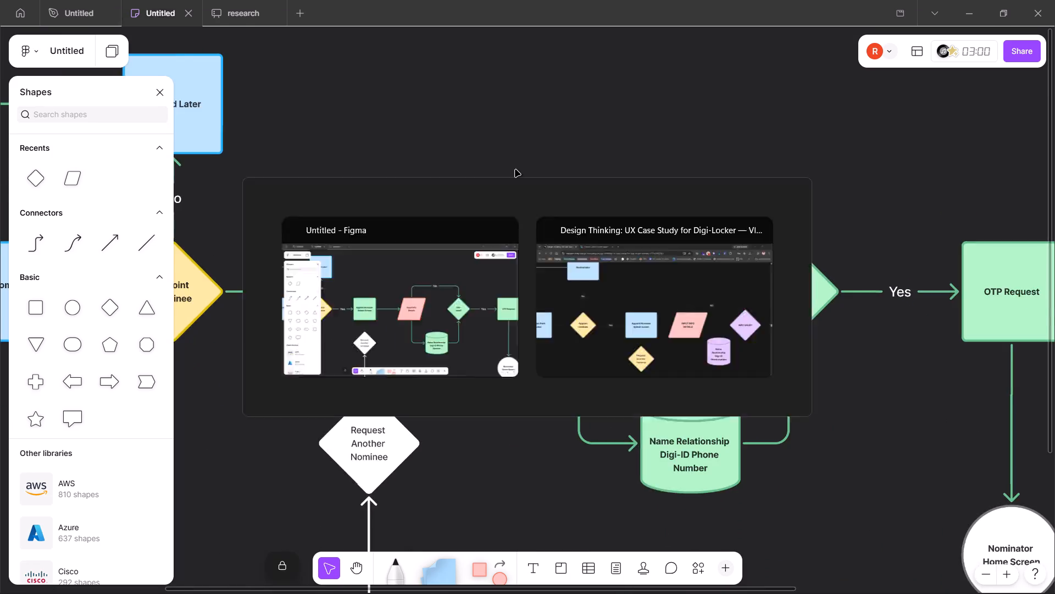
{"action": "scroll", "coordinate": [597, 182], "scroll_direction": "left", "scroll_amount": 1}
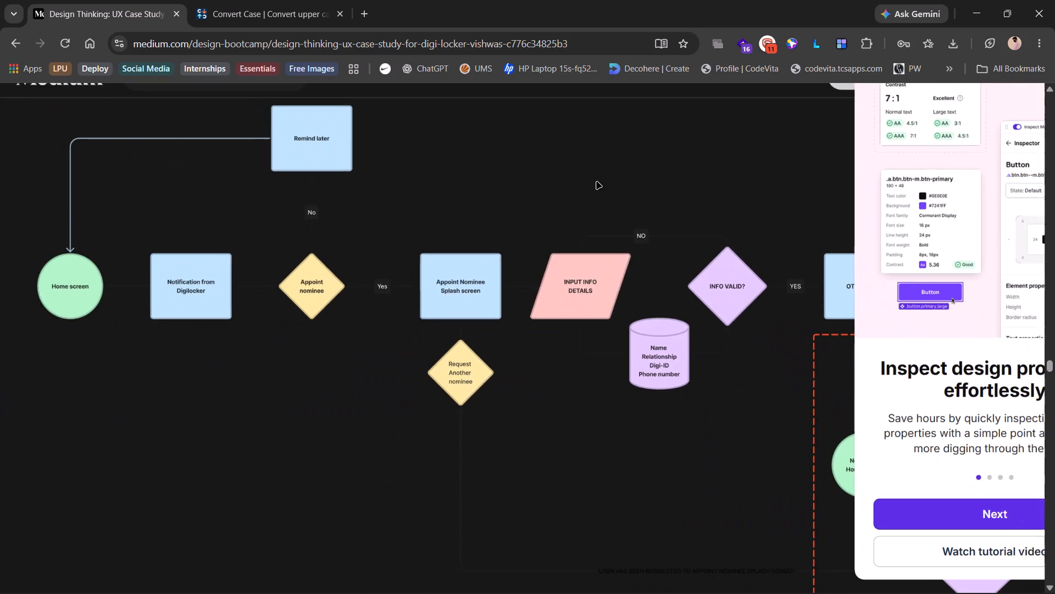
{"action": "scroll", "coordinate": [657, 220], "scroll_direction": "down", "scroll_amount": 1}
Back in Figma, make the Request Another Nominee label bold.
{"action": "key", "text": "alt+Tab"}
{"action": "scroll", "coordinate": [425, 392], "scroll_direction": "right", "scroll_amount": 1}
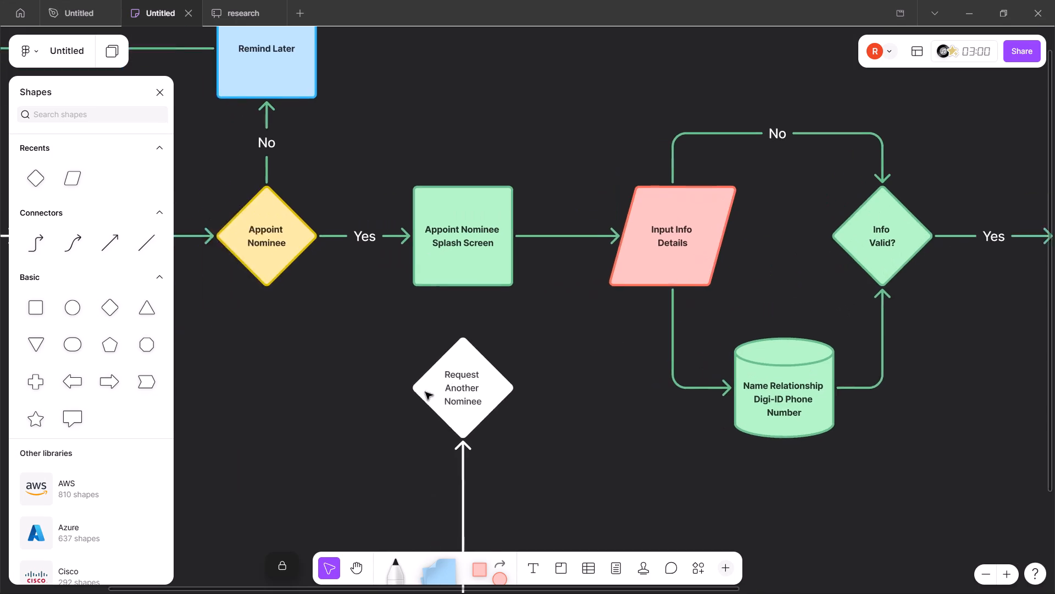
{"action": "scroll", "coordinate": [501, 341], "scroll_direction": "right", "scroll_amount": 1}
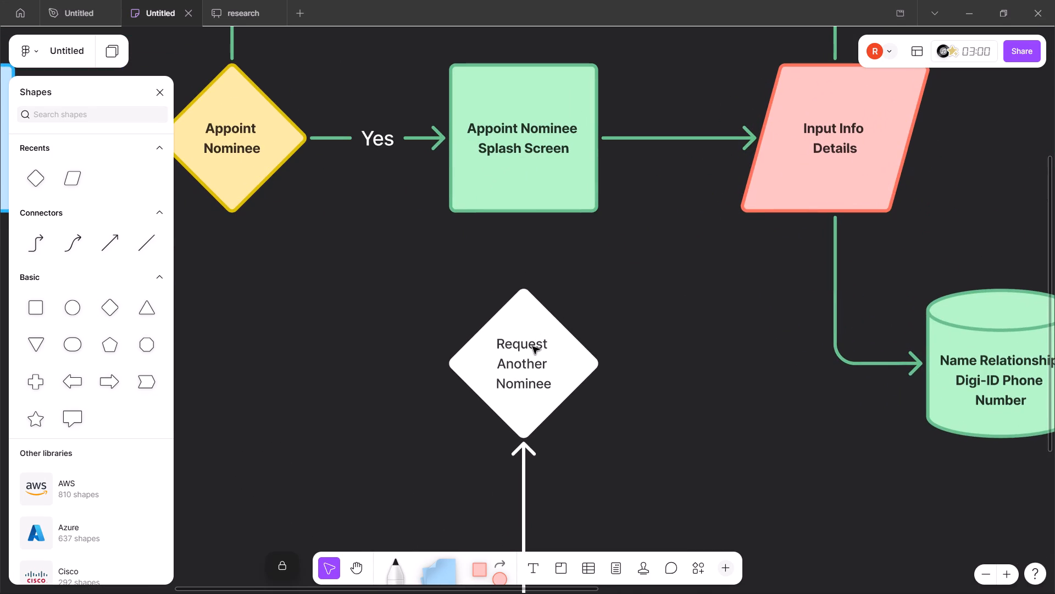
{"action": "double_click", "coordinate": [523, 364]}
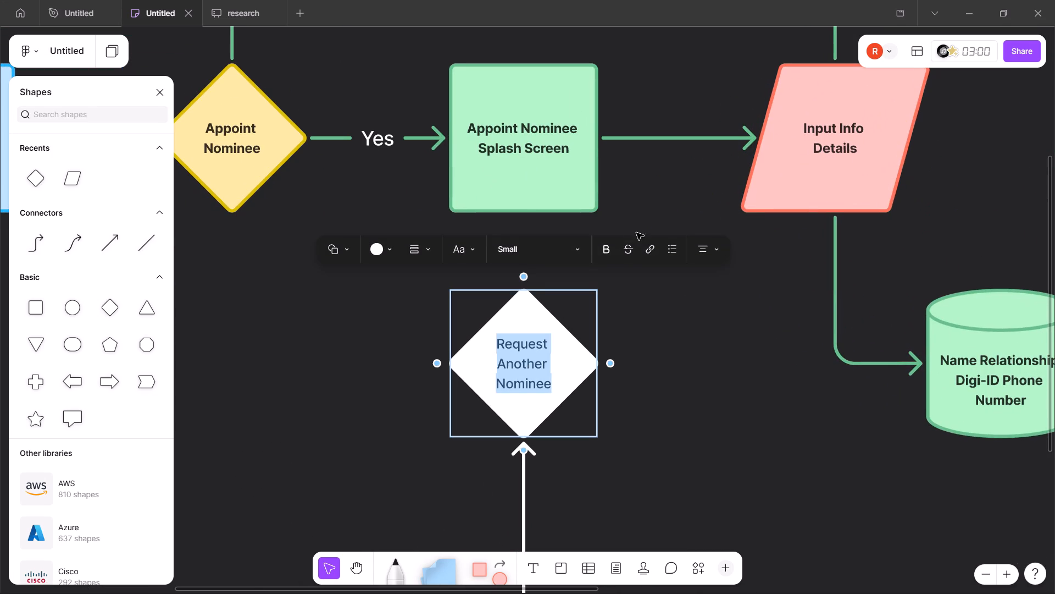
{"action": "left_click", "coordinate": [614, 252]}
Fill the Request Another Nominee diamond with the yellow sampled from the Appoint Nominee diamond.
{"action": "left_click", "coordinate": [386, 253]}
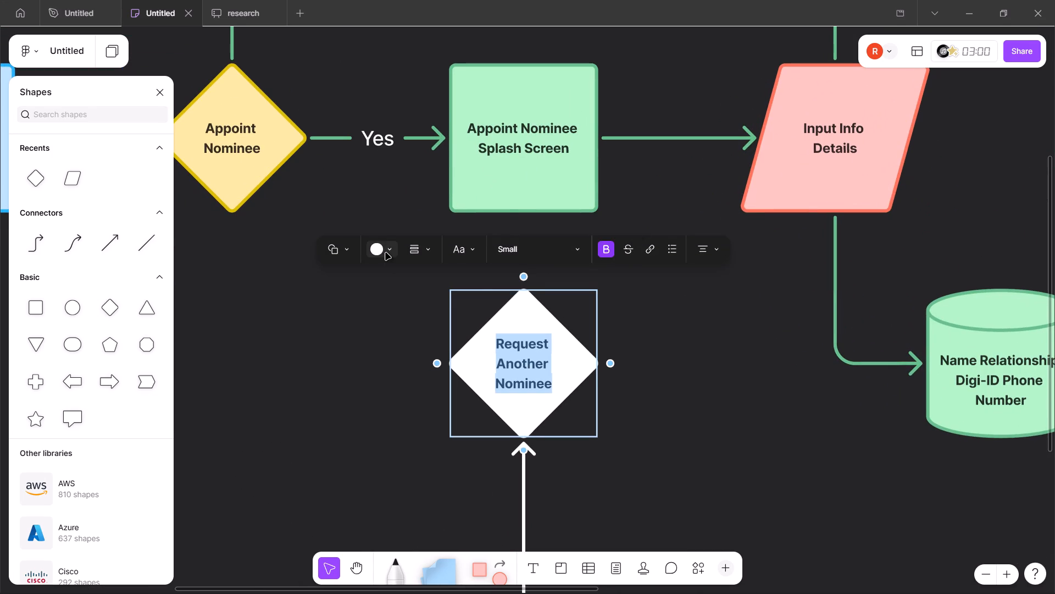
{"action": "left_click", "coordinate": [492, 211]}
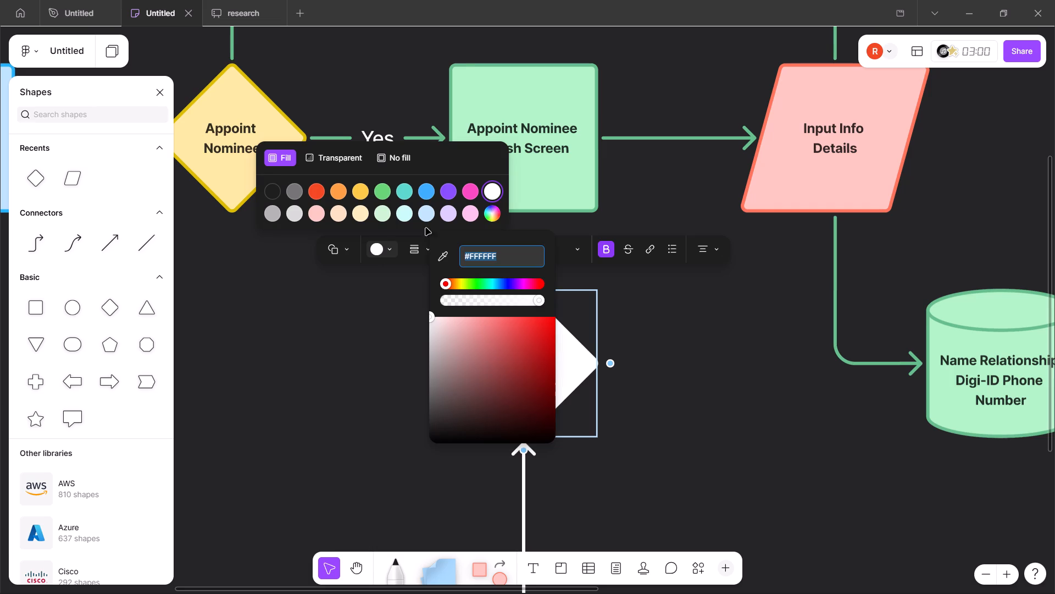
{"action": "left_click", "coordinate": [446, 255]}
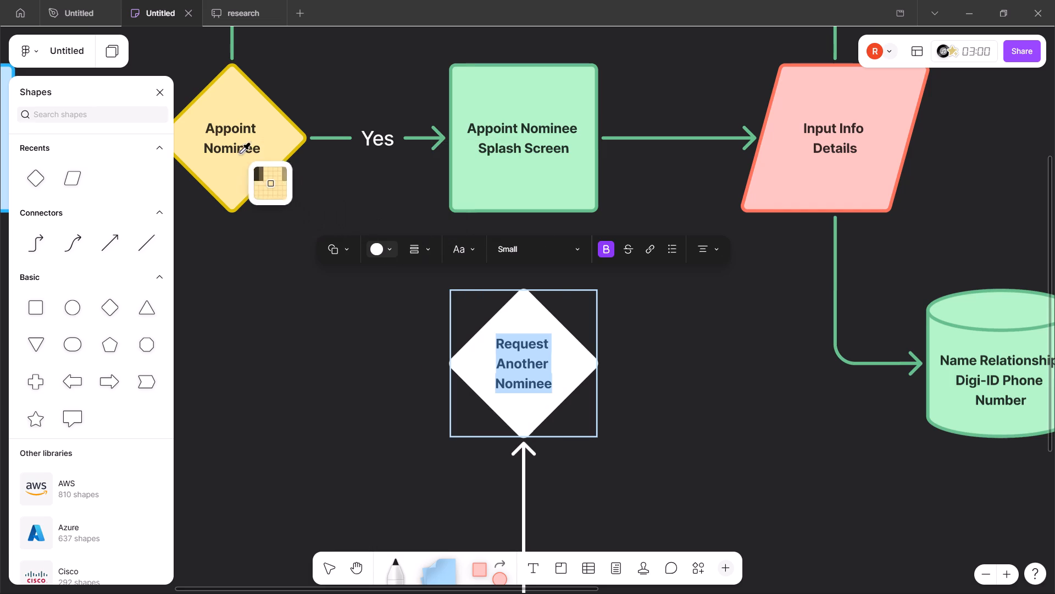
{"action": "left_click", "coordinate": [232, 106]}
{"action": "left_click", "coordinate": [253, 350]}
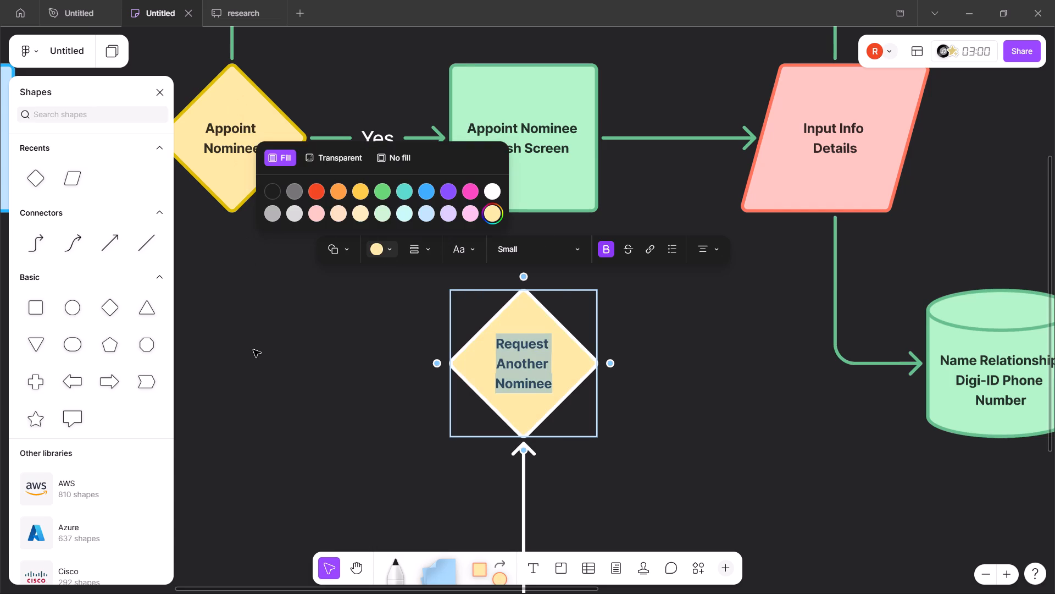
{"action": "right_click", "coordinate": [253, 350]}
{"action": "left_click", "coordinate": [240, 340]}
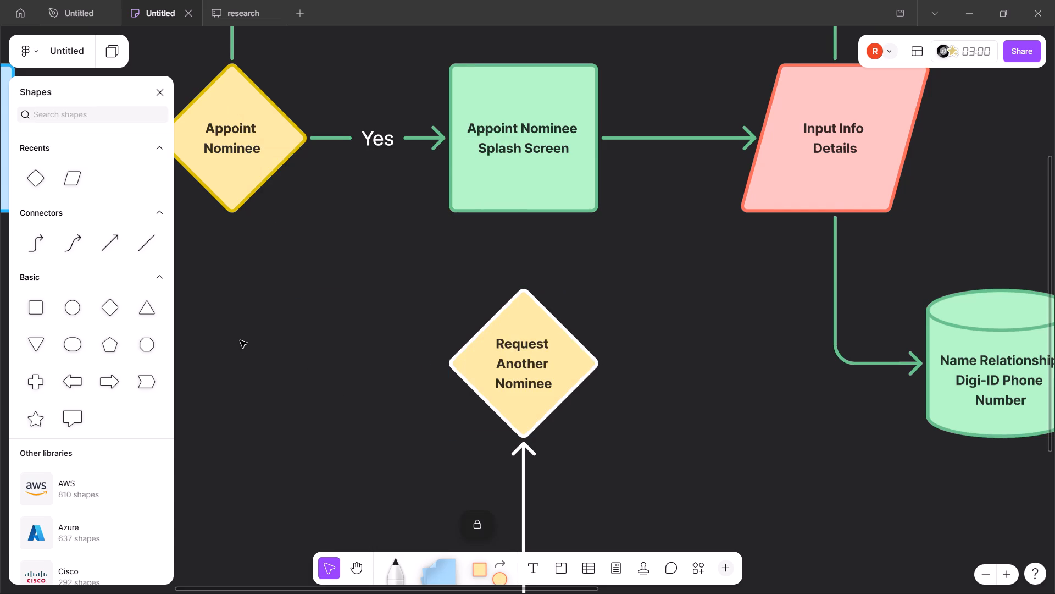
Compare the outlines of the two yellow diamonds and inspect the Appoint Nominee diamond's shape, border and font options.
{"action": "scroll", "coordinate": [367, 345], "scroll_direction": "down", "scroll_amount": 1}
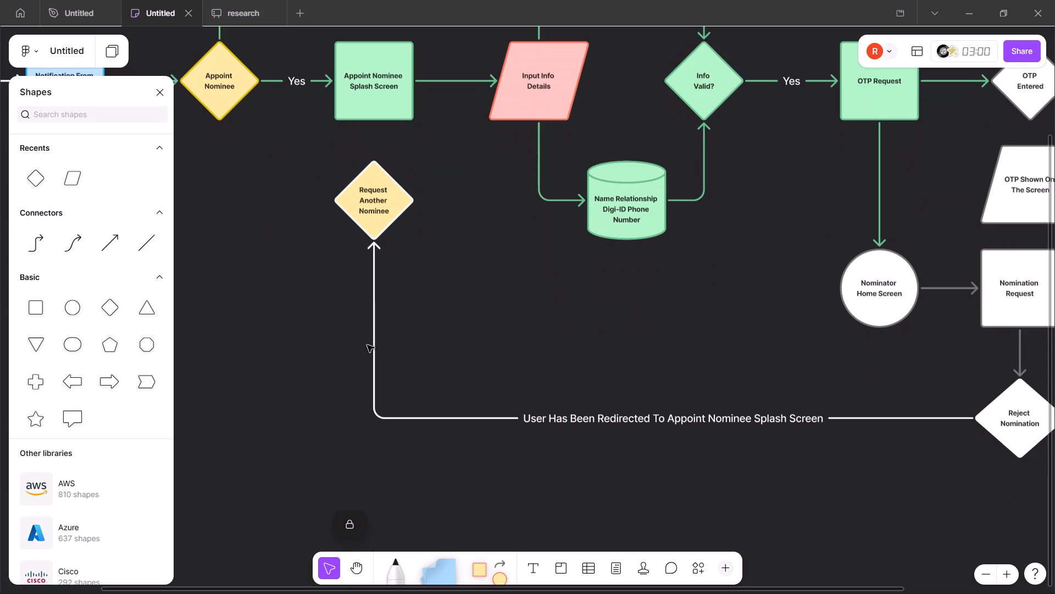
{"action": "scroll", "coordinate": [381, 202], "scroll_direction": "up", "scroll_amount": 1}
{"action": "scroll", "coordinate": [381, 202], "scroll_direction": "right", "scroll_amount": 1}
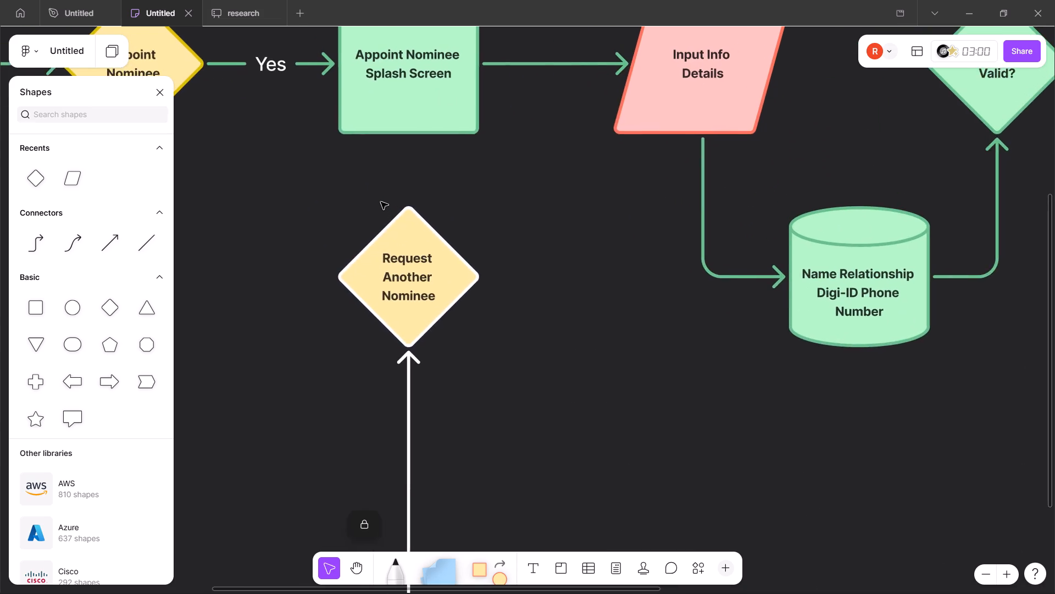
{"action": "scroll", "coordinate": [381, 202], "scroll_direction": "right", "scroll_amount": 1}
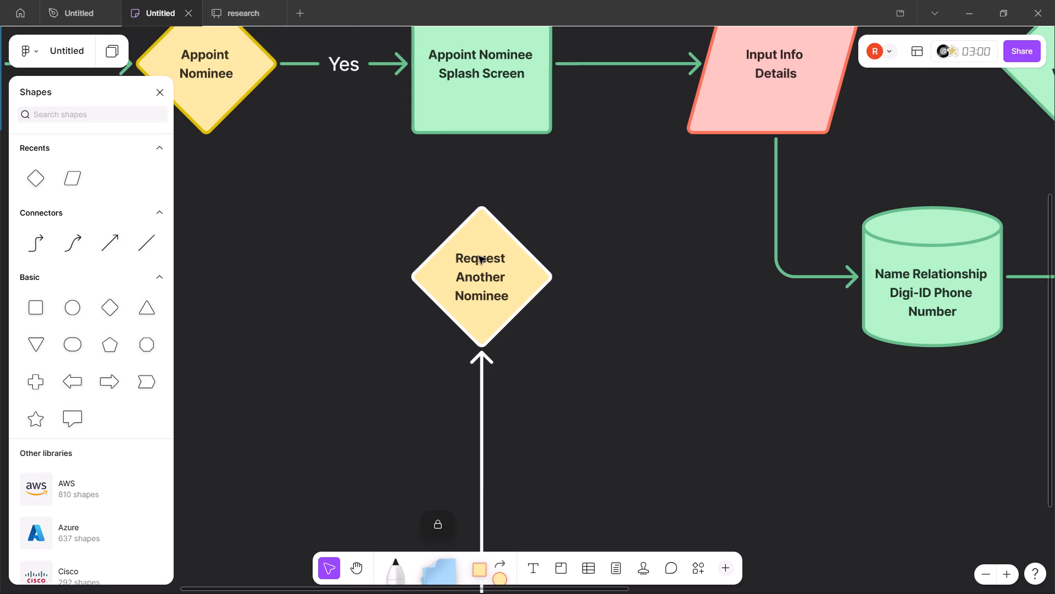
{"action": "scroll", "coordinate": [479, 256], "scroll_direction": "right", "scroll_amount": 1}
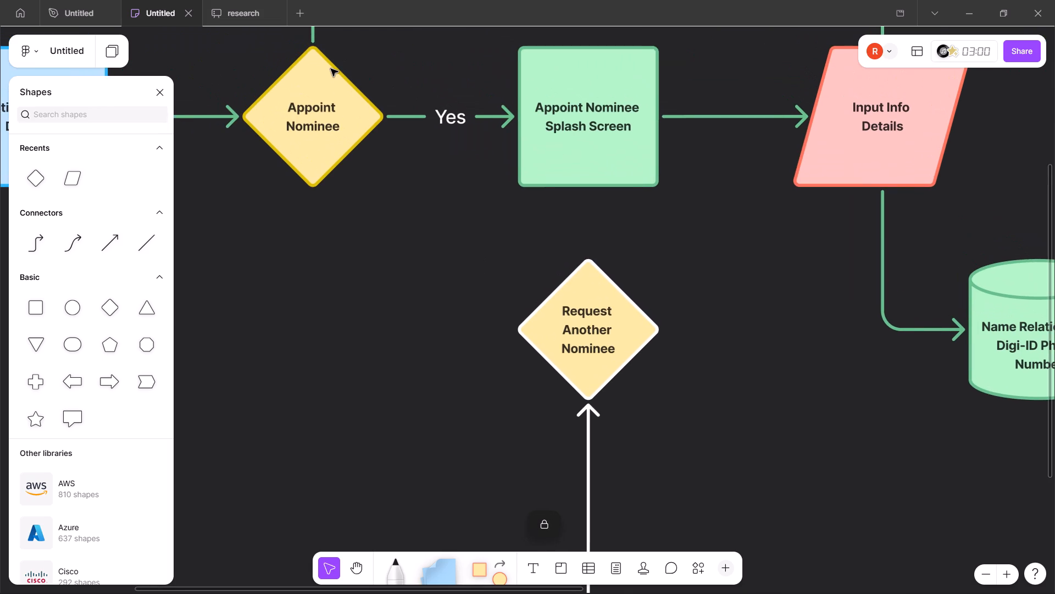
{"action": "left_click", "coordinate": [331, 69]}
{"action": "scroll", "coordinate": [359, 129], "scroll_direction": "up", "scroll_amount": 1}
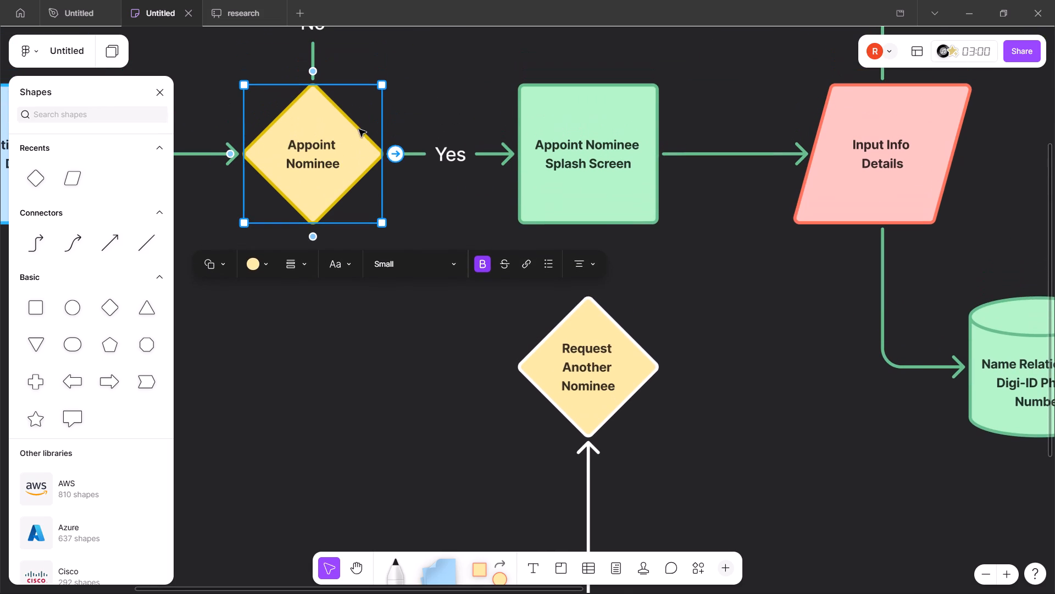
{"action": "scroll", "coordinate": [341, 189], "scroll_direction": "up", "scroll_amount": 1}
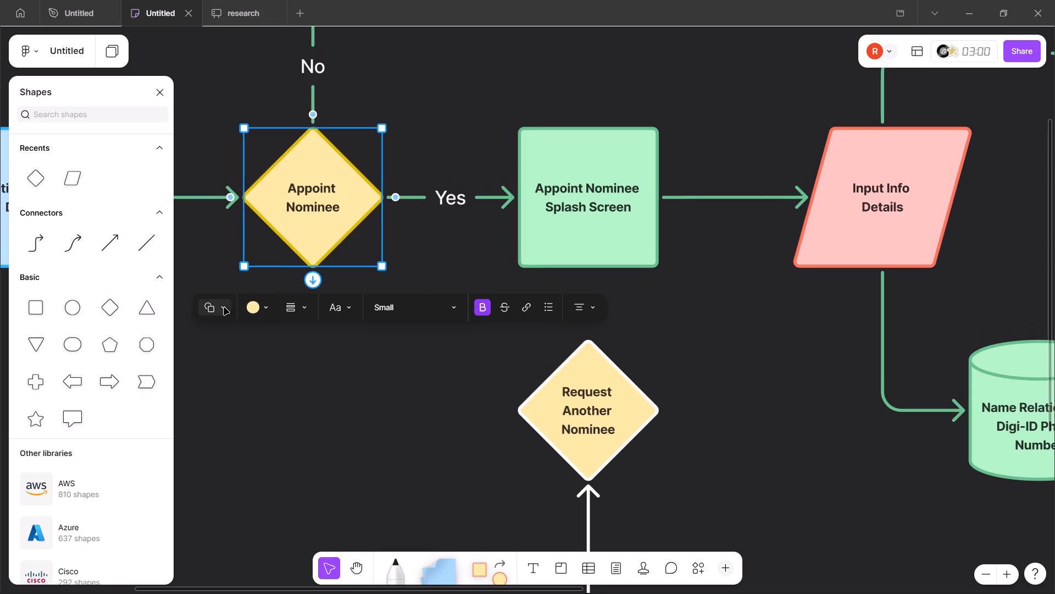
{"action": "left_click", "coordinate": [224, 308]}
{"action": "left_click", "coordinate": [224, 308]}
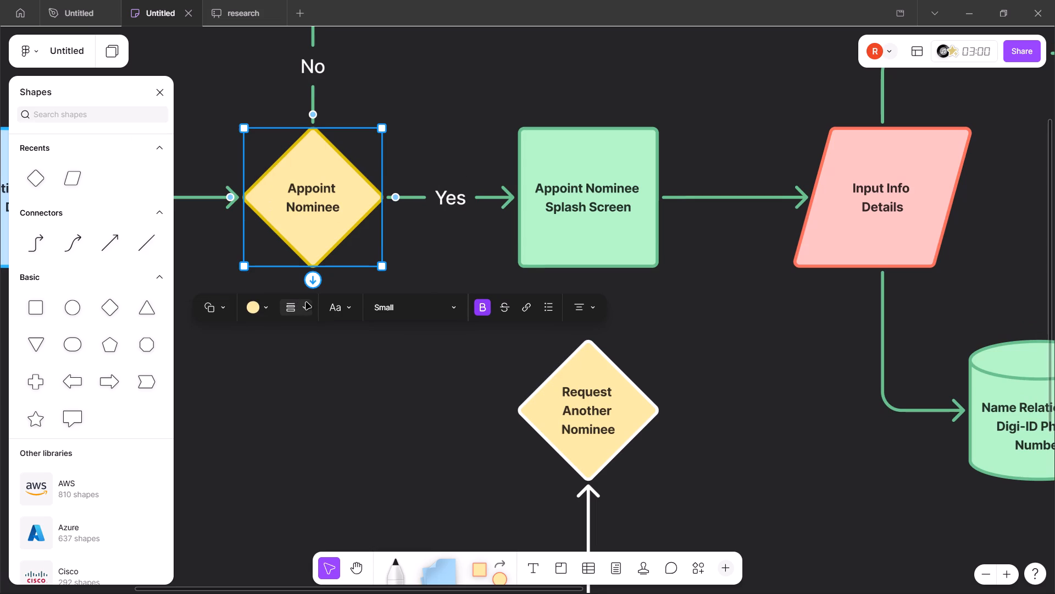
{"action": "left_click", "coordinate": [307, 302]}
{"action": "left_click", "coordinate": [307, 302]}
{"action": "left_click", "coordinate": [352, 307]}
{"action": "left_click", "coordinate": [352, 307]}
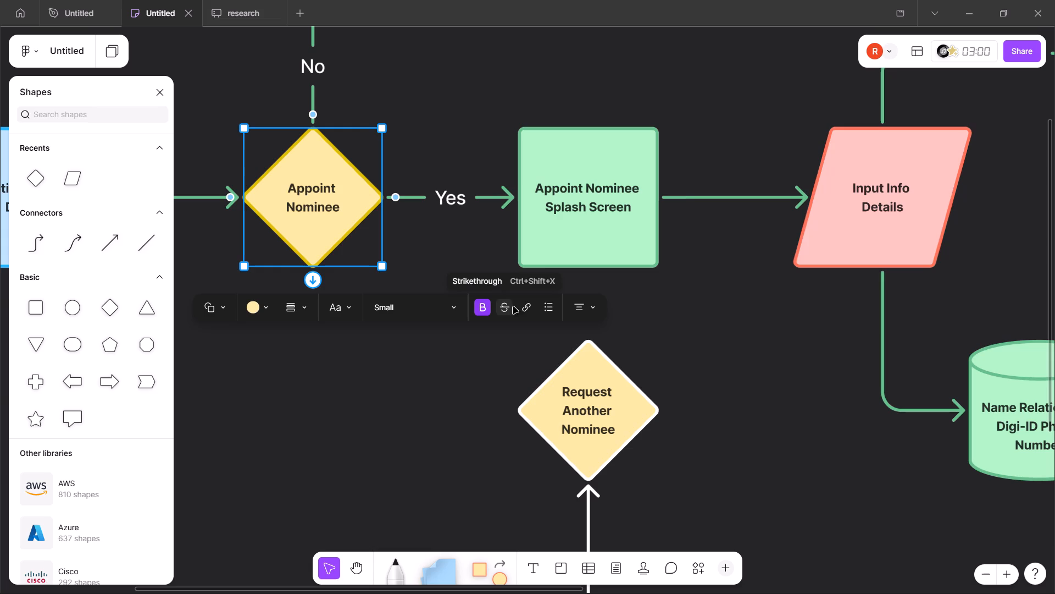
{"action": "left_click", "coordinate": [445, 419]}
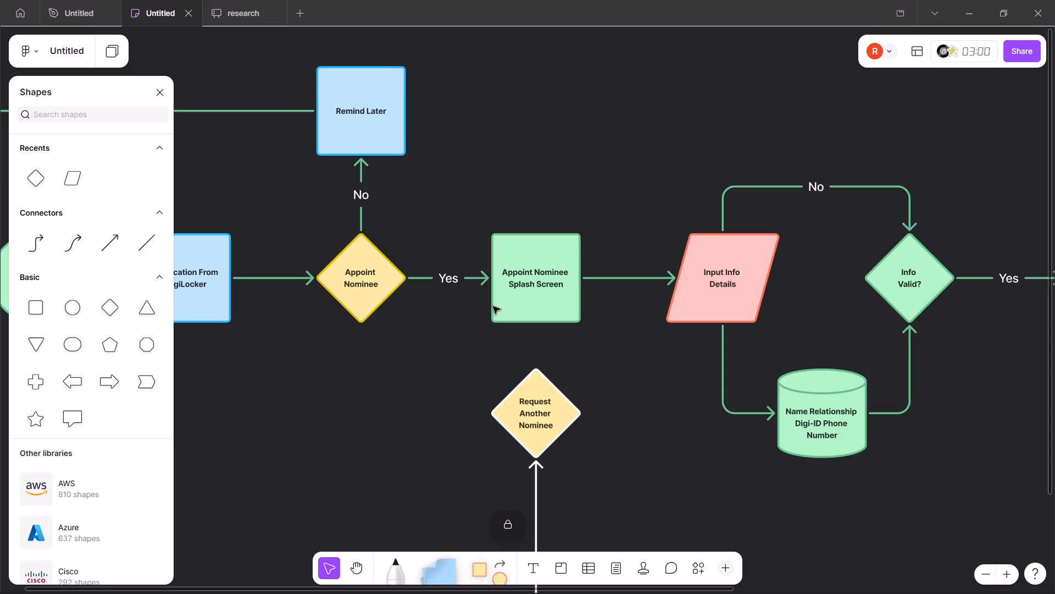
Inspect the Appoint Nominee diamond's text alignment, fill and border settings, and glance at the Medium diagram in Chrome.
{"action": "scroll", "coordinate": [531, 207], "scroll_direction": "right", "scroll_amount": 1}
{"action": "scroll", "coordinate": [531, 207], "scroll_direction": "down", "scroll_amount": 1}
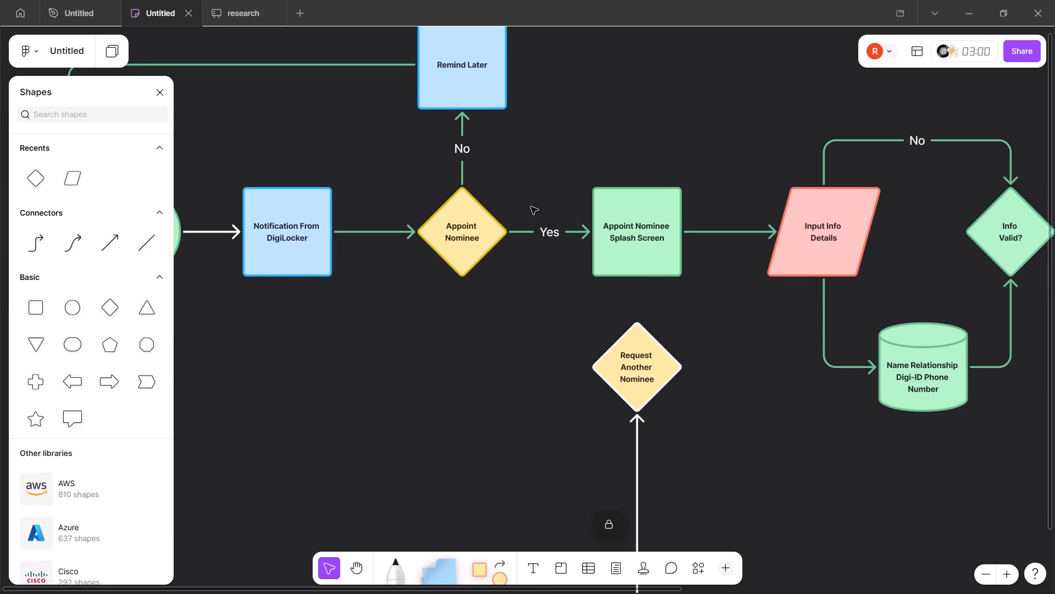
{"action": "left_click", "coordinate": [386, 173]}
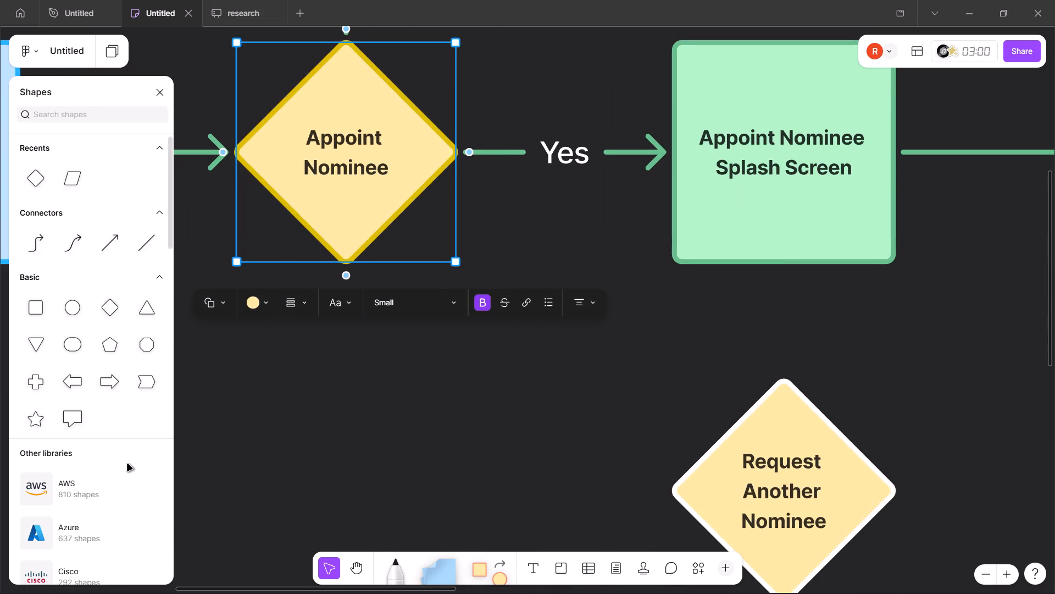
{"action": "scroll", "coordinate": [127, 464], "scroll_direction": "down", "scroll_amount": 4}
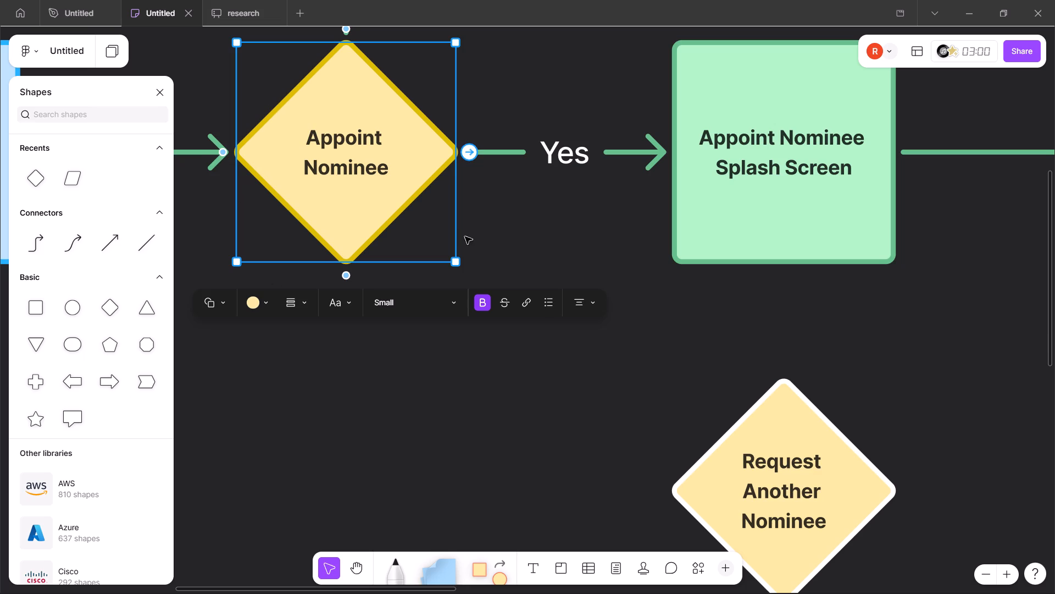
{"action": "left_click", "coordinate": [584, 306]}
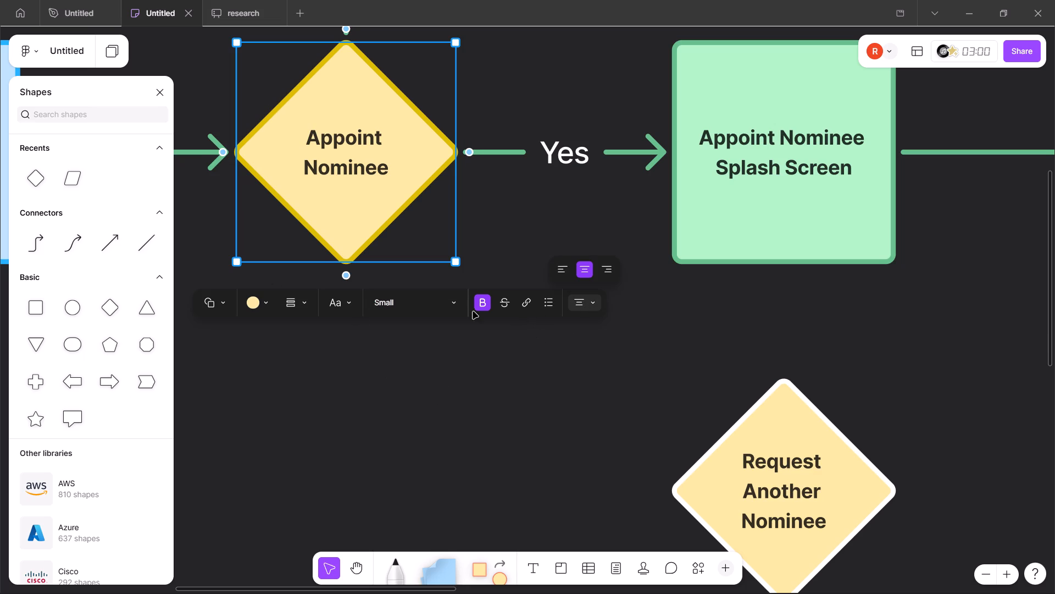
{"action": "left_click", "coordinate": [351, 304]}
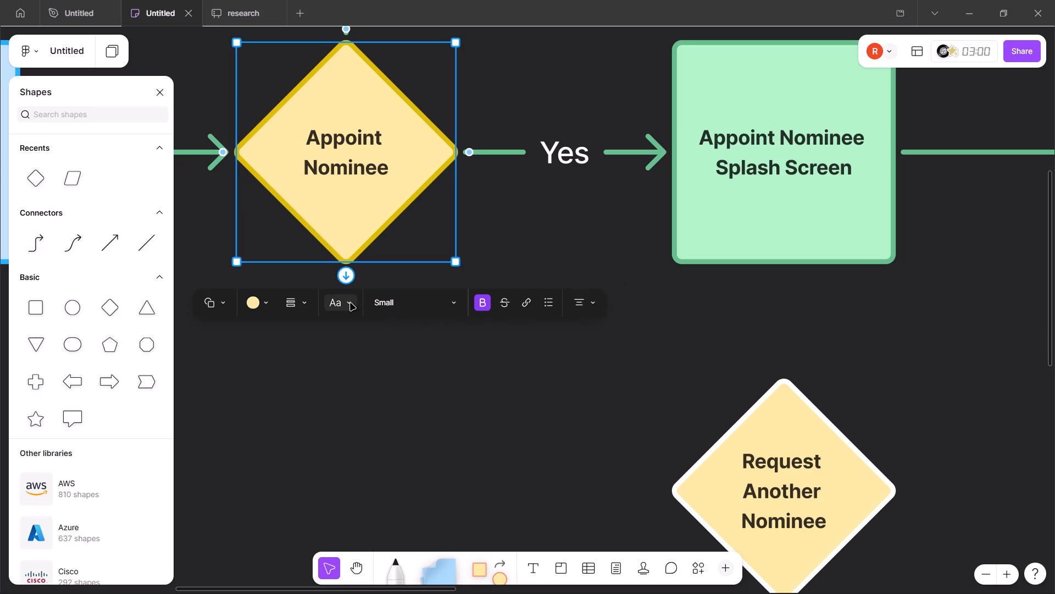
{"action": "left_click", "coordinate": [351, 304]}
{"action": "left_click", "coordinate": [351, 304]}
{"action": "left_click", "coordinate": [264, 308]}
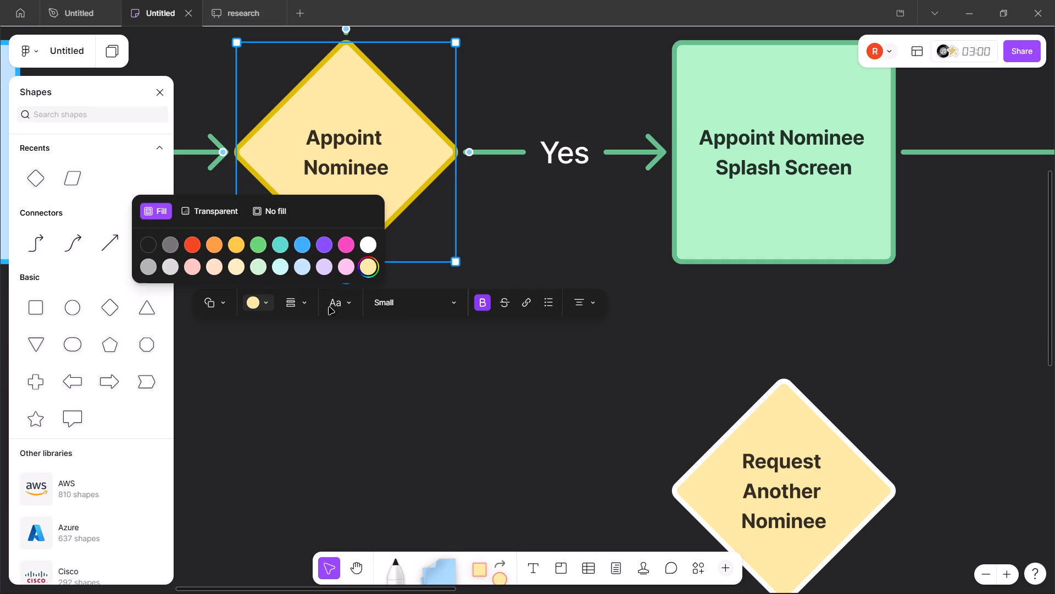
{"action": "left_click", "coordinate": [301, 307]}
{"action": "left_click", "coordinate": [301, 307]}
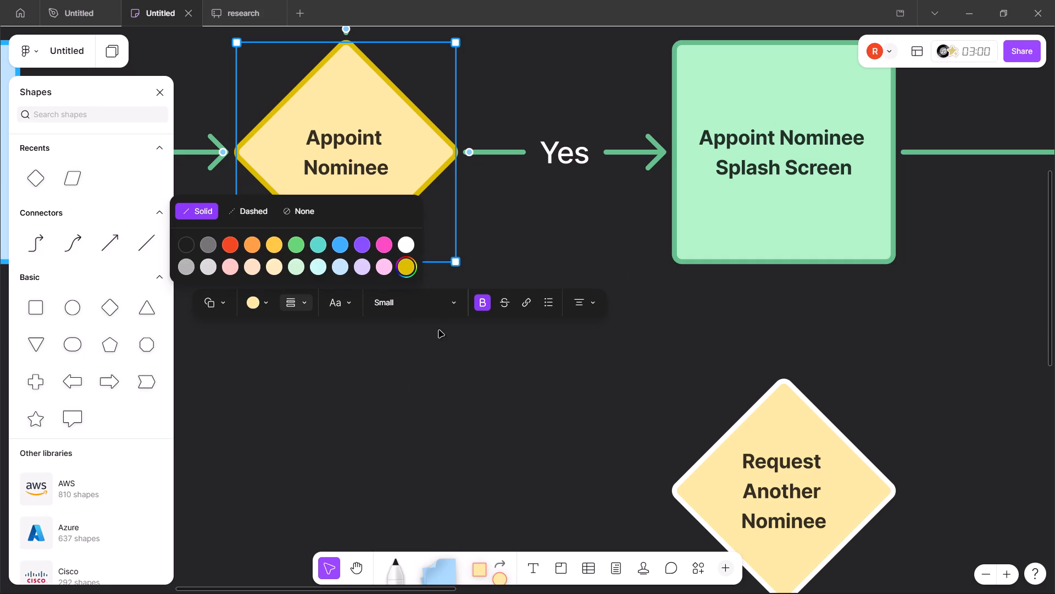
{"action": "left_click", "coordinate": [792, 419]}
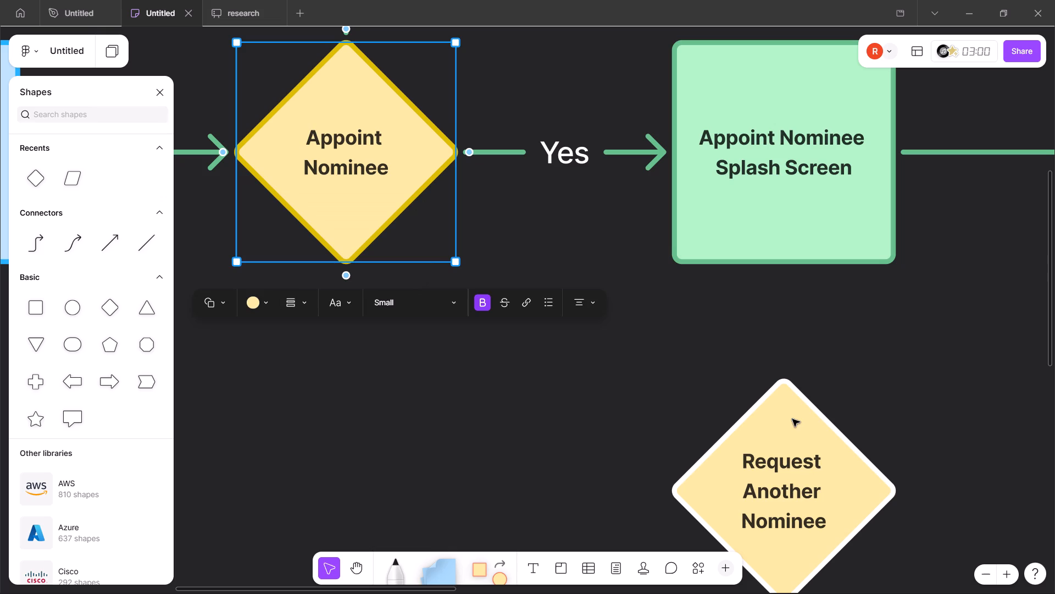
{"action": "left_click", "coordinate": [776, 419]}
{"action": "key", "text": "alt+Tab"}
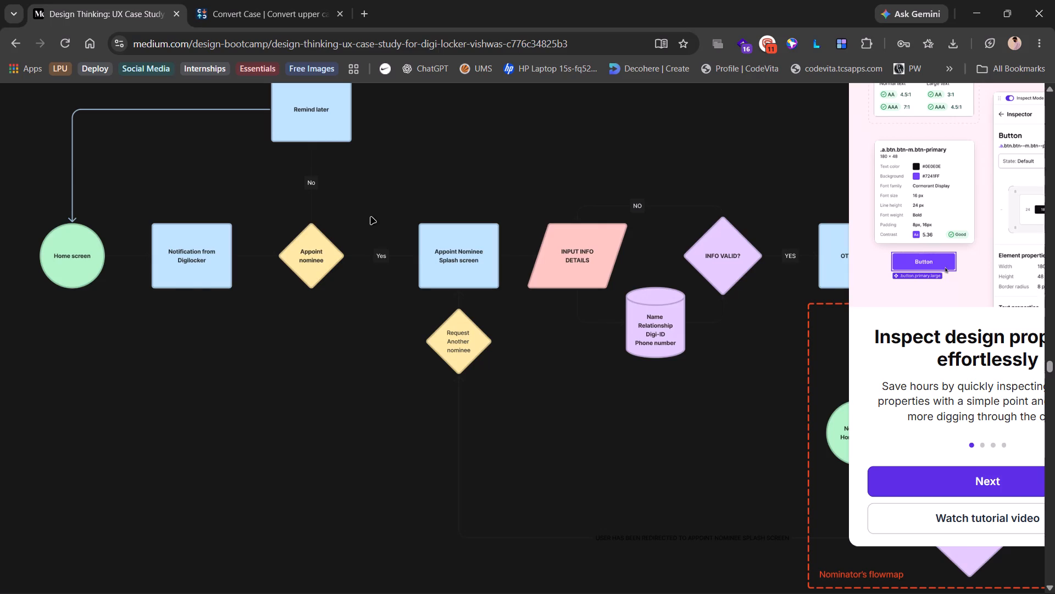
{"action": "key", "text": "alt+Tab"}
Copy the Appoint Nominee diamond's border colour #DDBD00 and apply it to the Request Another Nominee diamond's border.
{"action": "left_click", "coordinate": [351, 208]}
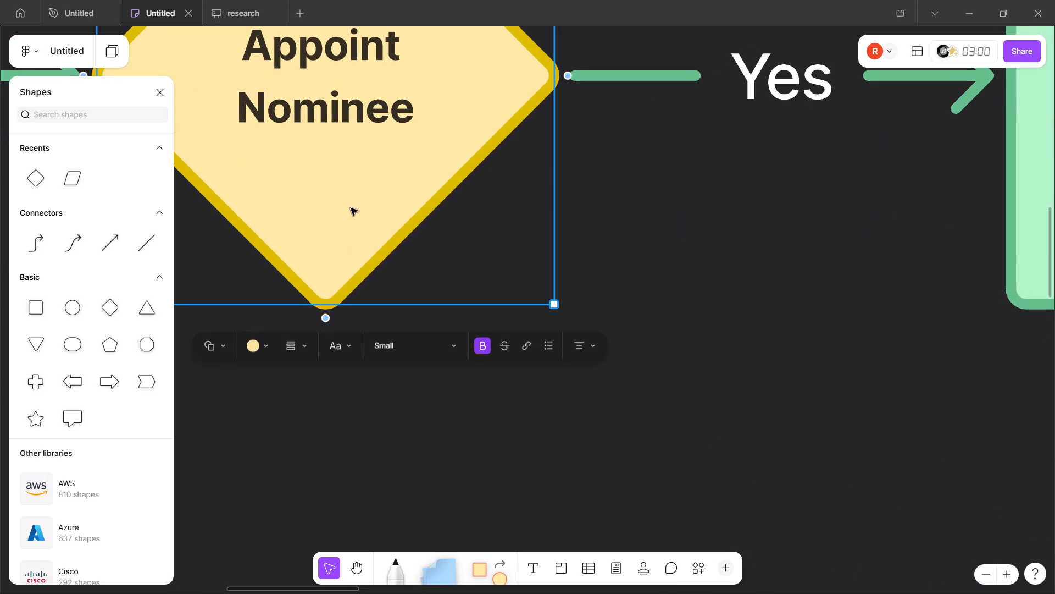
{"action": "left_click", "coordinate": [307, 306]}
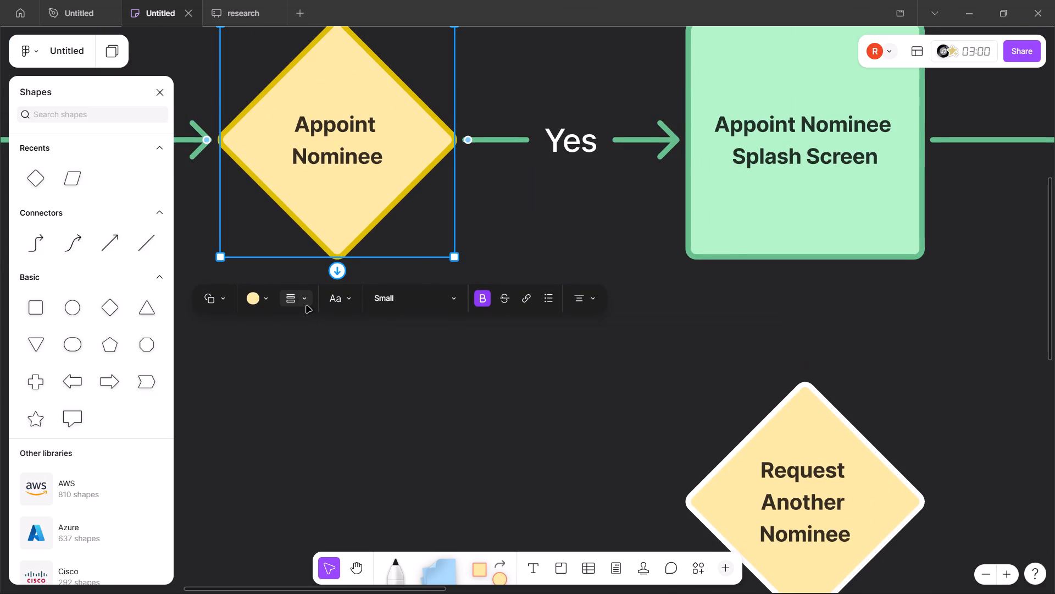
{"action": "left_click", "coordinate": [406, 257]}
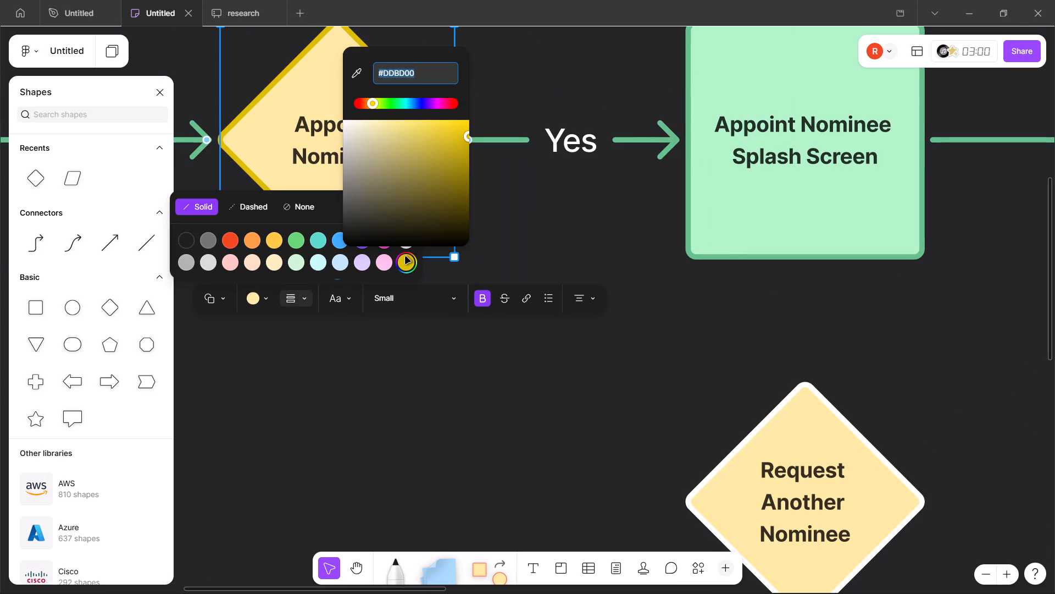
{"action": "key", "text": "ctrl+c"}
{"action": "left_click", "coordinate": [460, 395]}
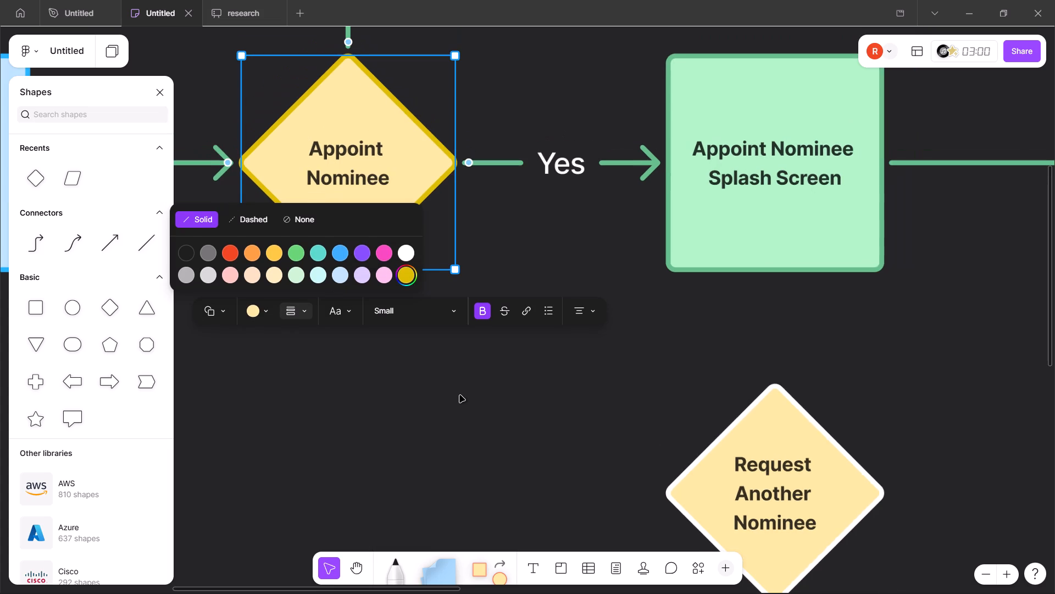
{"action": "left_click", "coordinate": [707, 455]}
{"action": "left_click", "coordinate": [730, 465]}
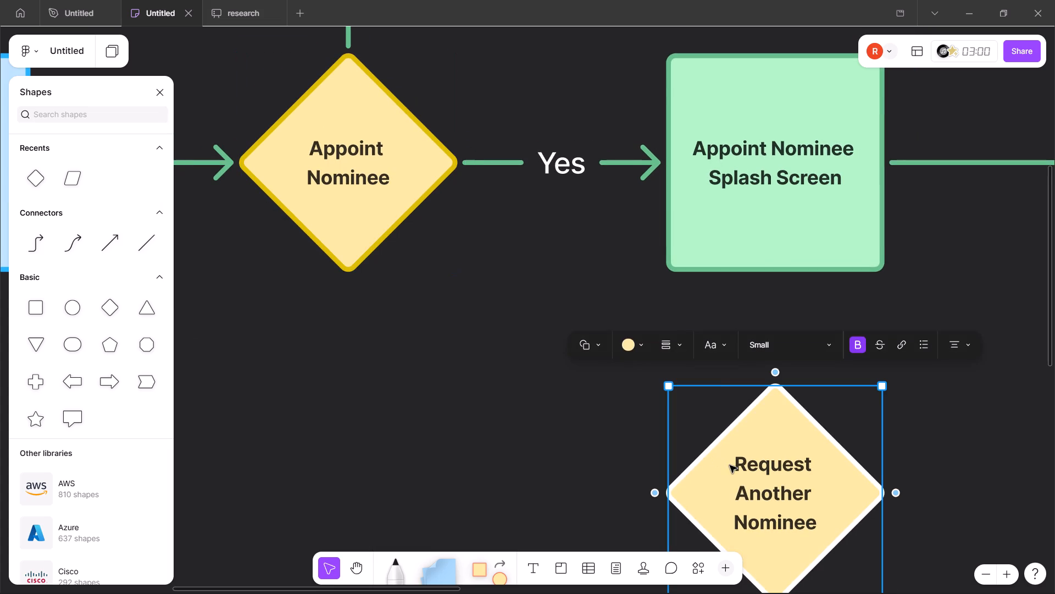
{"action": "left_click", "coordinate": [675, 346]}
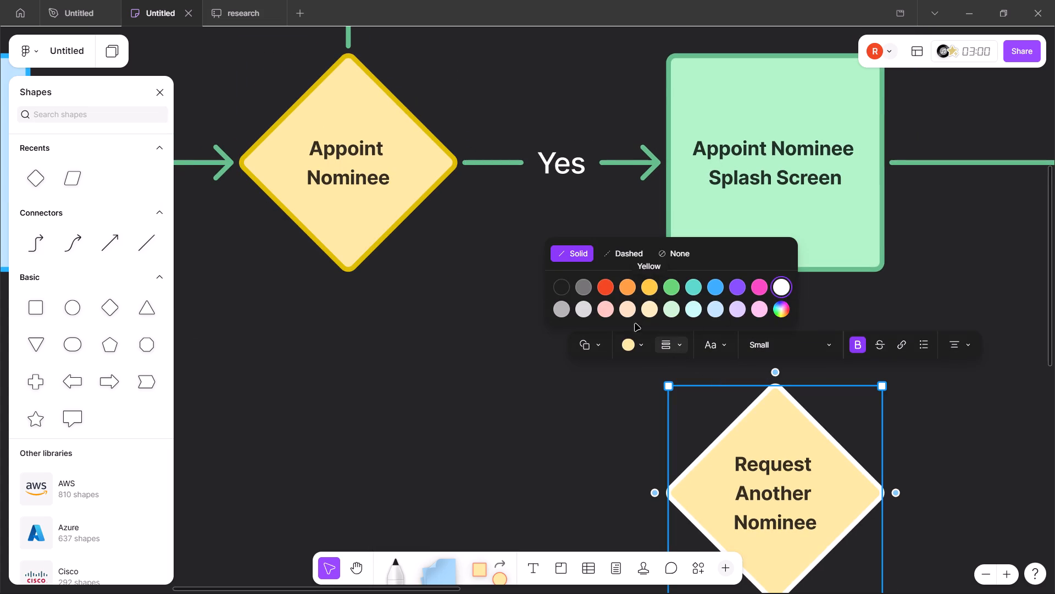
{"action": "left_click", "coordinate": [680, 344]}
{"action": "left_click", "coordinate": [680, 344]}
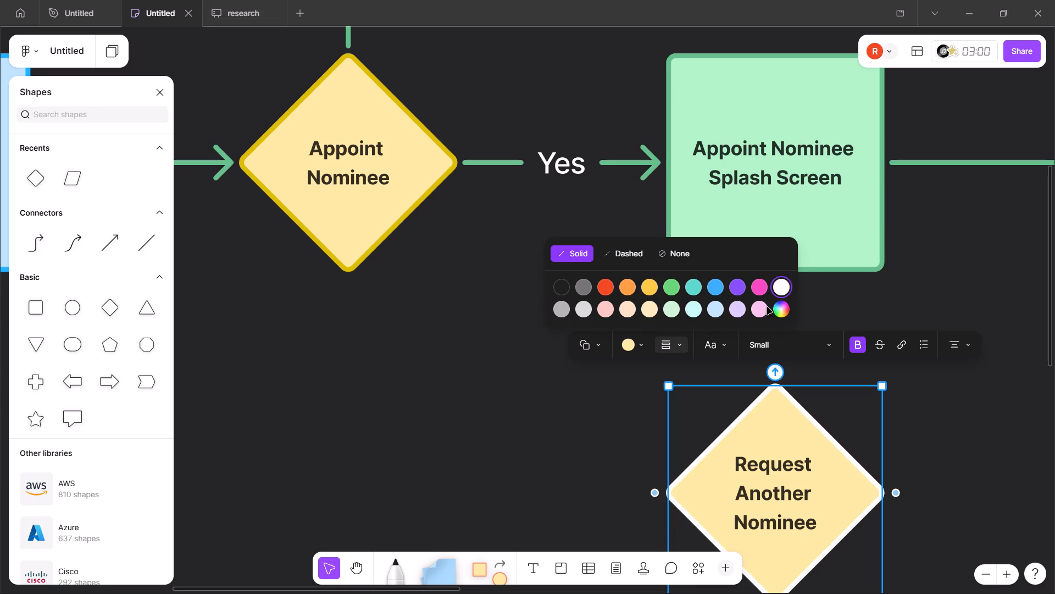
{"action": "left_click", "coordinate": [775, 306]}
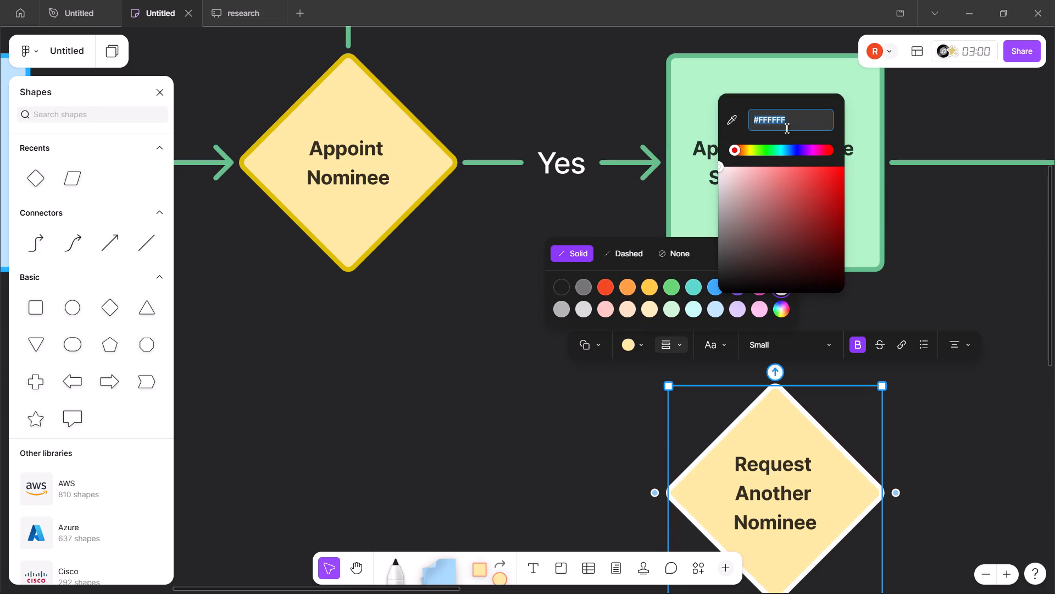
{"action": "key", "text": "ctrl+v"}
{"action": "key", "text": "Return"}
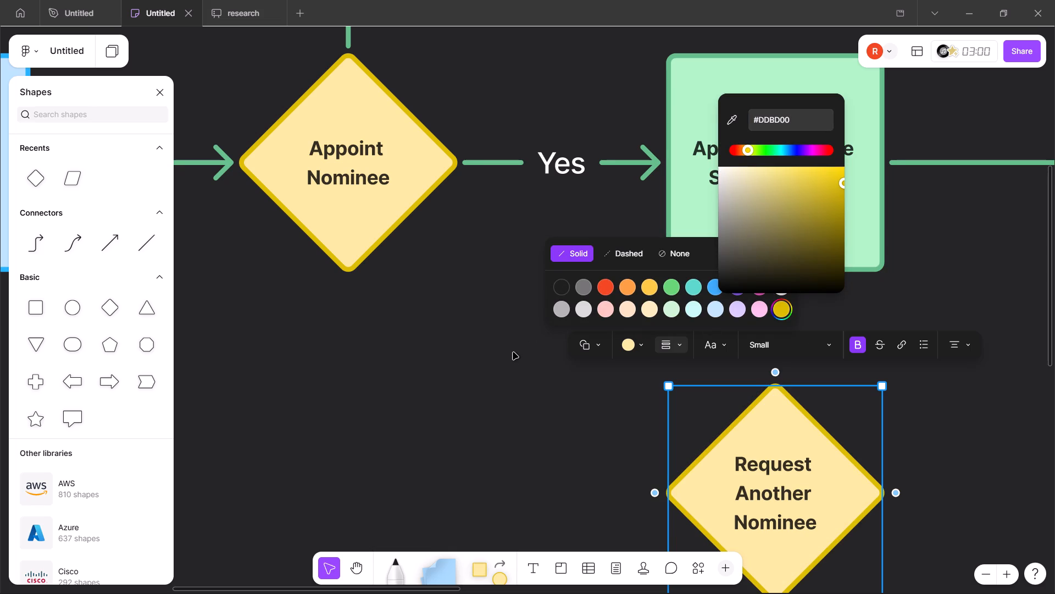
{"action": "left_click", "coordinate": [513, 353]}
{"action": "left_click", "coordinate": [513, 353]}
{"action": "scroll", "coordinate": [513, 353], "scroll_direction": "left", "scroll_amount": 1}
{"action": "left_click", "coordinate": [472, 354]}
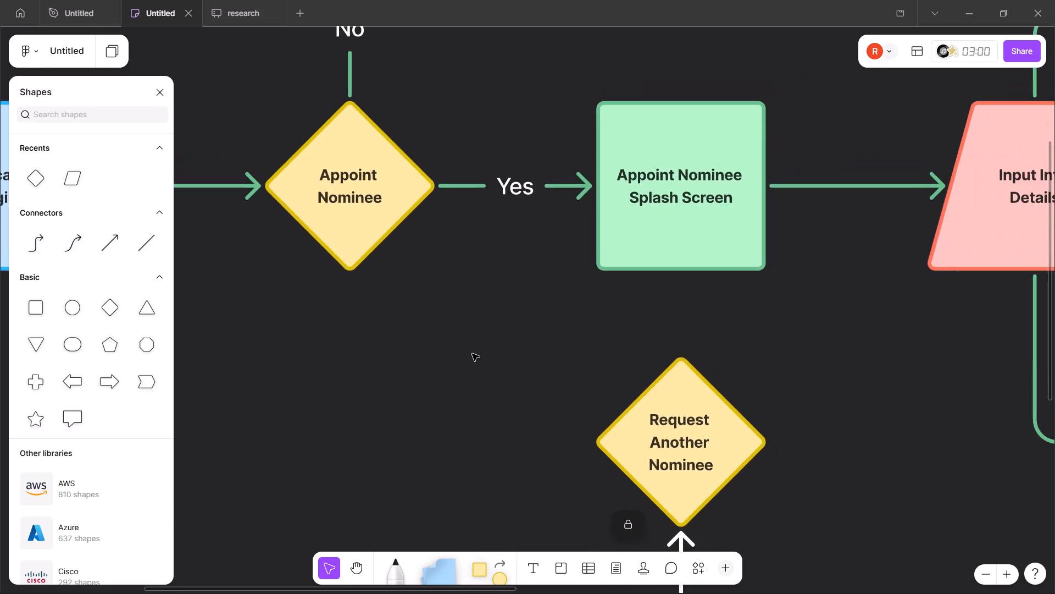
Compare the Figma flowchart with the Medium diagram in Chrome, checking the shapes and connectors around Appoint Nominee Splash Screen and Request Another Nominee.
{"action": "scroll", "coordinate": [472, 354], "scroll_direction": "left", "scroll_amount": 2}
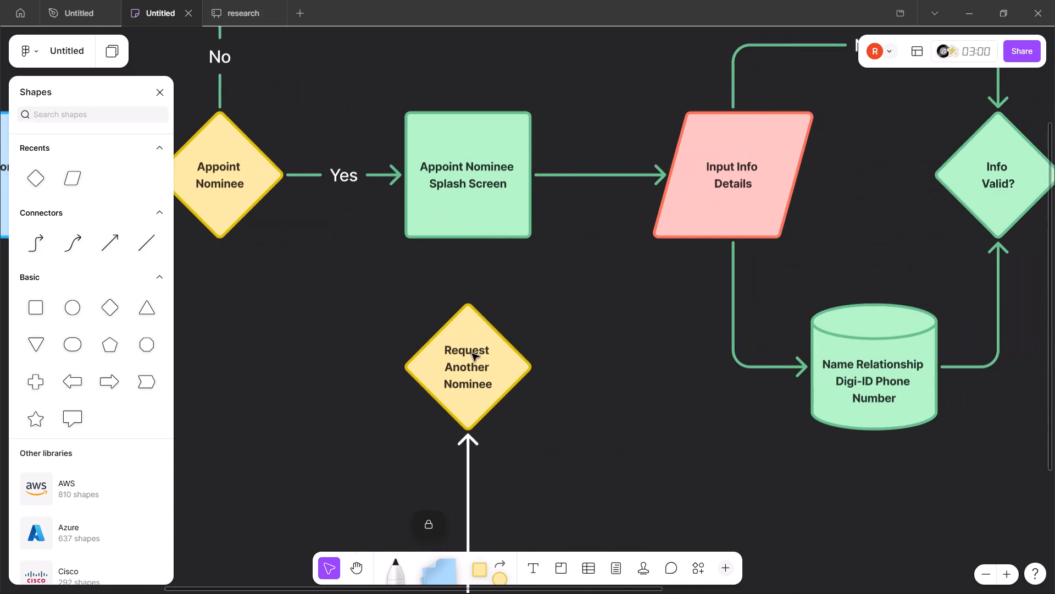
{"action": "scroll", "coordinate": [472, 354], "scroll_direction": "up", "scroll_amount": 1}
{"action": "scroll", "coordinate": [472, 354], "scroll_direction": "right", "scroll_amount": 1}
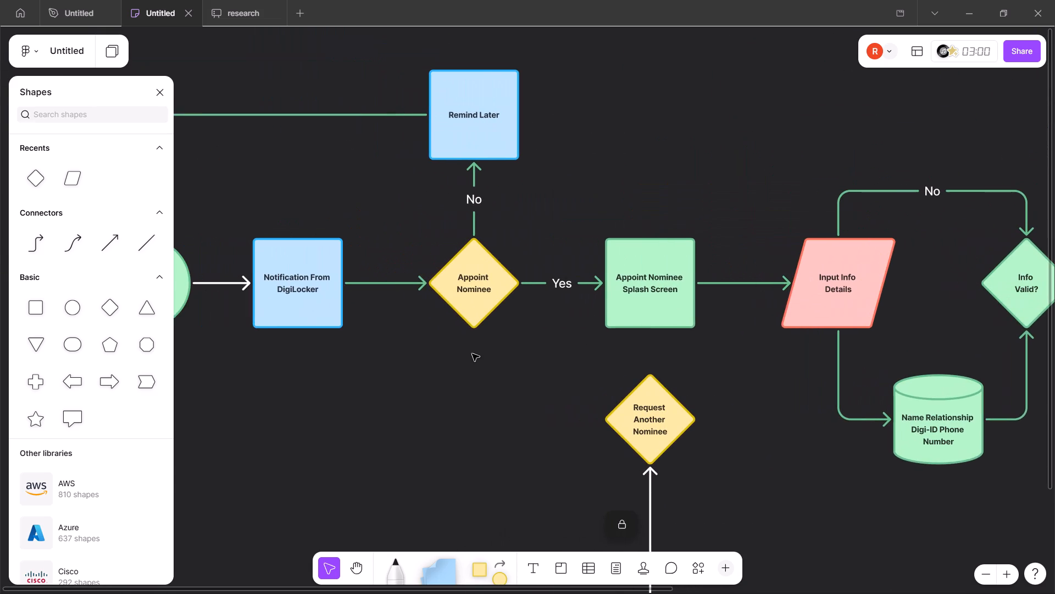
{"action": "scroll", "coordinate": [472, 354], "scroll_direction": "right", "scroll_amount": 2}
{"action": "key", "text": "alt+Tab"}
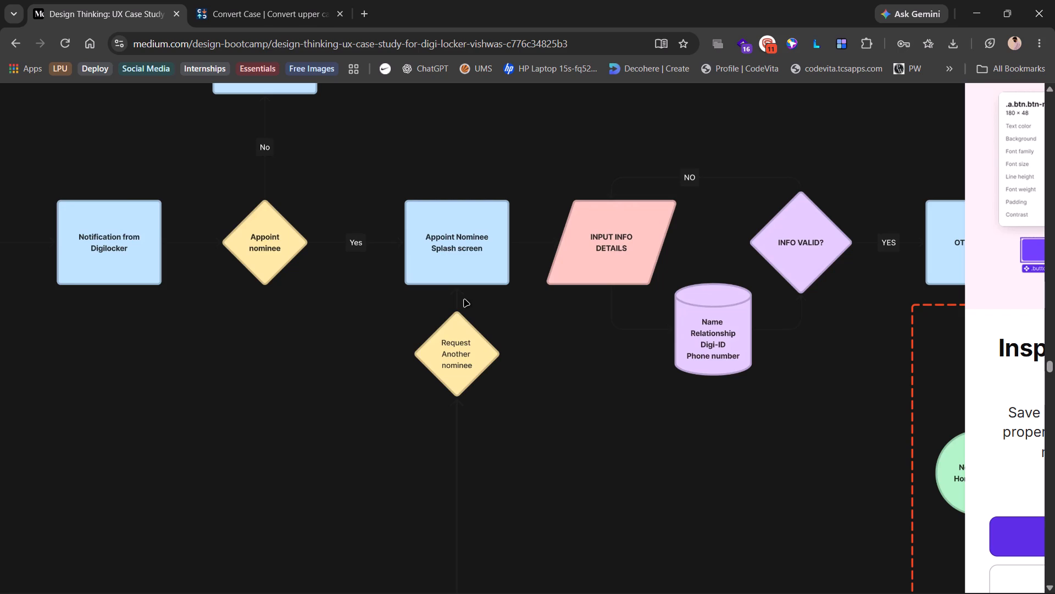
{"action": "scroll", "coordinate": [504, 205], "scroll_direction": "left", "scroll_amount": 2}
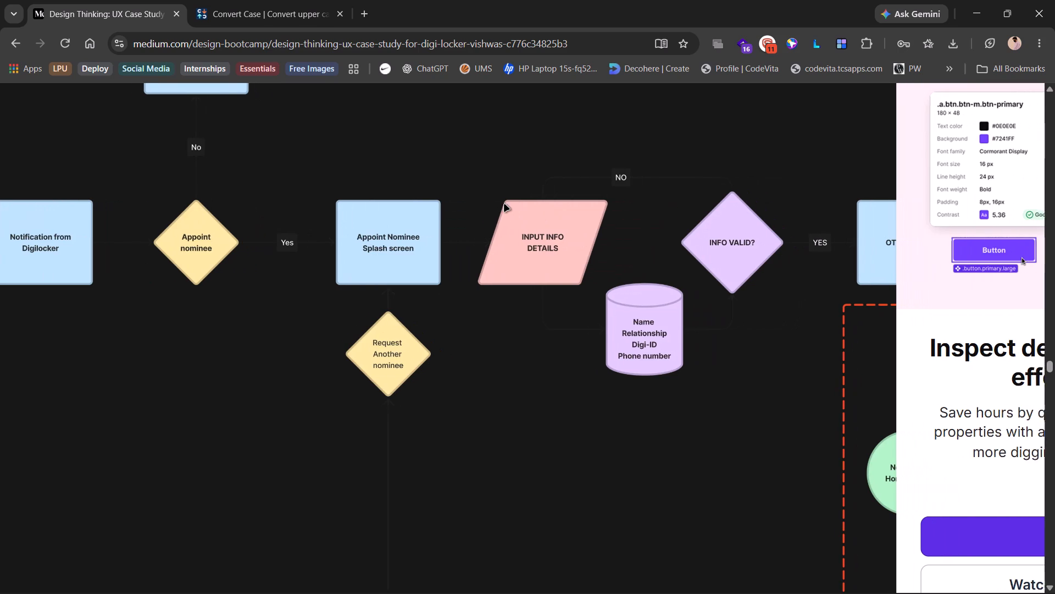
{"action": "scroll", "coordinate": [504, 205], "scroll_direction": "left", "scroll_amount": 1}
{"action": "key", "text": "alt+Tab"}
{"action": "key", "text": "alt+Tab"}
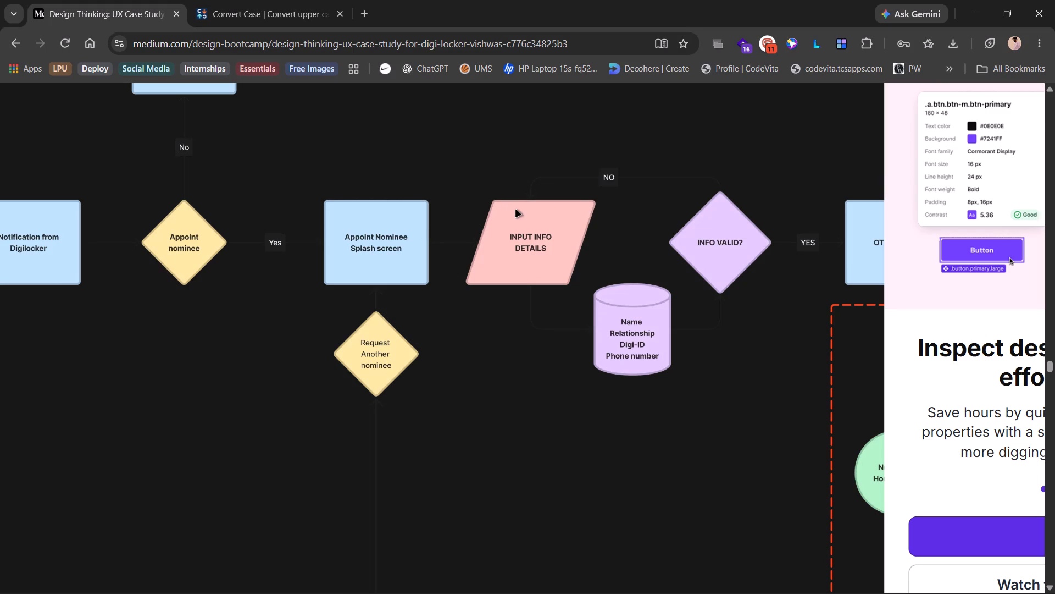
{"action": "key", "text": "alt+Tab"}
{"action": "key", "text": "alt+Tab"}
{"action": "scroll", "coordinate": [407, 247], "scroll_direction": "right", "scroll_amount": 1}
{"action": "scroll", "coordinate": [407, 247], "scroll_direction": "down", "scroll_amount": 1}
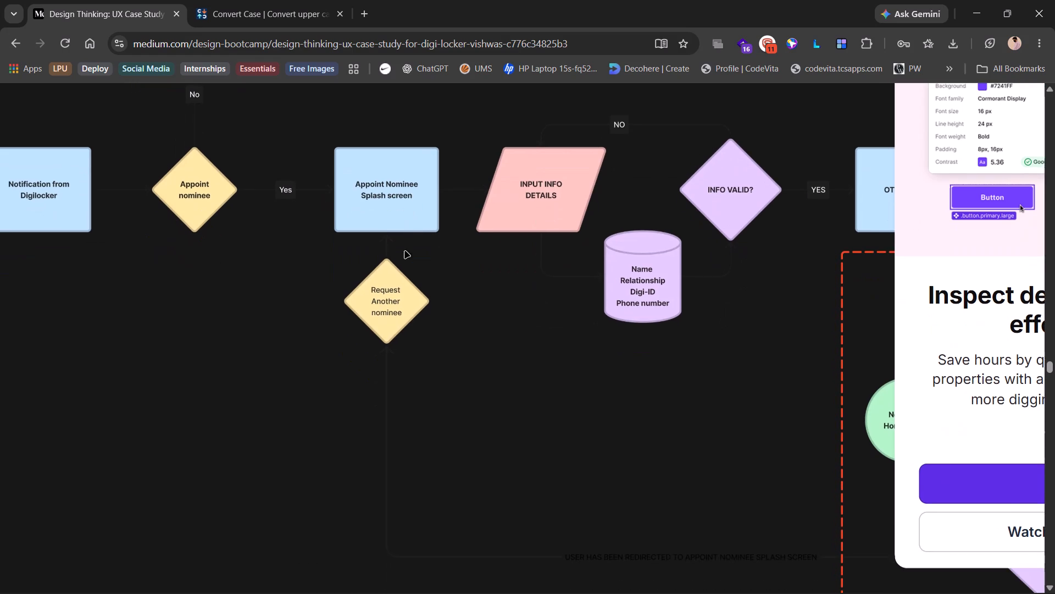
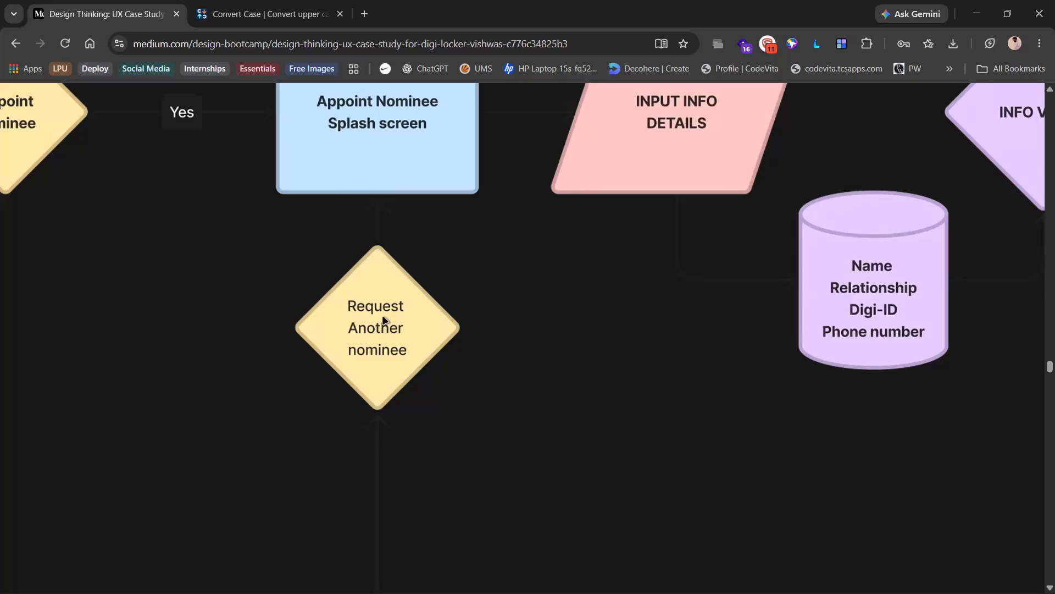
Compare the full Figma flowchart with the Medium diagram in Chrome, checking the shapes, colours and connectors from Home Screen to OTP Request.
{"action": "left_click", "coordinate": [381, 328]}
{"action": "left_click", "coordinate": [358, 332]}
{"action": "key", "text": "alt+Tab"}
{"action": "scroll", "coordinate": [426, 321], "scroll_direction": "left", "scroll_amount": 1}
{"action": "scroll", "coordinate": [710, 342], "scroll_direction": "left", "scroll_amount": 2}
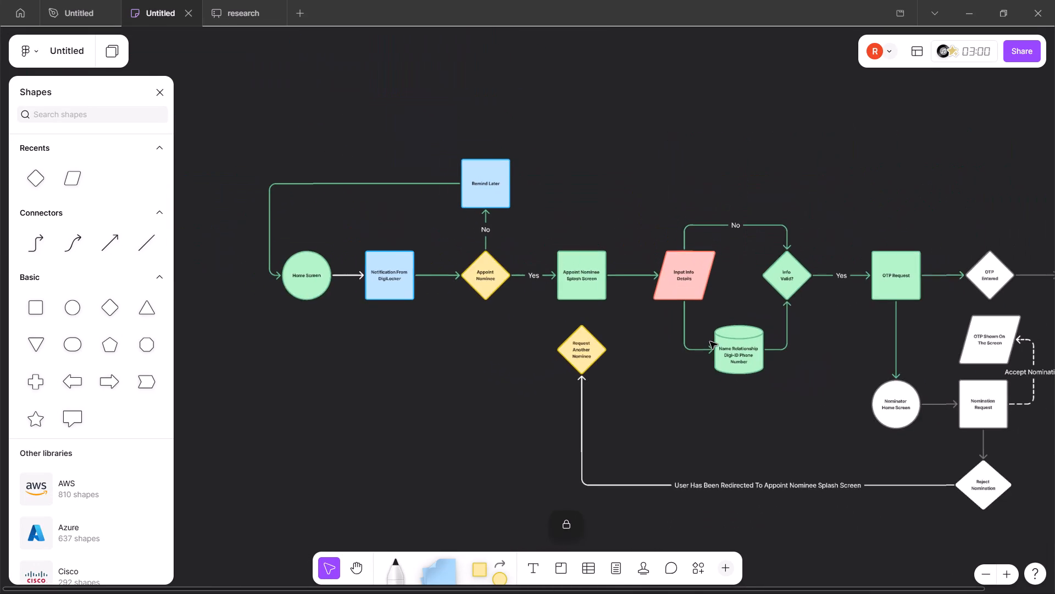
{"action": "scroll", "coordinate": [710, 342], "scroll_direction": "left", "scroll_amount": 1}
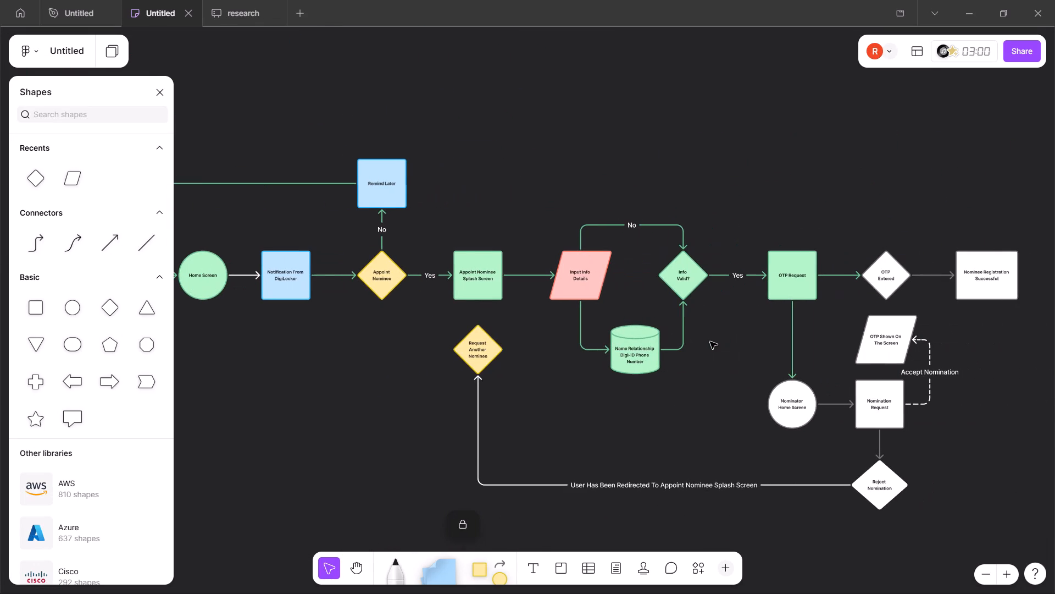
{"action": "key", "text": "alt+Tab"}
{"action": "key", "text": "alt+Tab"}
{"action": "key", "text": "alt+Tab"}
{"action": "scroll", "coordinate": [692, 319], "scroll_direction": "left", "scroll_amount": 1}
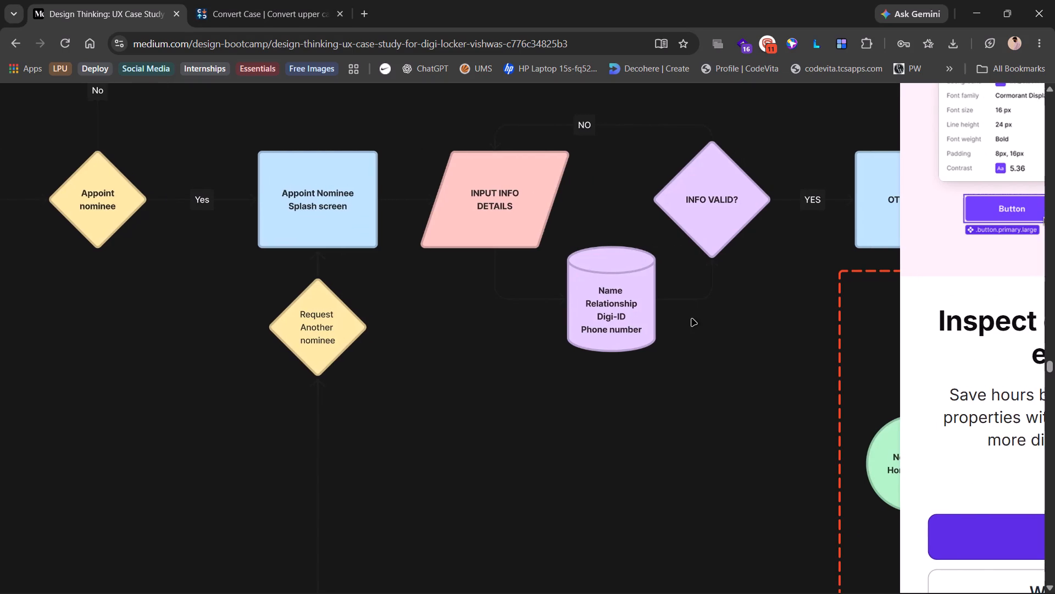
{"action": "scroll", "coordinate": [692, 319], "scroll_direction": "left", "scroll_amount": 2}
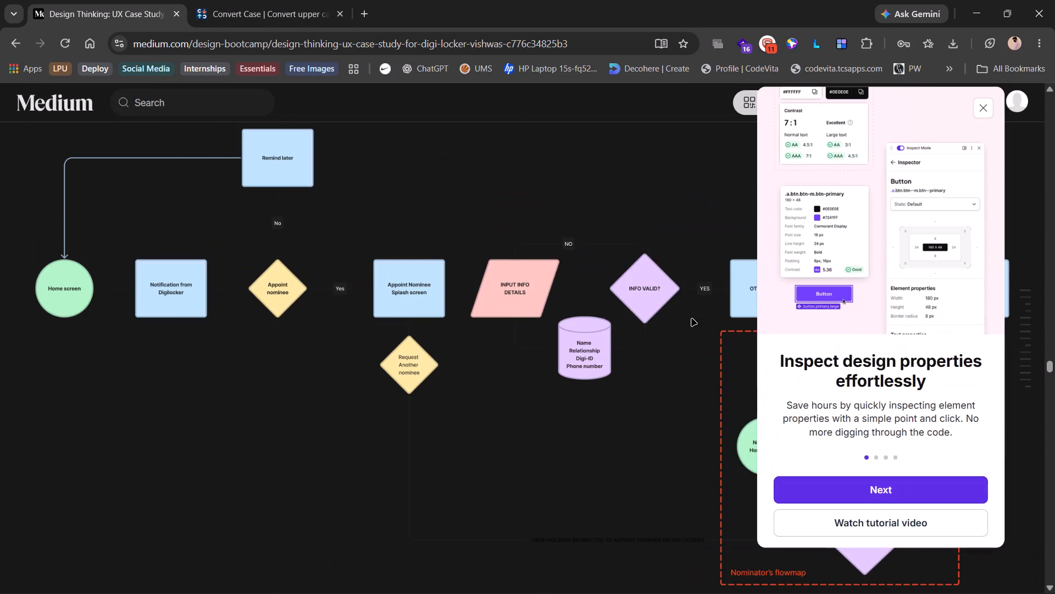
Dismiss the design inspector's introduction pop-up and close its Overview window covering the Medium diagram.
{"action": "left_click", "coordinate": [988, 107]}
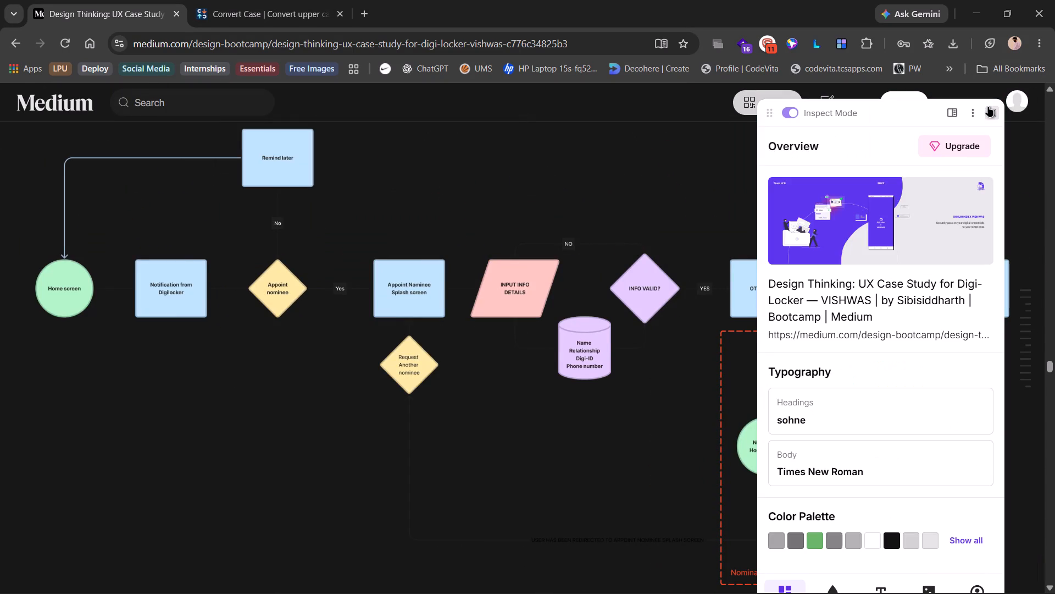
{"action": "left_click", "coordinate": [986, 111]}
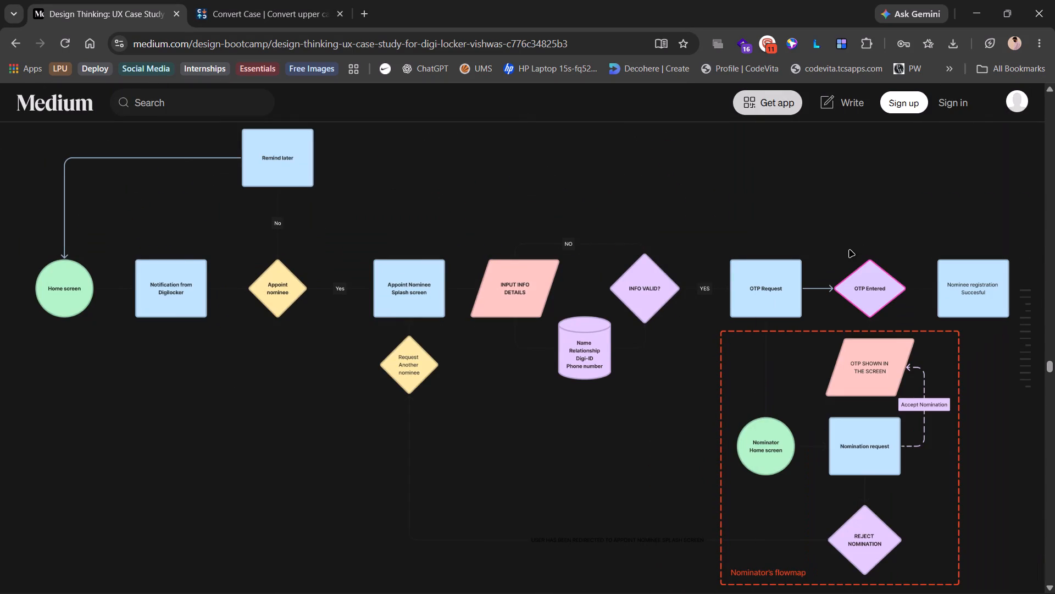
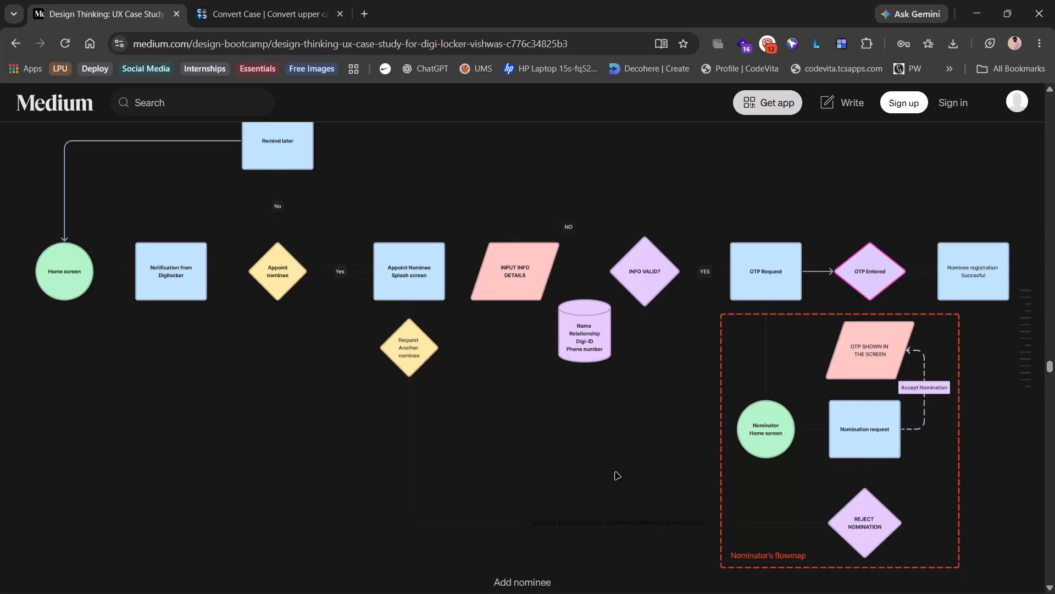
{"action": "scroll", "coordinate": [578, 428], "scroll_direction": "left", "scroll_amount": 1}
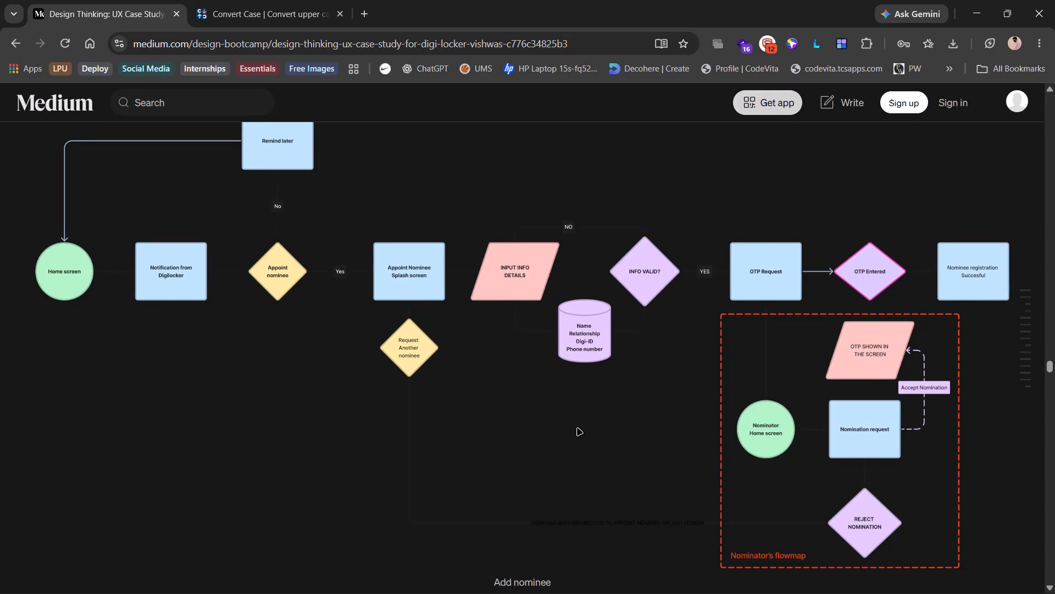
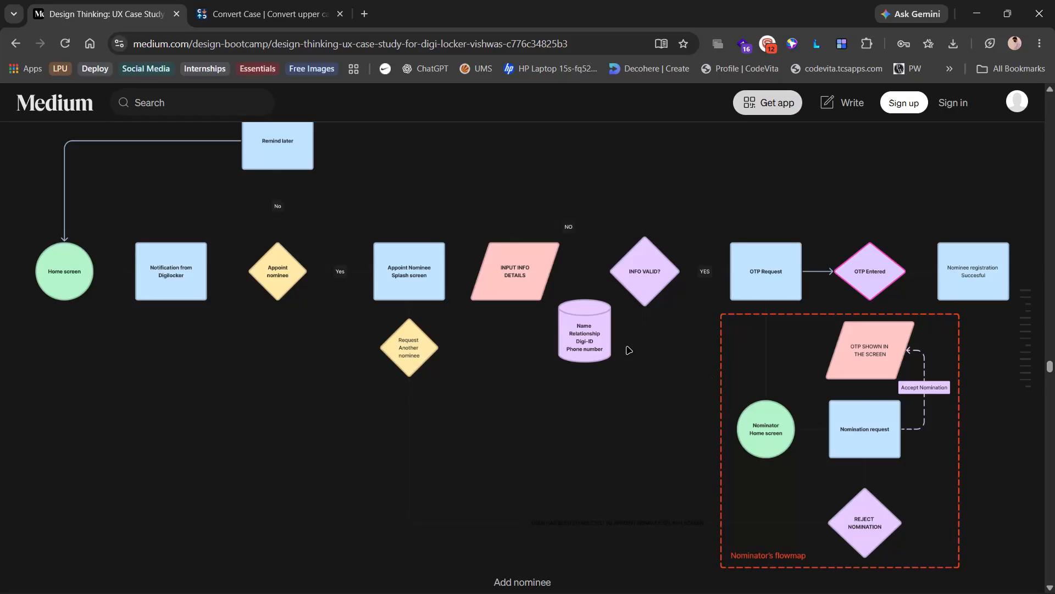
Compare the Figma flowchart's shape colours with the Add nominee flow in the Medium case study.
{"action": "scroll", "coordinate": [627, 347], "scroll_direction": "left", "scroll_amount": 2}
{"action": "key", "text": "alt+Tab"}
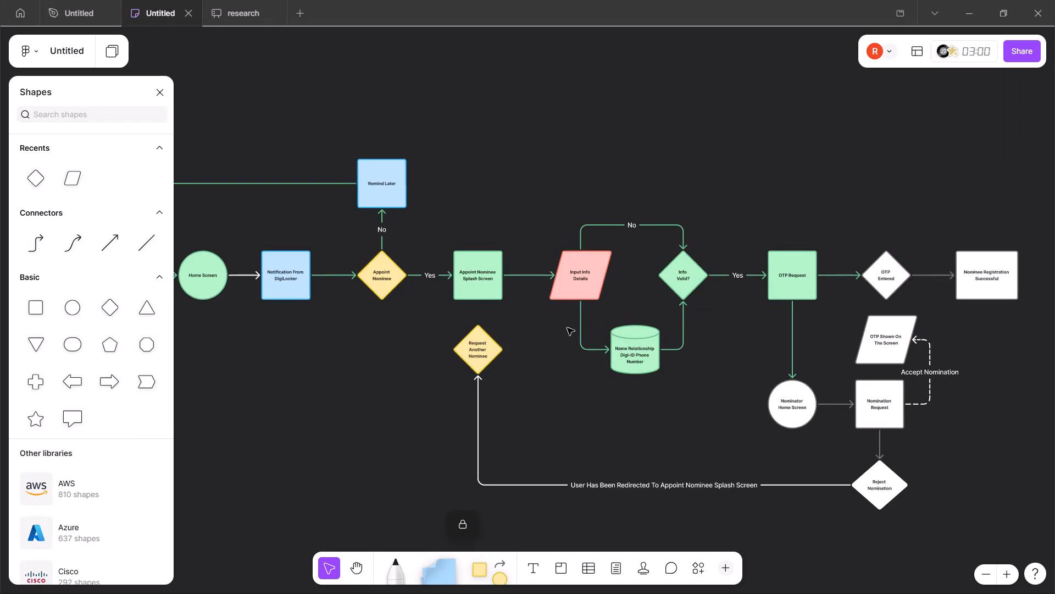
{"action": "scroll", "coordinate": [686, 306], "scroll_direction": "left", "scroll_amount": 1}
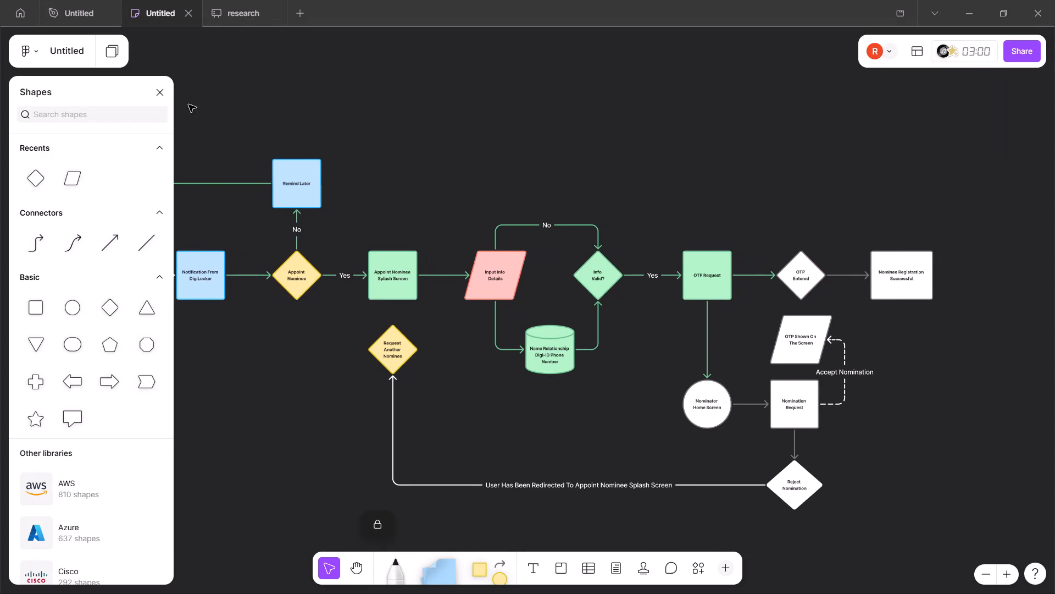
{"action": "left_click", "coordinate": [160, 95]}
{"action": "scroll", "coordinate": [420, 129], "scroll_direction": "left", "scroll_amount": 1}
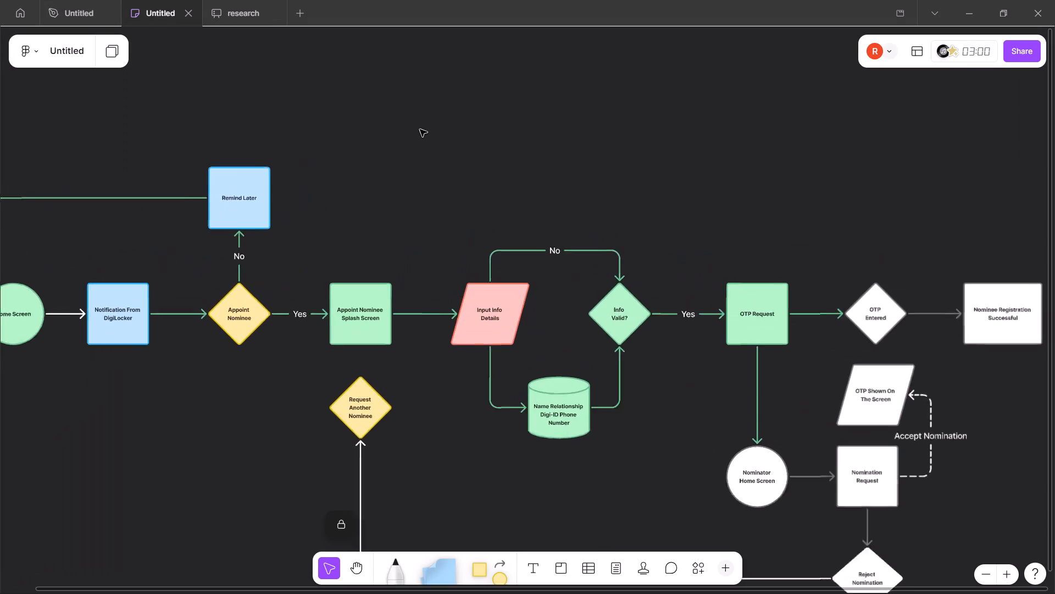
{"action": "scroll", "coordinate": [420, 129], "scroll_direction": "down", "scroll_amount": 1}
{"action": "key", "text": "alt+Tab"}
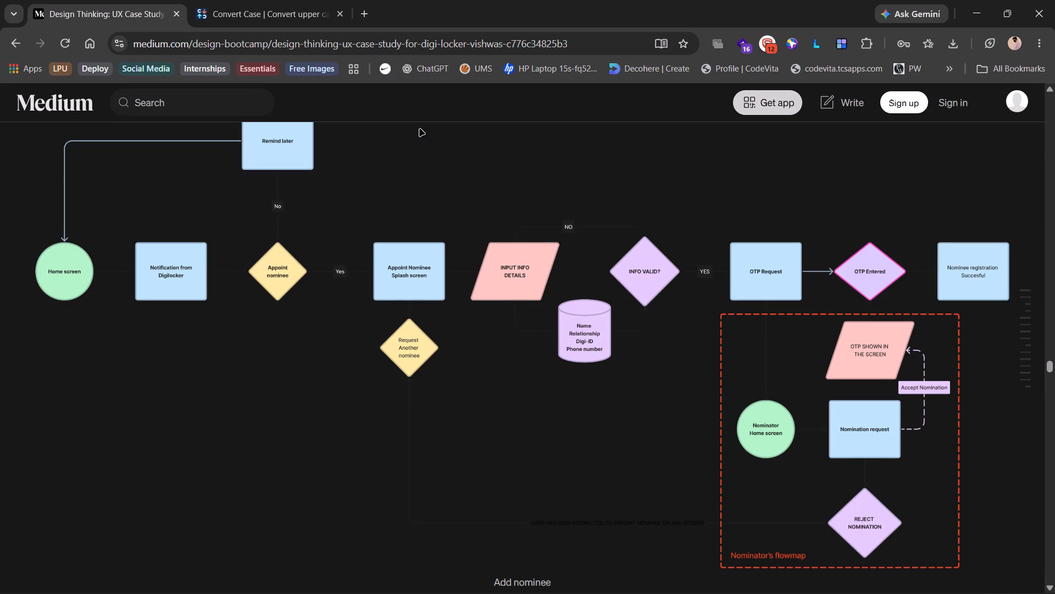
{"action": "scroll", "coordinate": [664, 190], "scroll_direction": "left", "scroll_amount": 2}
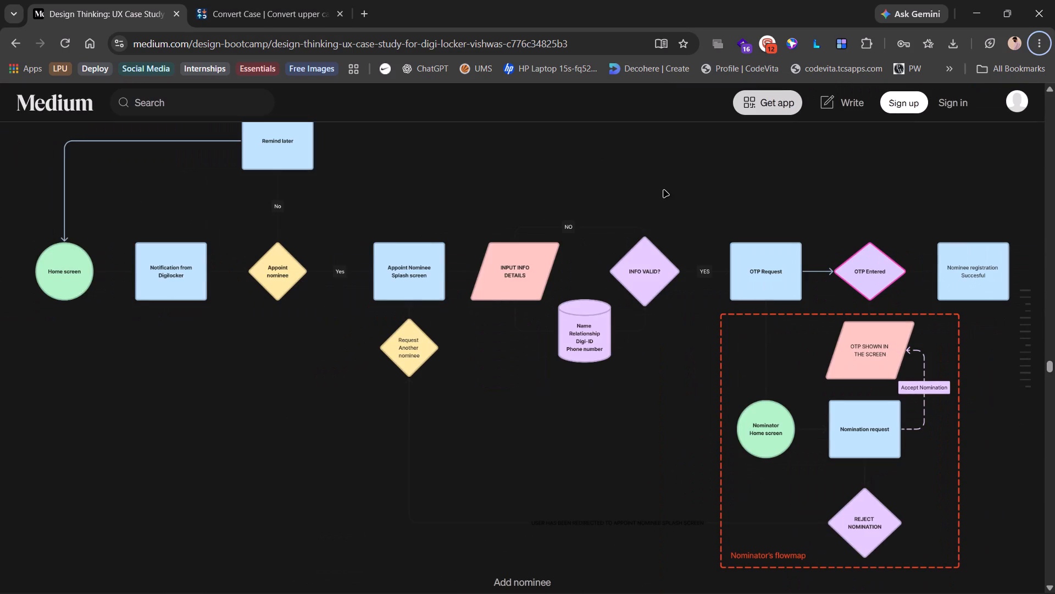
{"action": "key", "text": "alt+Tab"}
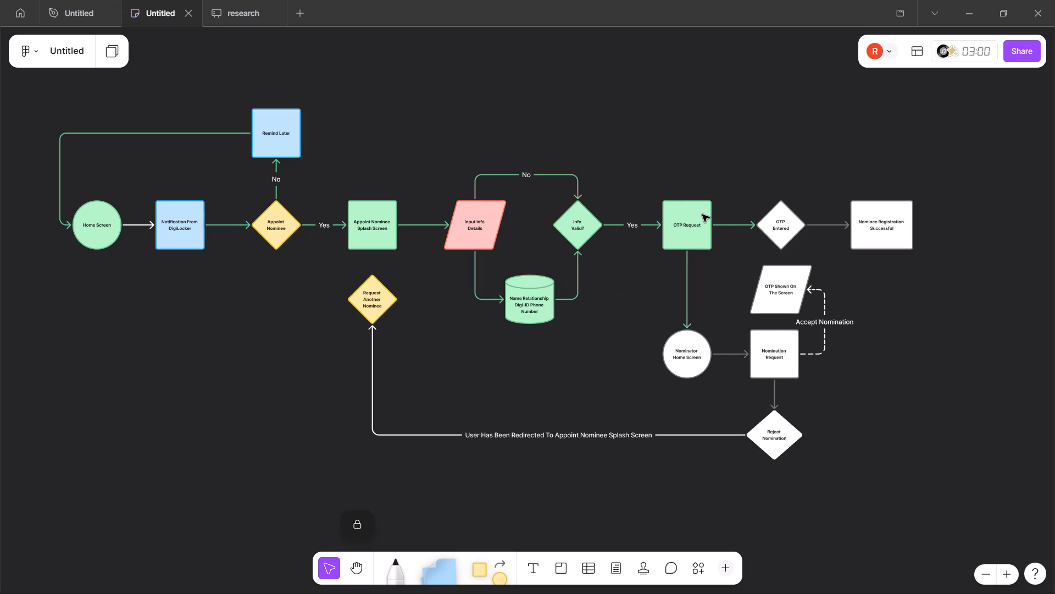
Recolour the OTP Request square light blue by sampling the fill of the Remind Later square.
{"action": "left_click", "coordinate": [690, 227]}
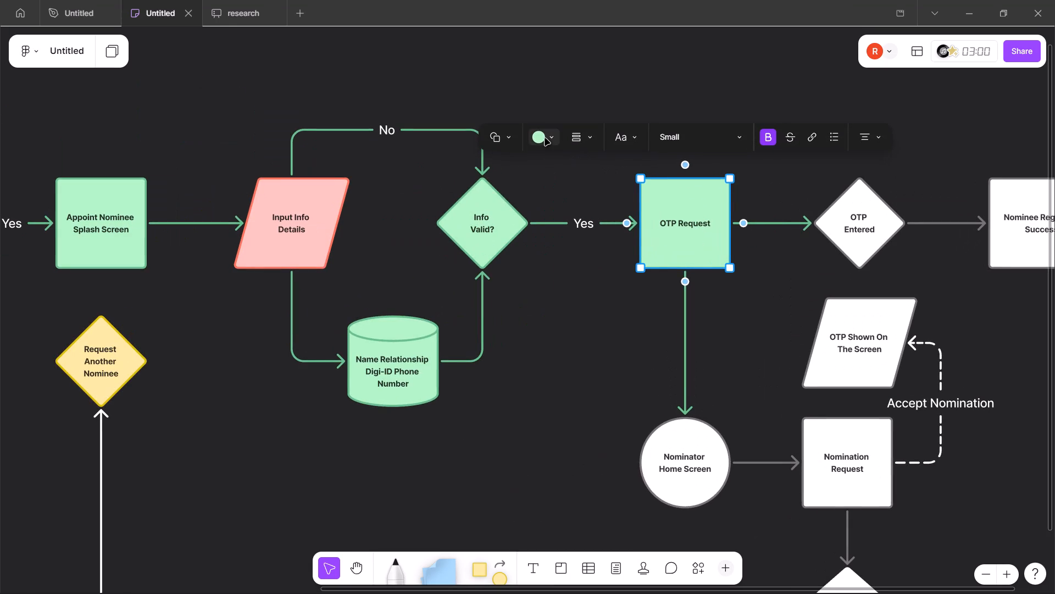
{"action": "left_click", "coordinate": [545, 139]}
{"action": "scroll", "coordinate": [545, 139], "scroll_direction": "right", "scroll_amount": 1}
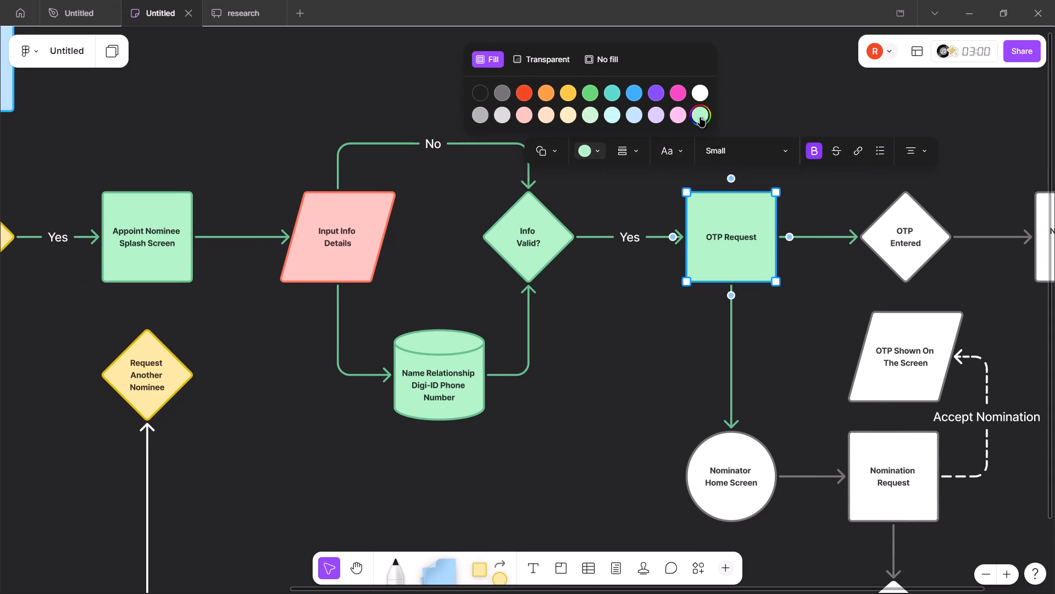
{"action": "left_click", "coordinate": [700, 117]}
{"action": "left_click", "coordinate": [653, 164]}
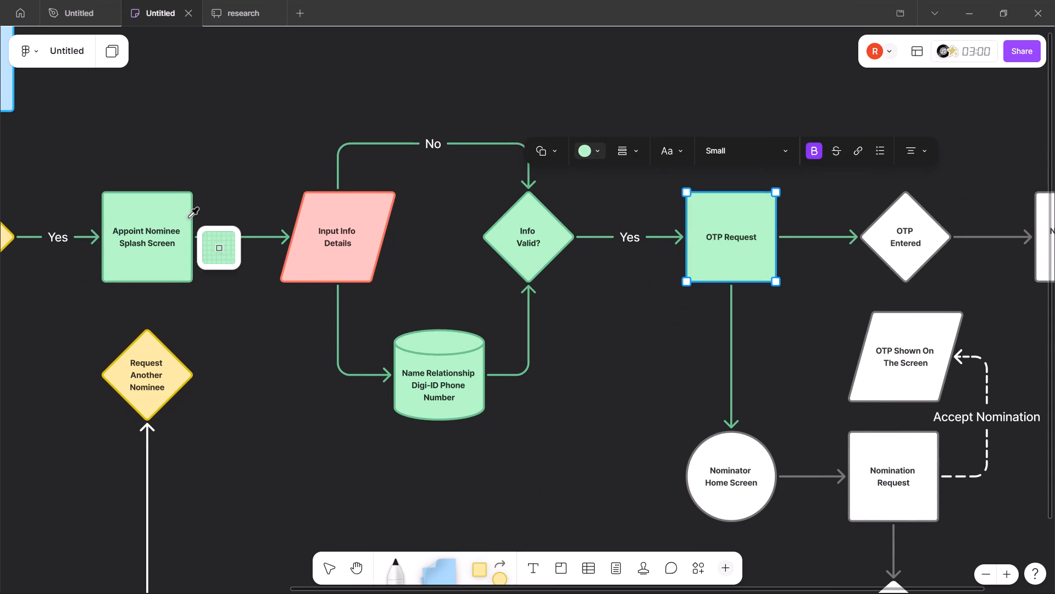
{"action": "scroll", "coordinate": [189, 217], "scroll_direction": "right", "scroll_amount": 1}
{"action": "left_click", "coordinate": [87, 91]}
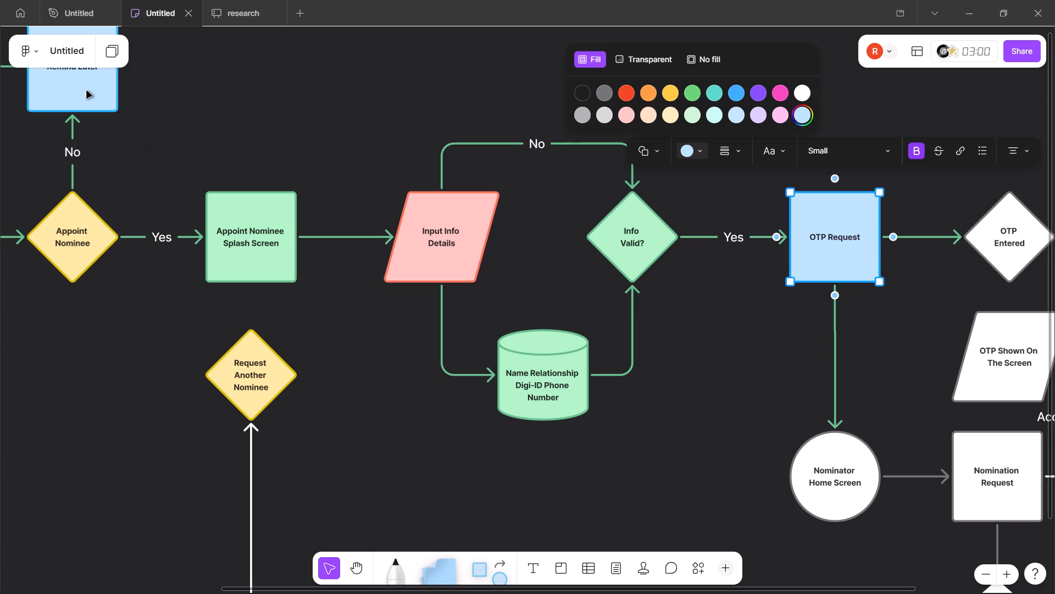
{"action": "left_click", "coordinate": [207, 150]}
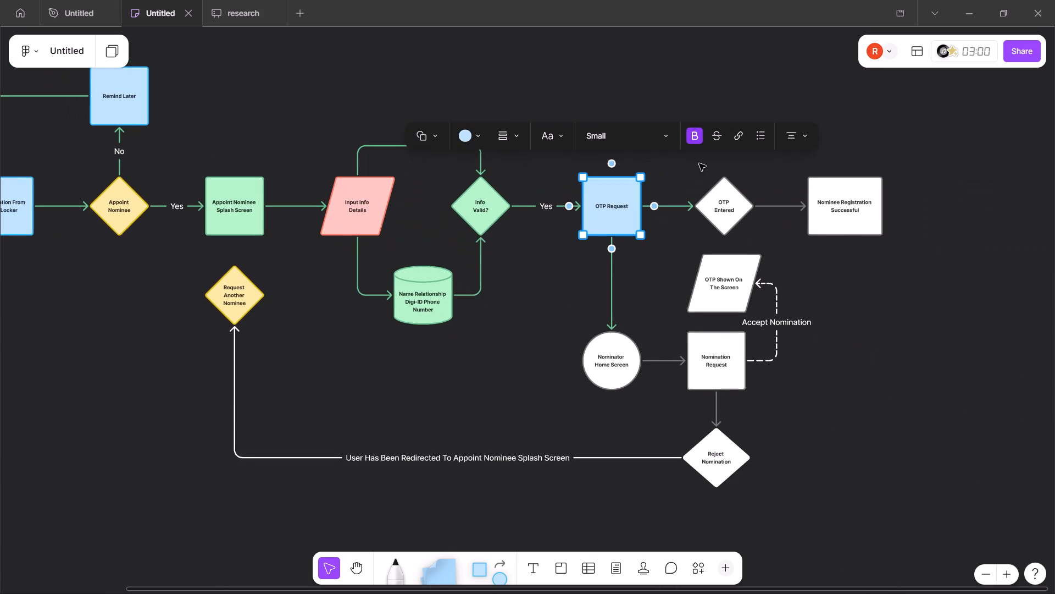
Recolour the Nominee Registration Successful box light blue by sampling the fill of the Remind Later square.
{"action": "left_click", "coordinate": [852, 196]}
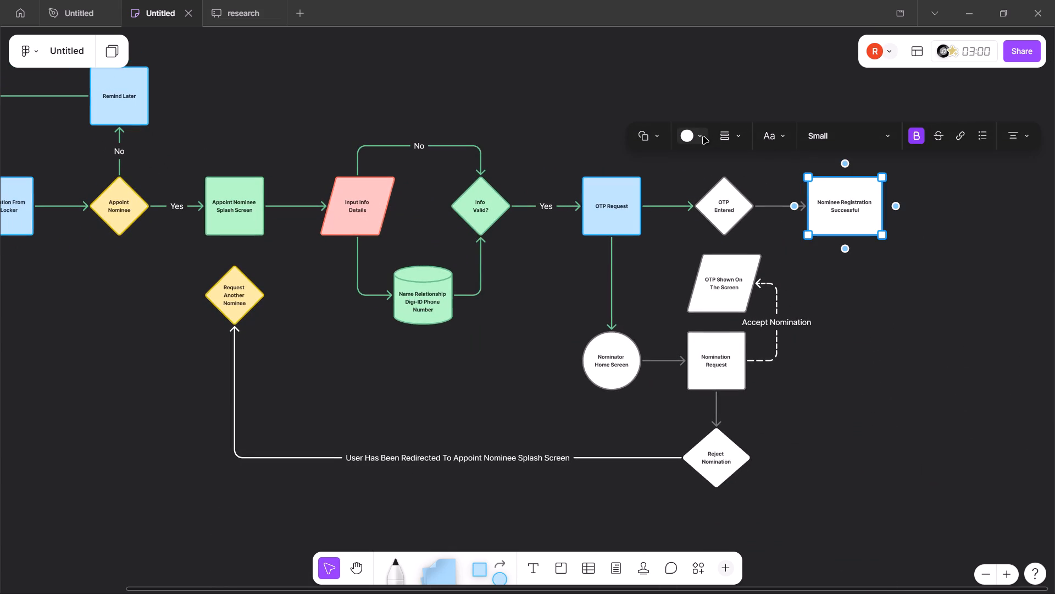
{"action": "left_click", "coordinate": [701, 137]}
{"action": "left_click", "coordinate": [802, 228]}
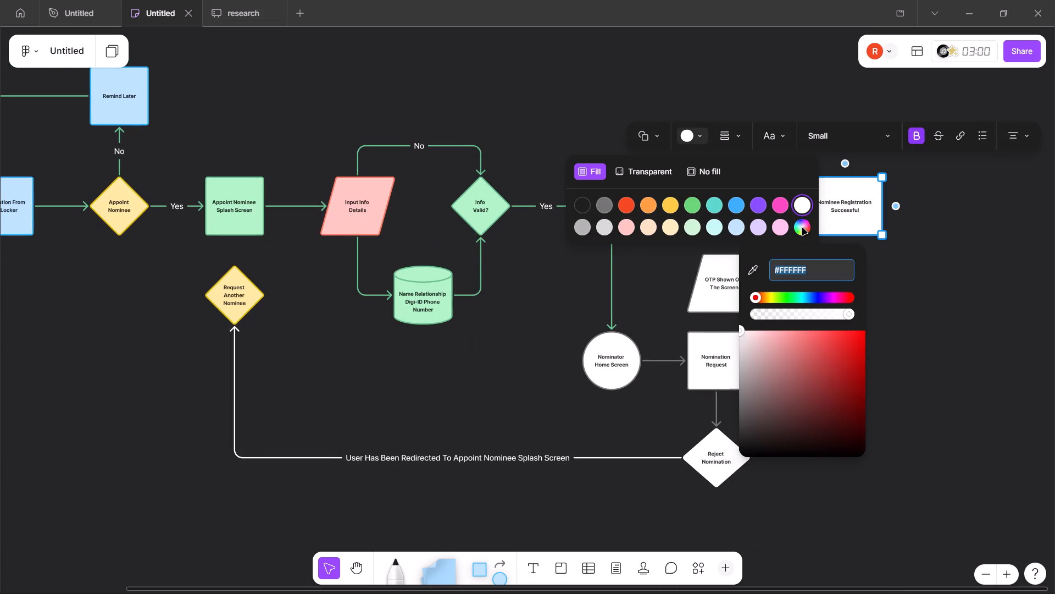
{"action": "left_click", "coordinate": [744, 279]}
{"action": "left_click", "coordinate": [750, 273]}
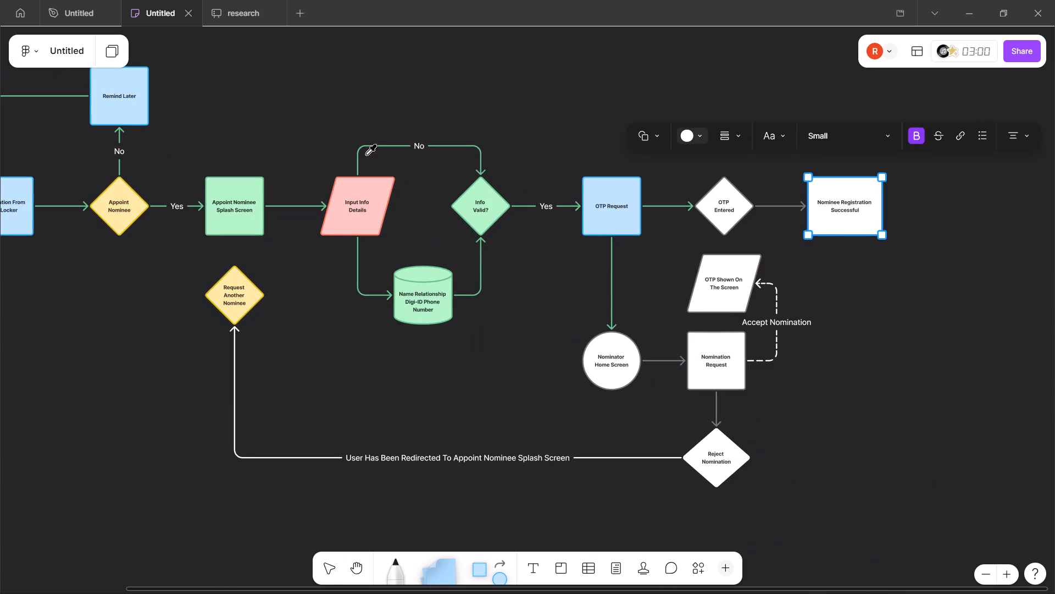
{"action": "left_click", "coordinate": [136, 84]}
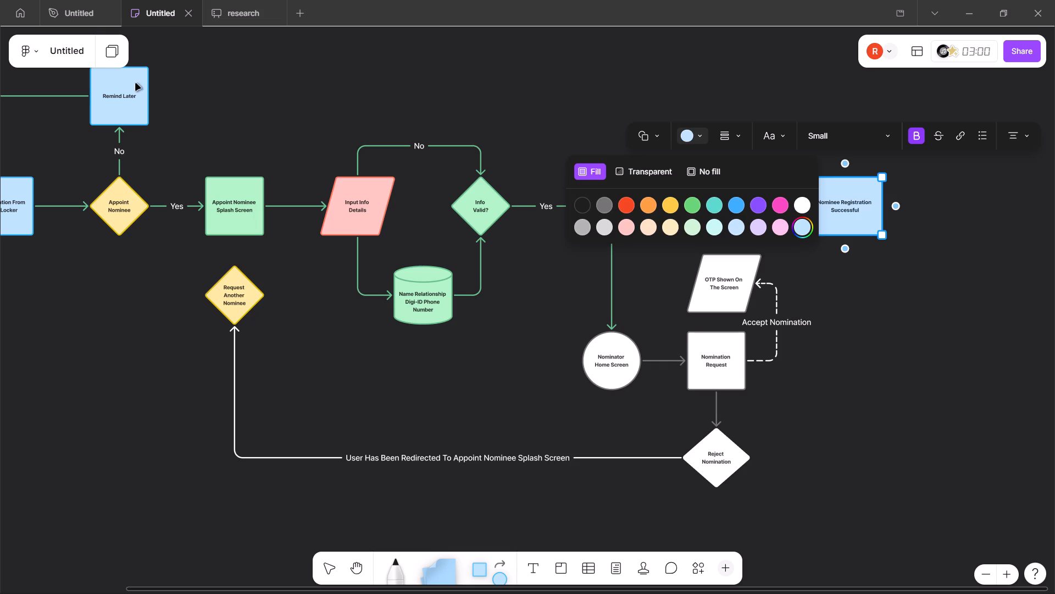
{"action": "left_click", "coordinate": [934, 357]}
{"action": "left_click", "coordinate": [934, 357]}
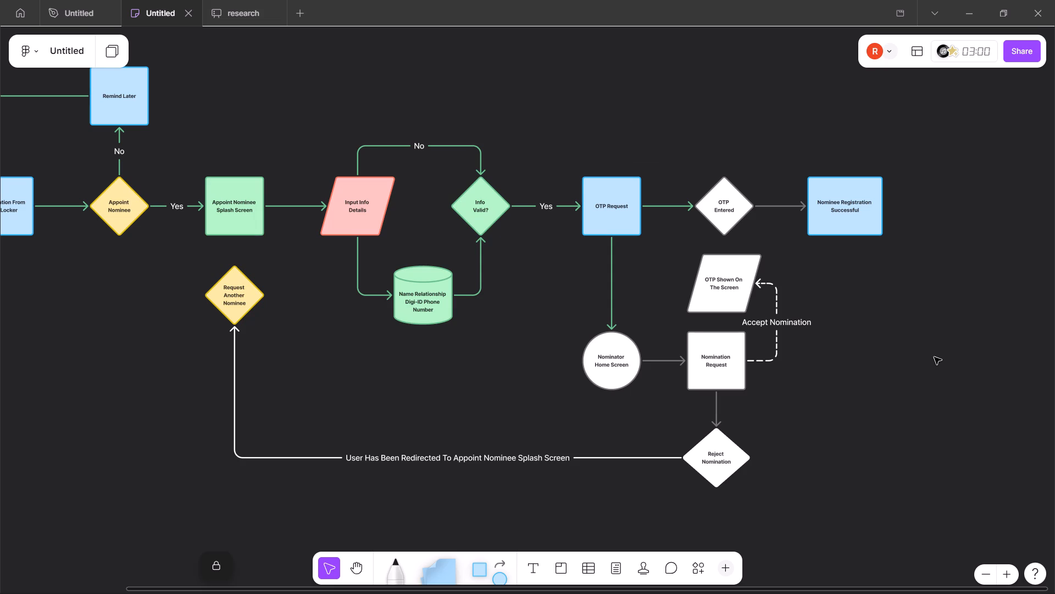
Check the Nominator's flowmap border in the case study and draw a matching rectangle in Figma around the nominator shapes, from below OTP Request to below Reject Nomination.
{"action": "scroll", "coordinate": [934, 357], "scroll_direction": "left", "scroll_amount": 1}
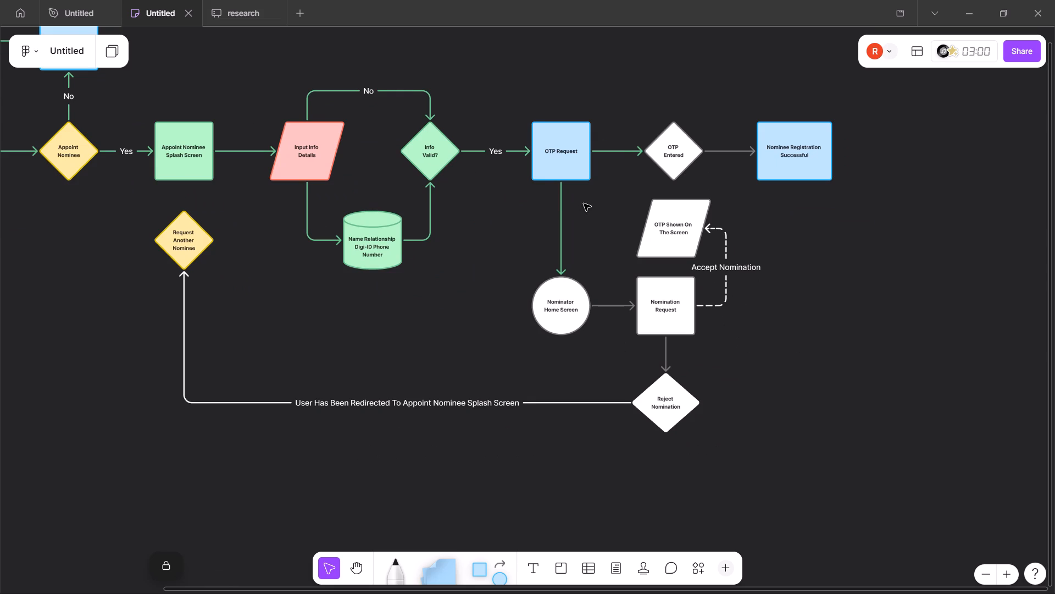
{"action": "scroll", "coordinate": [584, 204], "scroll_direction": "left", "scroll_amount": 1}
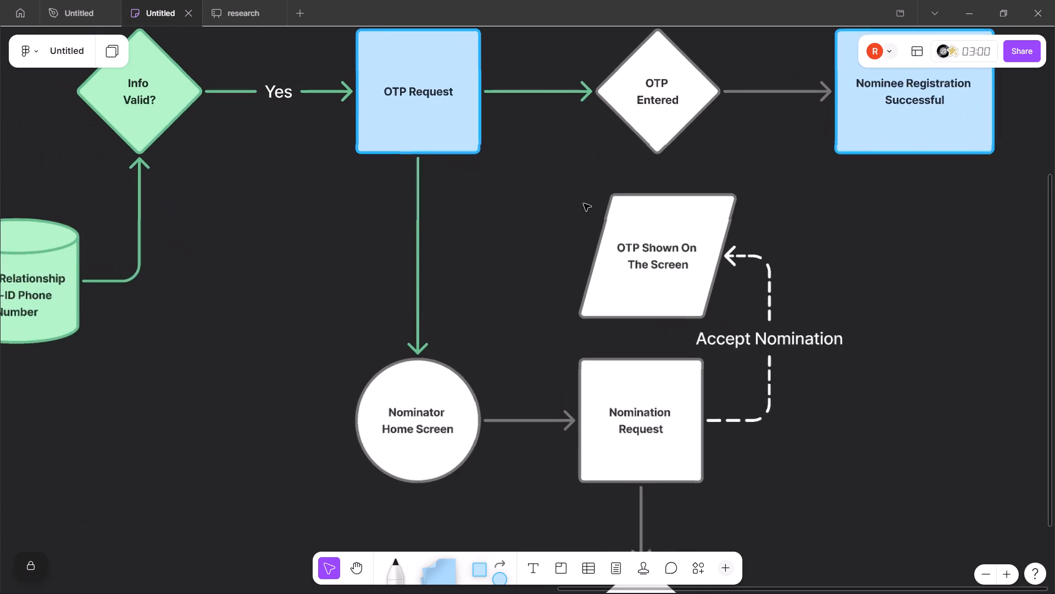
{"action": "scroll", "coordinate": [584, 204], "scroll_direction": "left", "scroll_amount": 1}
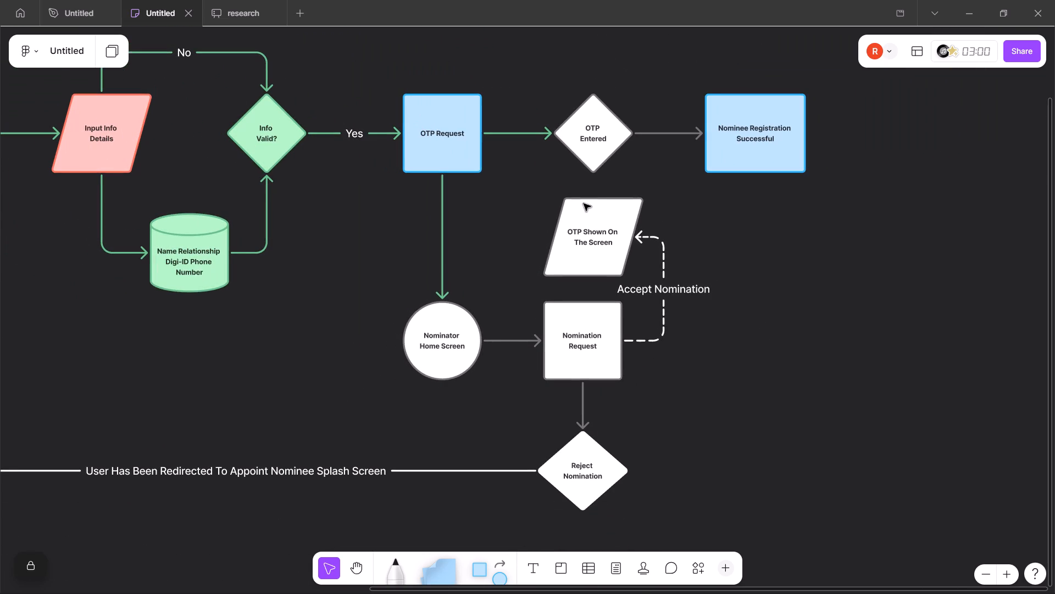
{"action": "key", "text": "alt+Tab"}
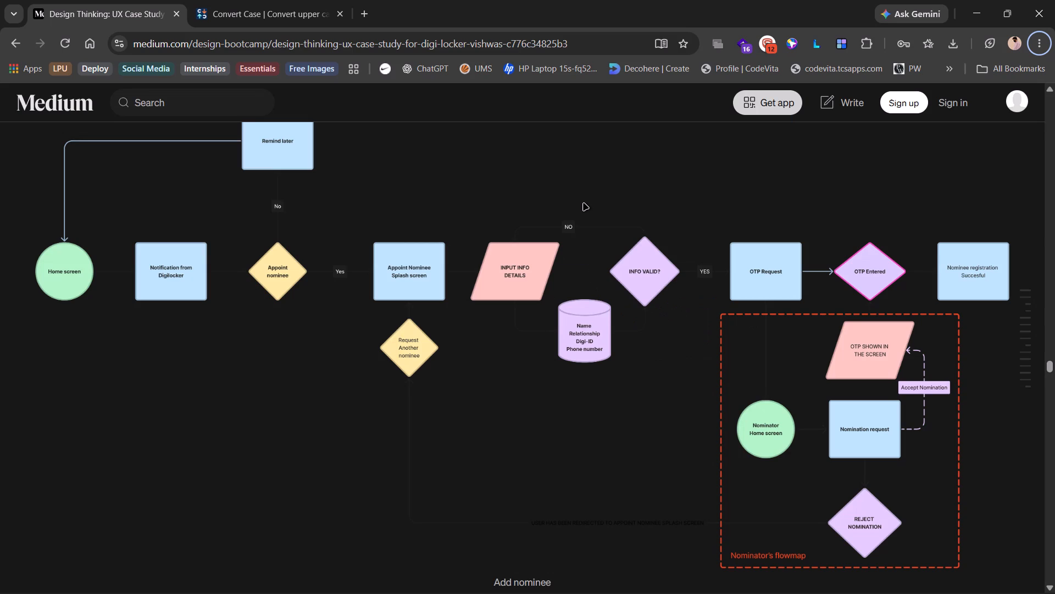
{"action": "scroll", "coordinate": [584, 204], "scroll_direction": "left", "scroll_amount": 1}
{"action": "key", "text": "alt+Tab"}
{"action": "scroll", "coordinate": [485, 243], "scroll_direction": "left", "scroll_amount": 1}
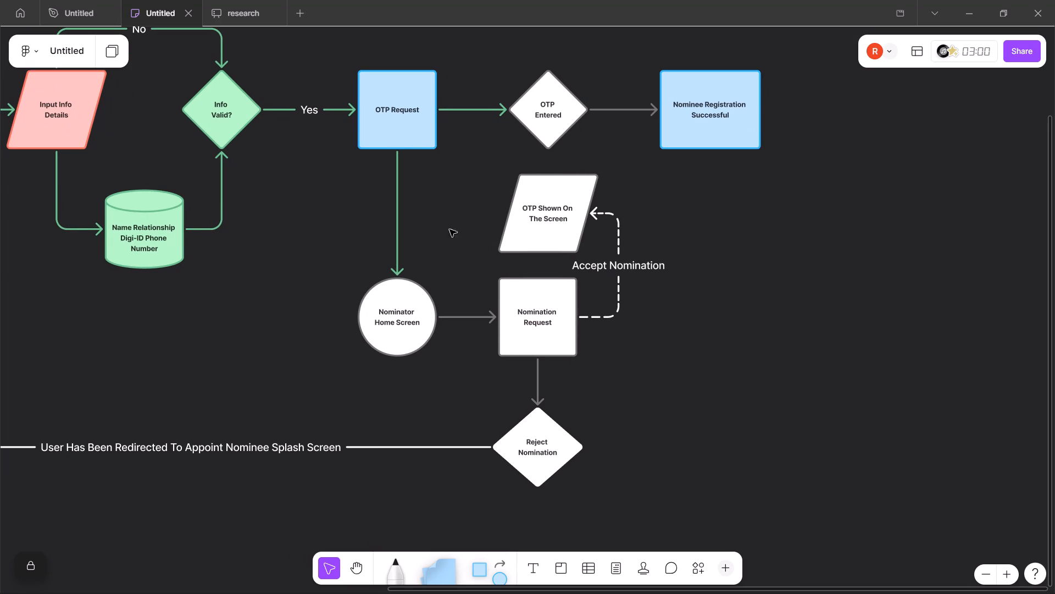
{"action": "scroll", "coordinate": [440, 226], "scroll_direction": "left", "scroll_amount": 1}
{"action": "key", "text": "r"}
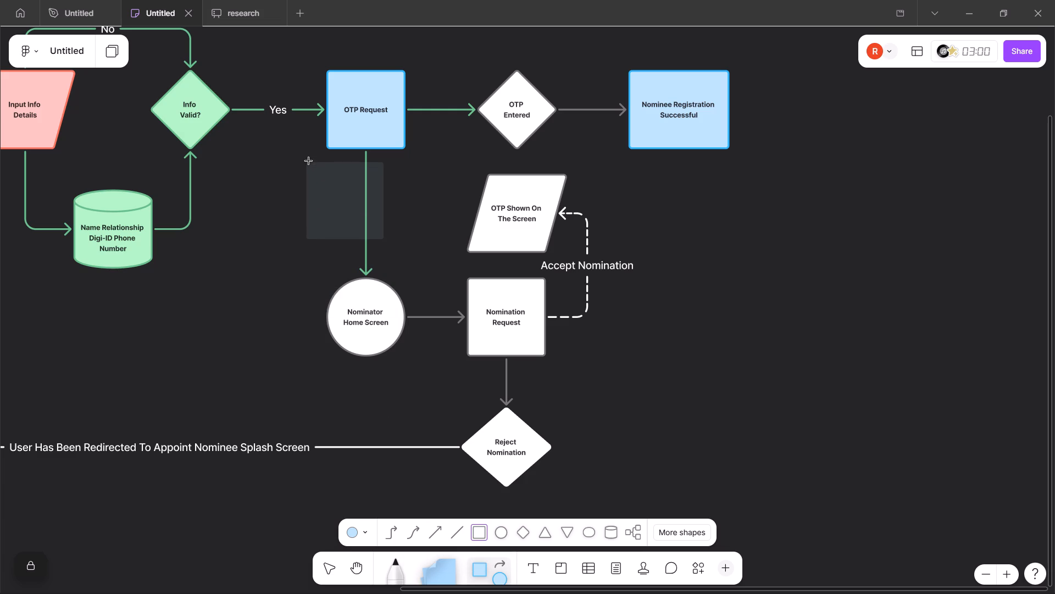
{"action": "left_click_drag", "start_coordinate": [301, 161], "coordinate": [598, 386]}
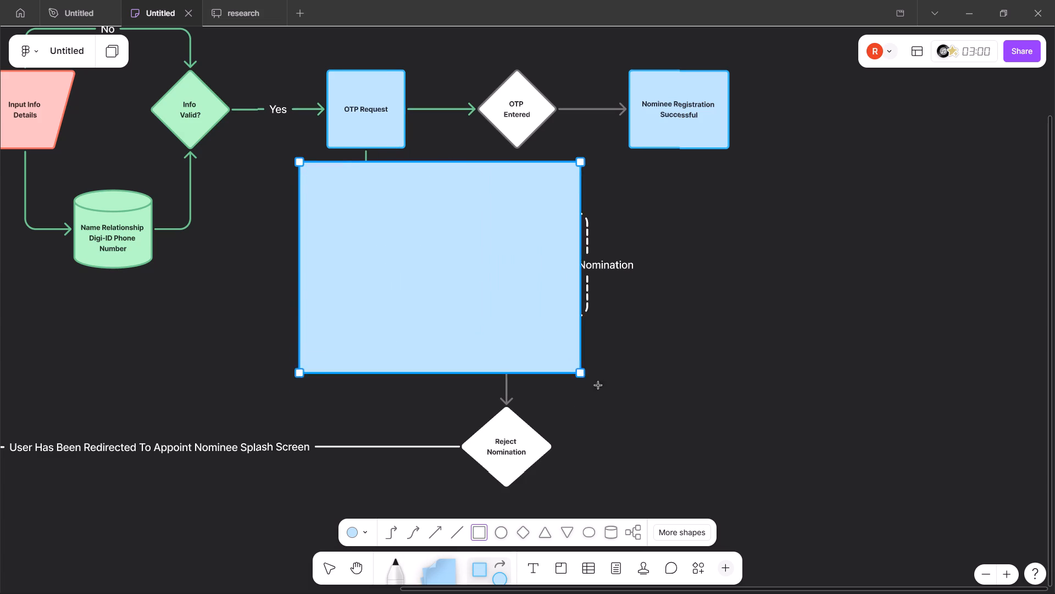
{"action": "left_click_drag", "start_coordinate": [598, 386], "coordinate": [681, 500]}
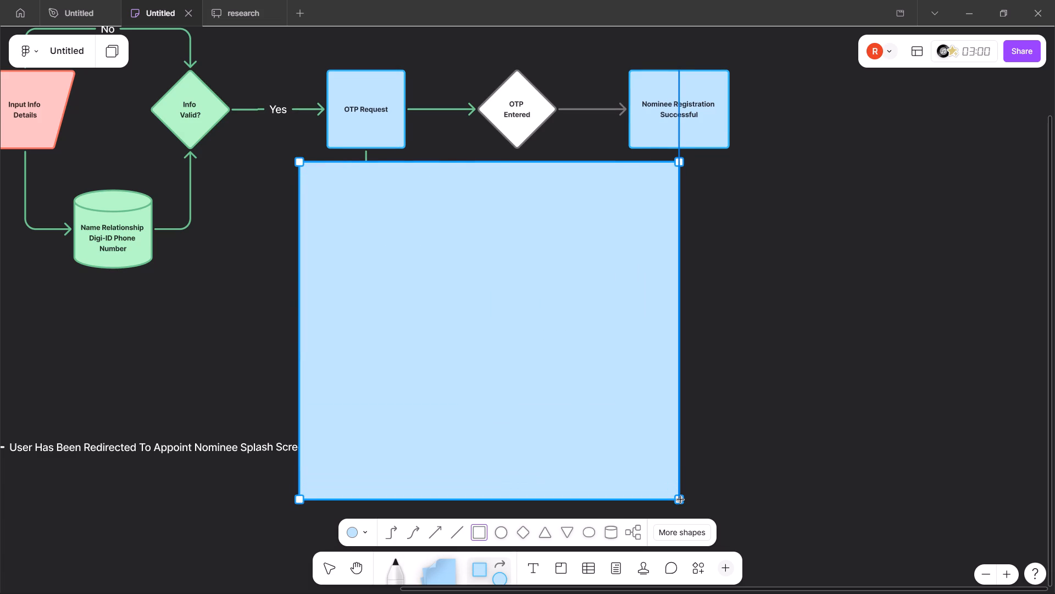
{"action": "left_click_drag", "start_coordinate": [681, 500], "coordinate": [687, 505]}
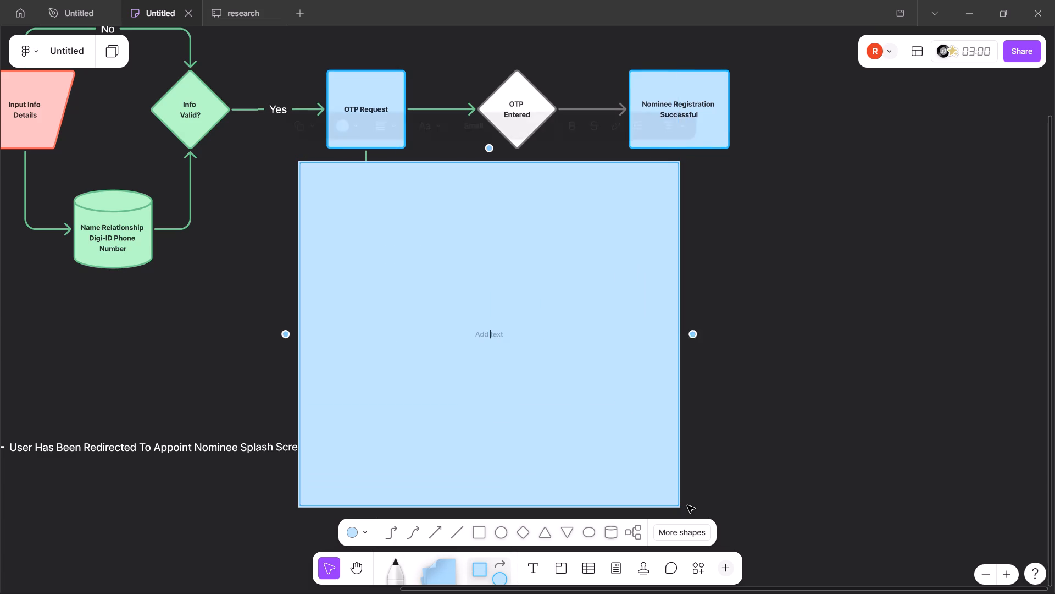
Give the large rectangle over the nominator shapes no fill and a dashed outline.
{"action": "left_click", "coordinate": [356, 119]}
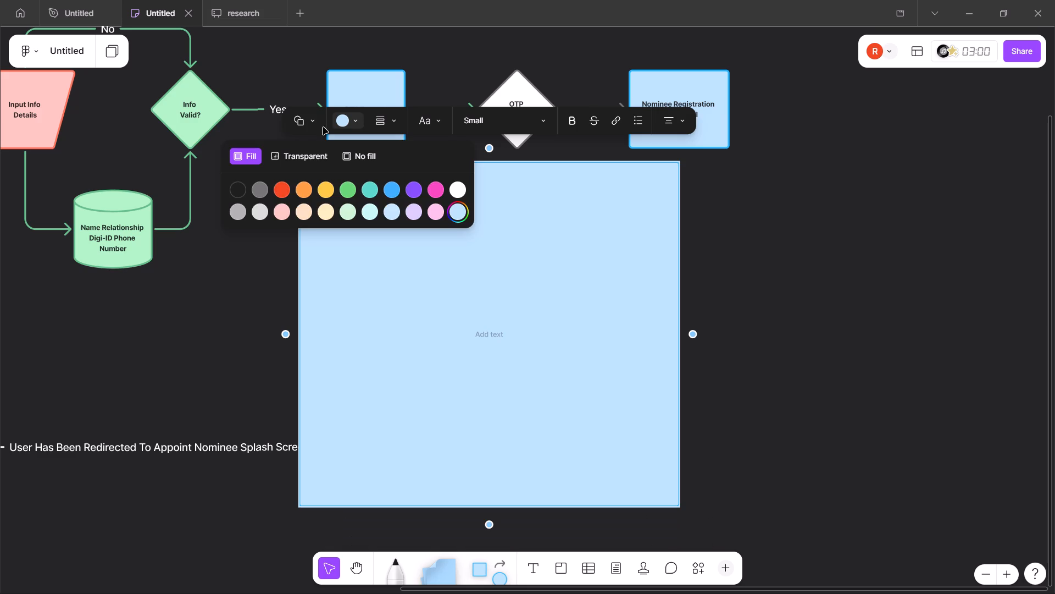
{"action": "left_click", "coordinate": [279, 164]}
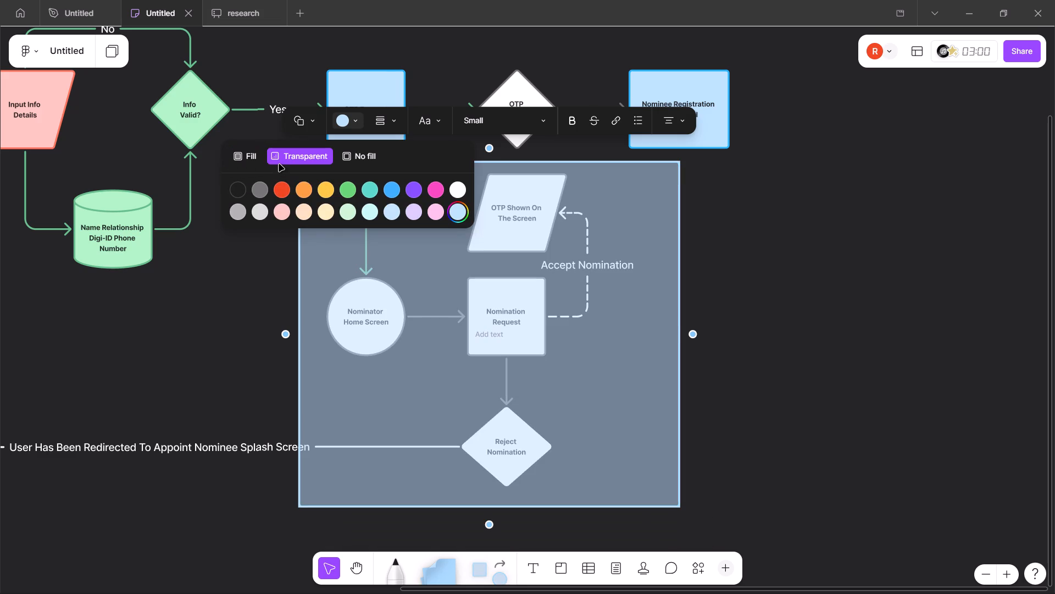
{"action": "left_click", "coordinate": [364, 160]}
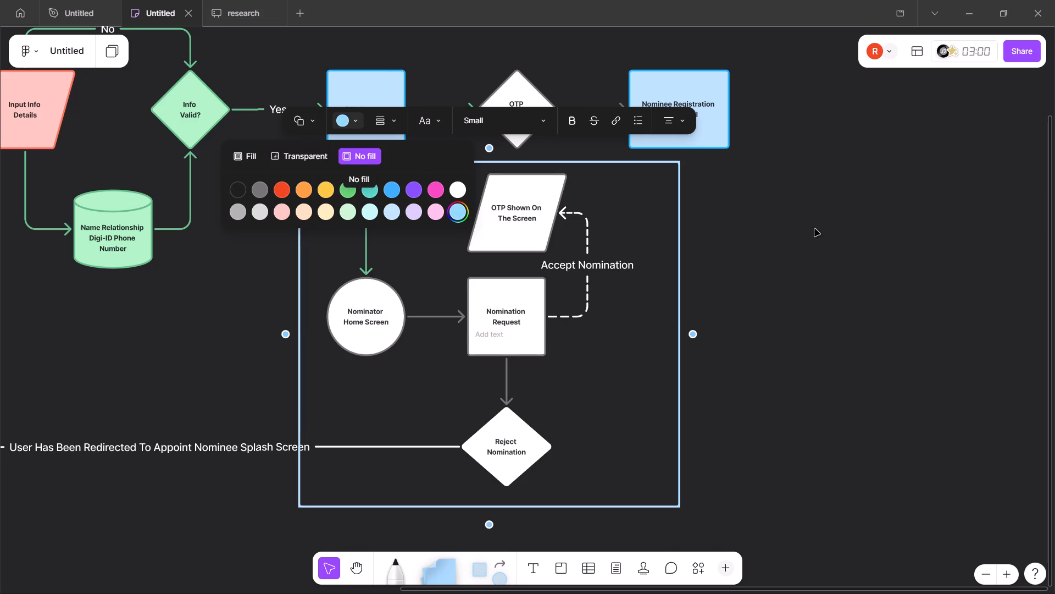
{"action": "left_click", "coordinate": [815, 229]}
{"action": "left_click", "coordinate": [393, 124]}
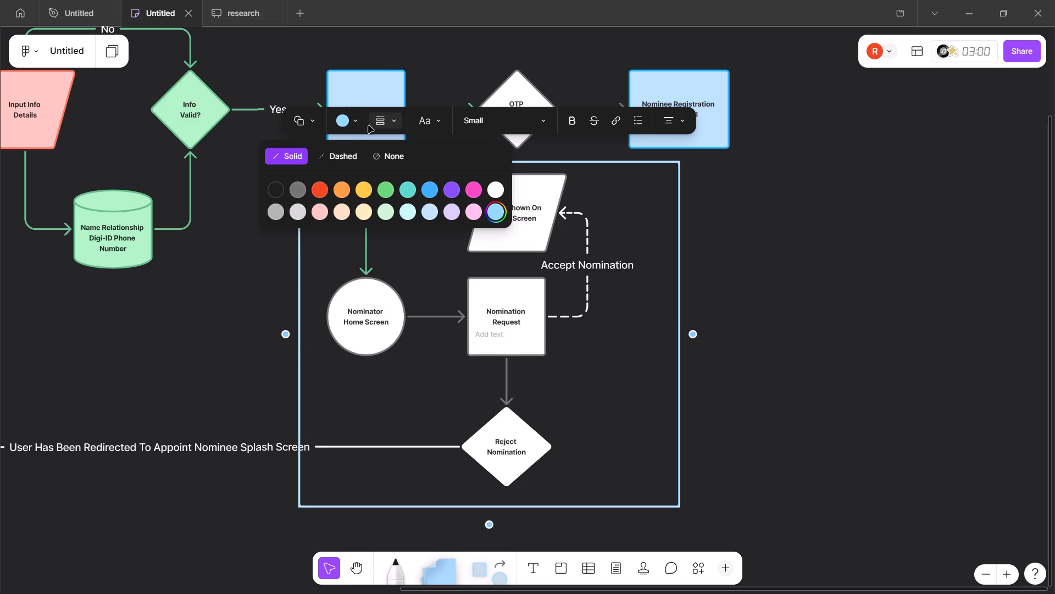
{"action": "left_click", "coordinate": [345, 150]}
{"action": "left_click", "coordinate": [897, 251]}
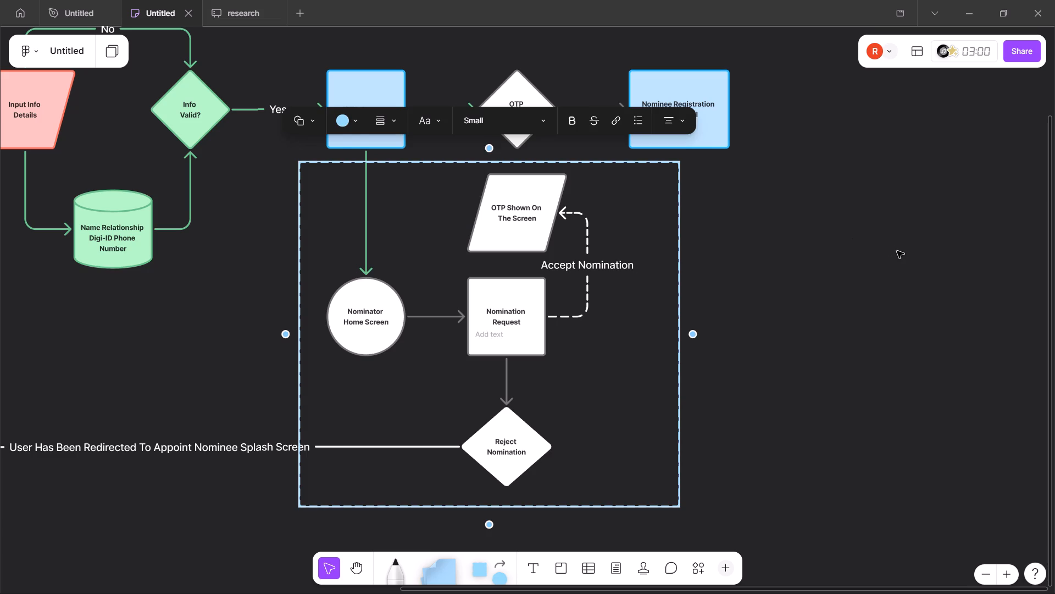
Colour the dashed rectangle around the nominator shapes red.
{"action": "left_click", "coordinate": [521, 165]}
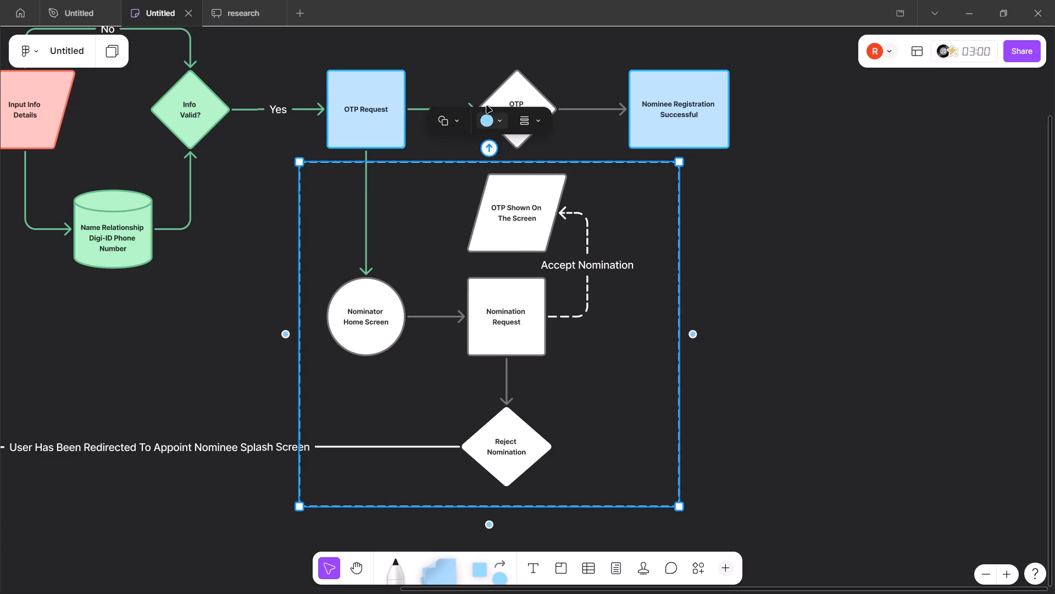
{"action": "left_click", "coordinate": [502, 116]}
{"action": "left_click", "coordinate": [421, 190]}
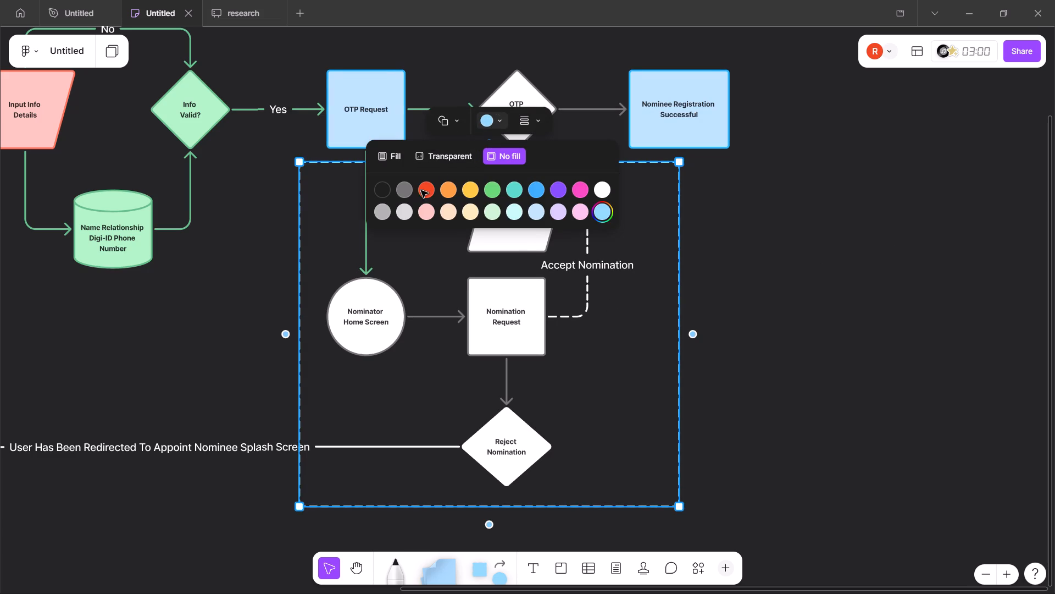
{"action": "left_click", "coordinate": [832, 287]}
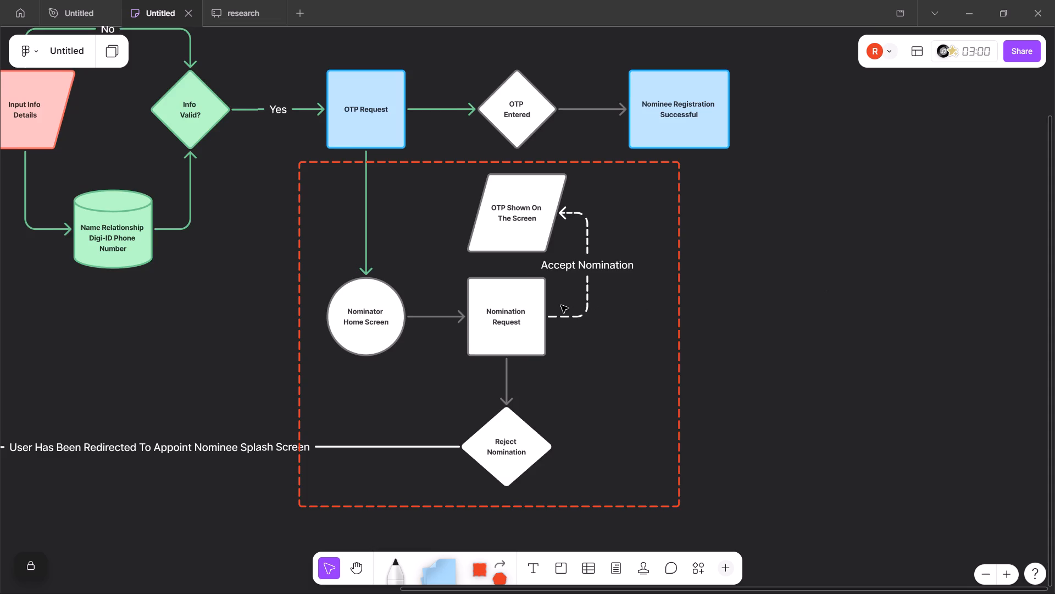
Move the redirect-to-splash-screen label along its connector, away from Reject Nomination, so it sits clear of the red dashed frame.
{"action": "scroll", "coordinate": [561, 305], "scroll_direction": "down", "scroll_amount": 1}
{"action": "left_click", "coordinate": [226, 426]}
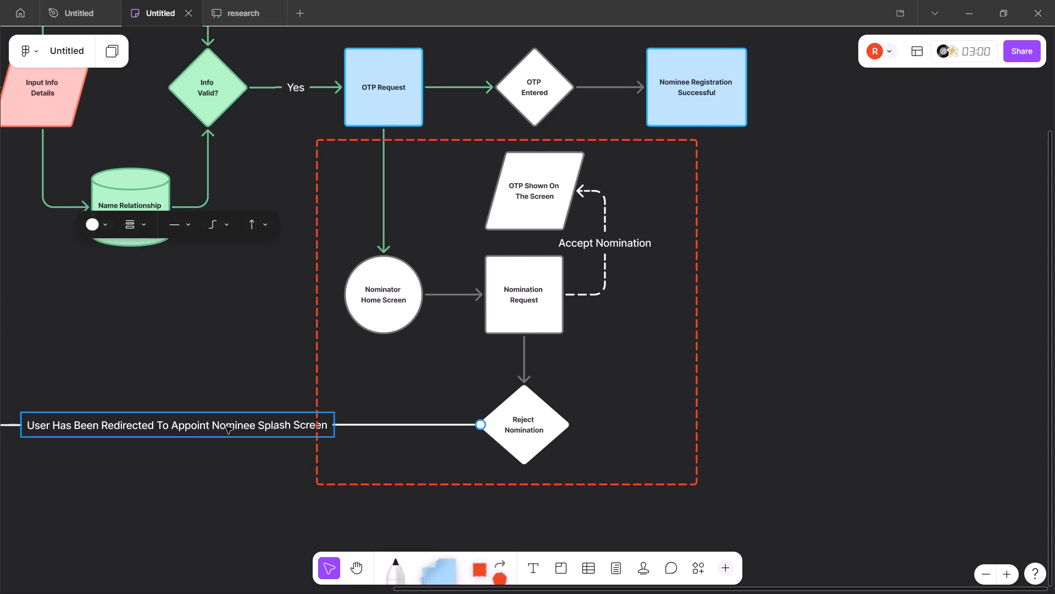
{"action": "scroll", "coordinate": [226, 426], "scroll_direction": "right", "scroll_amount": 2}
{"action": "left_click_drag", "start_coordinate": [283, 424], "coordinate": [256, 422]}
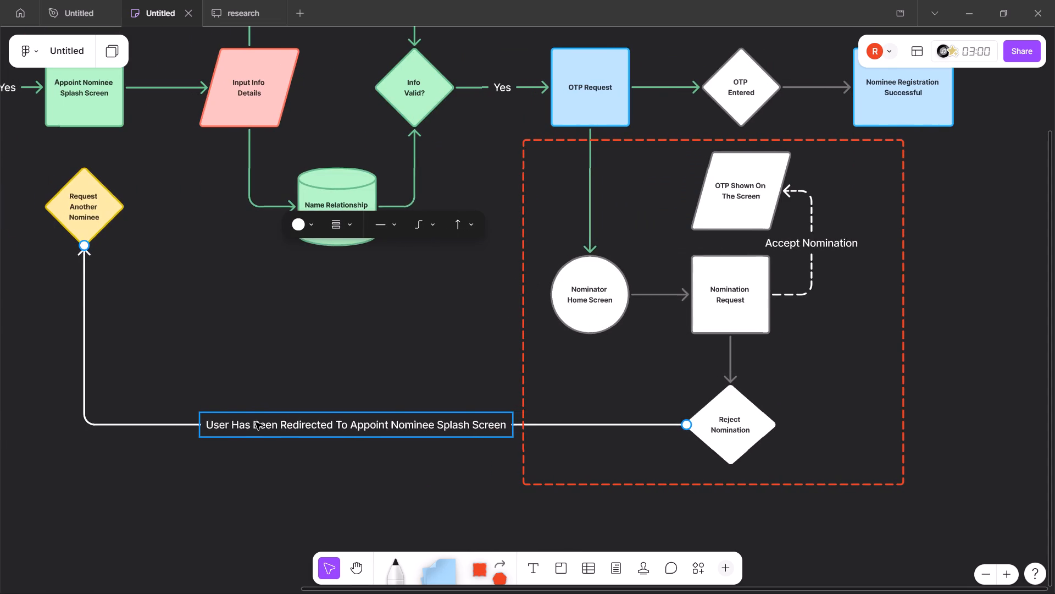
{"action": "left_click_drag", "start_coordinate": [256, 422], "coordinate": [247, 422]}
{"action": "left_click", "coordinate": [302, 311]}
Check the Nomination request colour in the case study and recolour the Figma square light blue by sampling Nominee Registration Successful's fill.
{"action": "scroll", "coordinate": [302, 311], "scroll_direction": "left", "scroll_amount": 1}
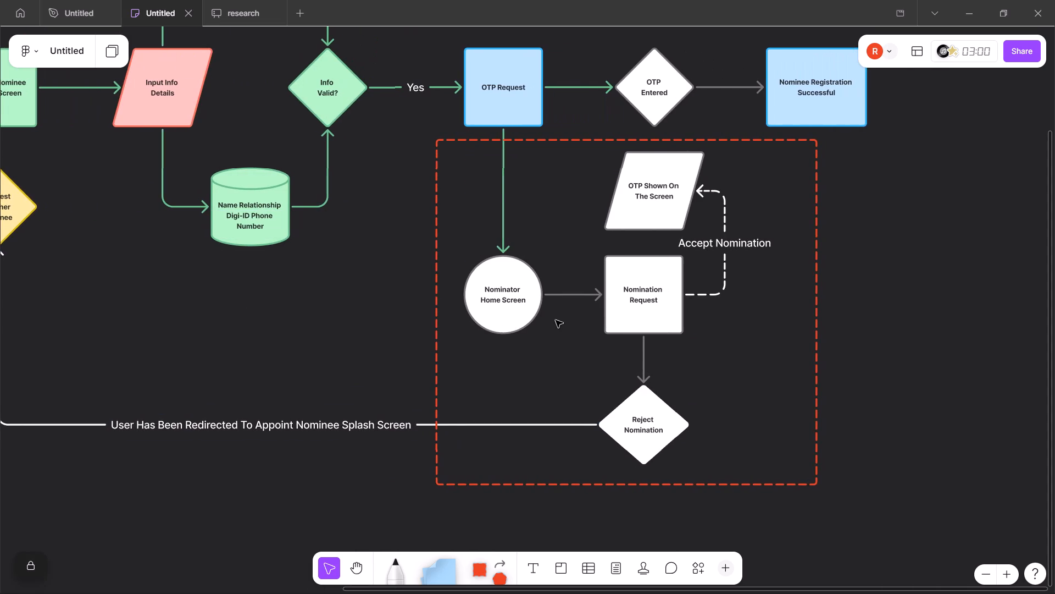
{"action": "scroll", "coordinate": [556, 320], "scroll_direction": "left", "scroll_amount": 1}
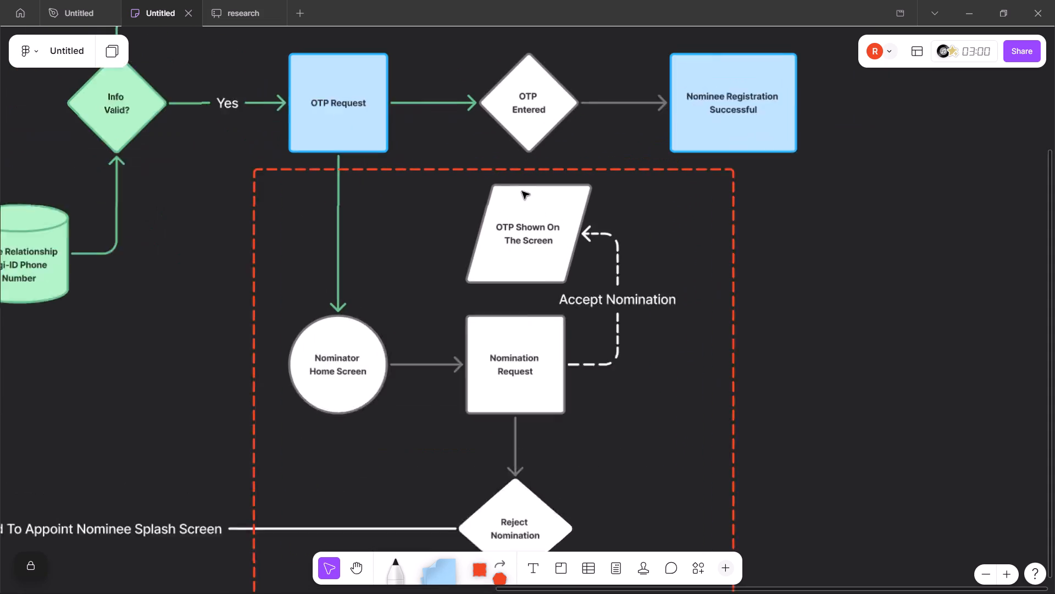
{"action": "scroll", "coordinate": [604, 229], "scroll_direction": "down", "scroll_amount": 1}
{"action": "key", "text": "alt+q"}
{"action": "key", "text": "alt+Tab"}
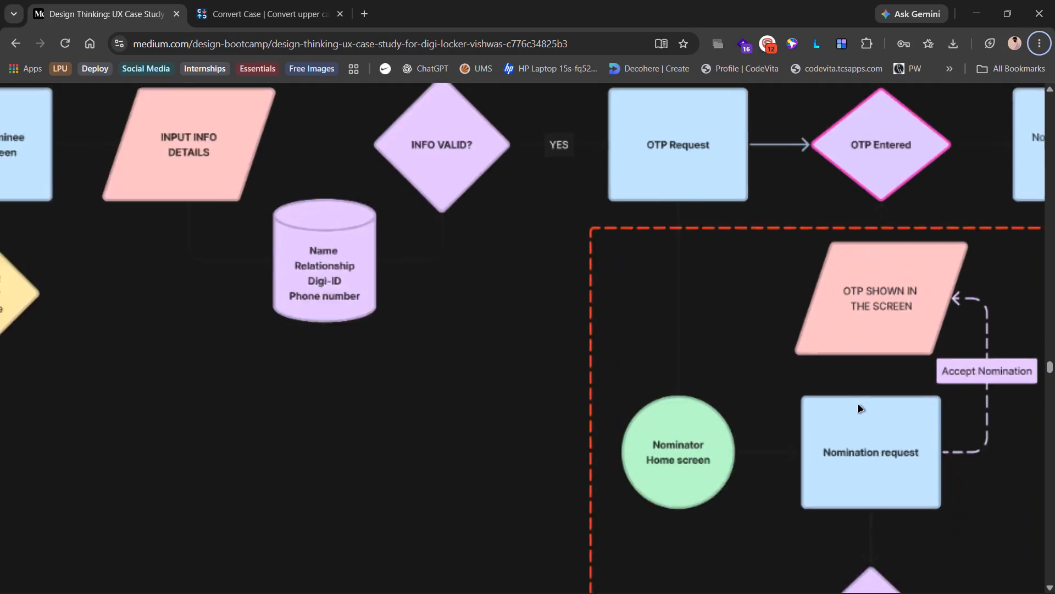
{"action": "scroll", "coordinate": [858, 405], "scroll_direction": "left", "scroll_amount": 1}
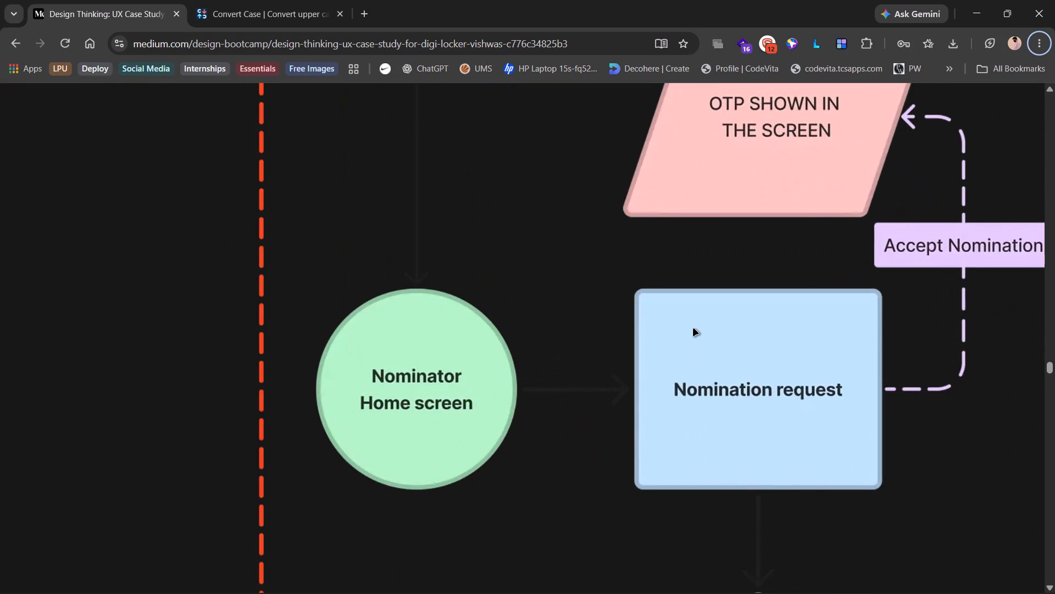
{"action": "key", "text": "alt+Tab"}
{"action": "left_click", "coordinate": [557, 256]}
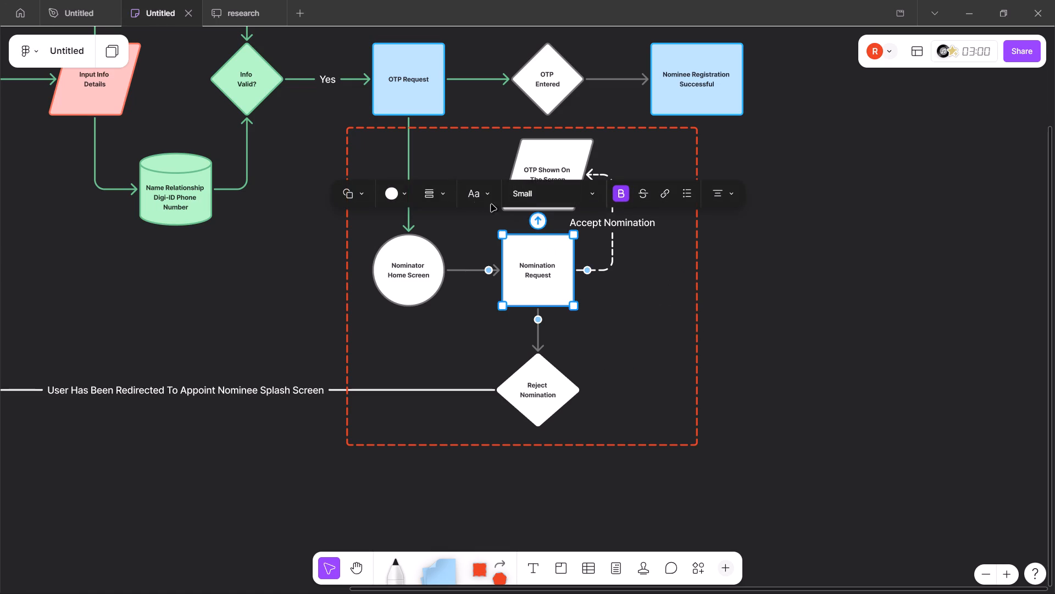
{"action": "left_click", "coordinate": [403, 190]}
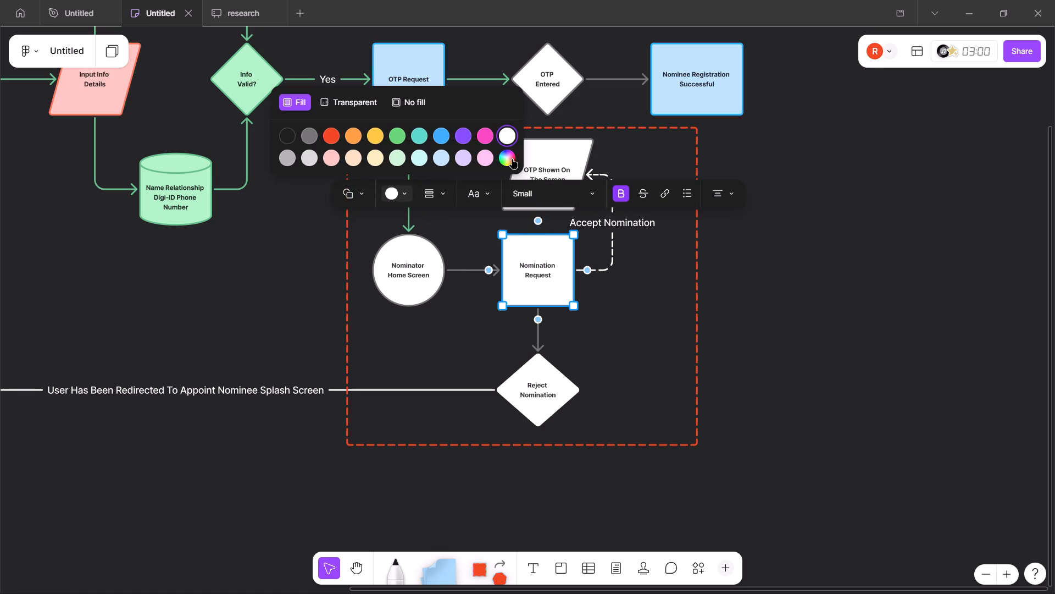
{"action": "left_click", "coordinate": [512, 159]}
{"action": "left_click", "coordinate": [462, 204]}
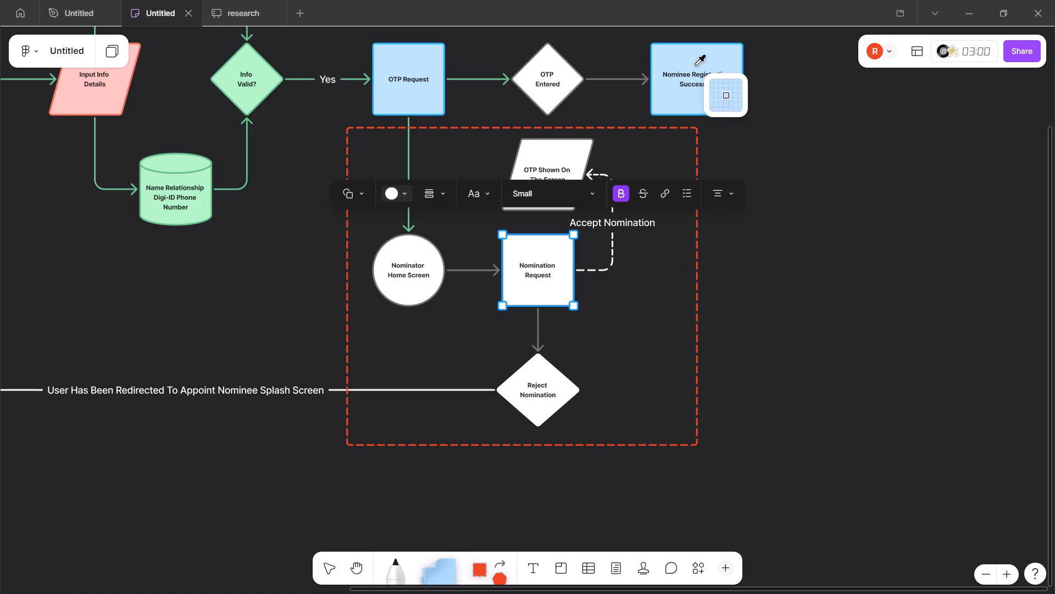
{"action": "left_click", "coordinate": [725, 57]}
{"action": "left_click", "coordinate": [813, 264]}
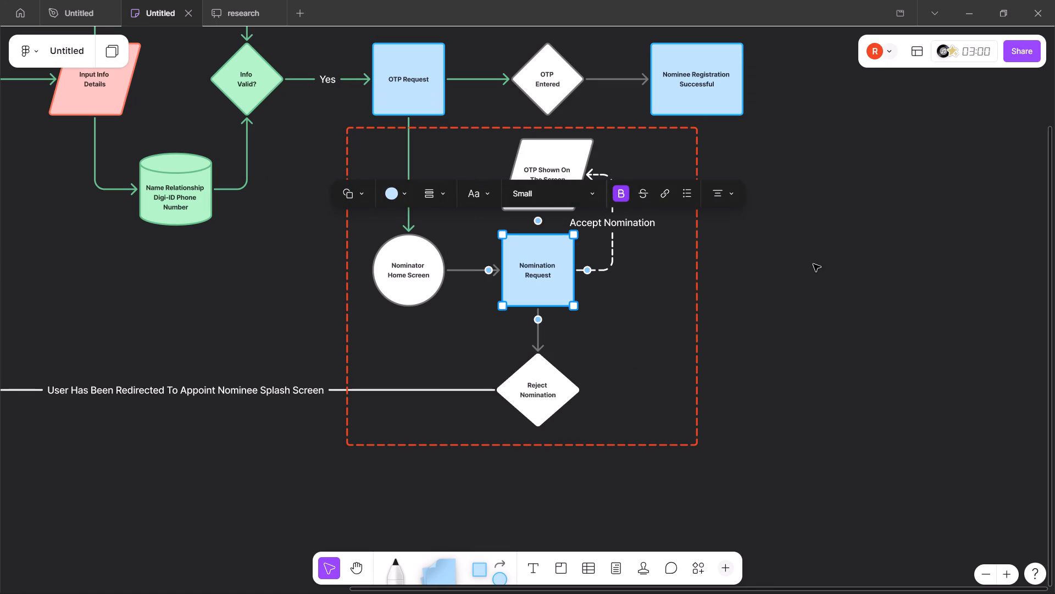
{"action": "left_click", "coordinate": [760, 262]}
Sample the Nominator Home screen circle's green in the case study with ColorZilla and fill the matching Figma circle with #AFF4C6.
{"action": "key", "text": "alt+Tab"}
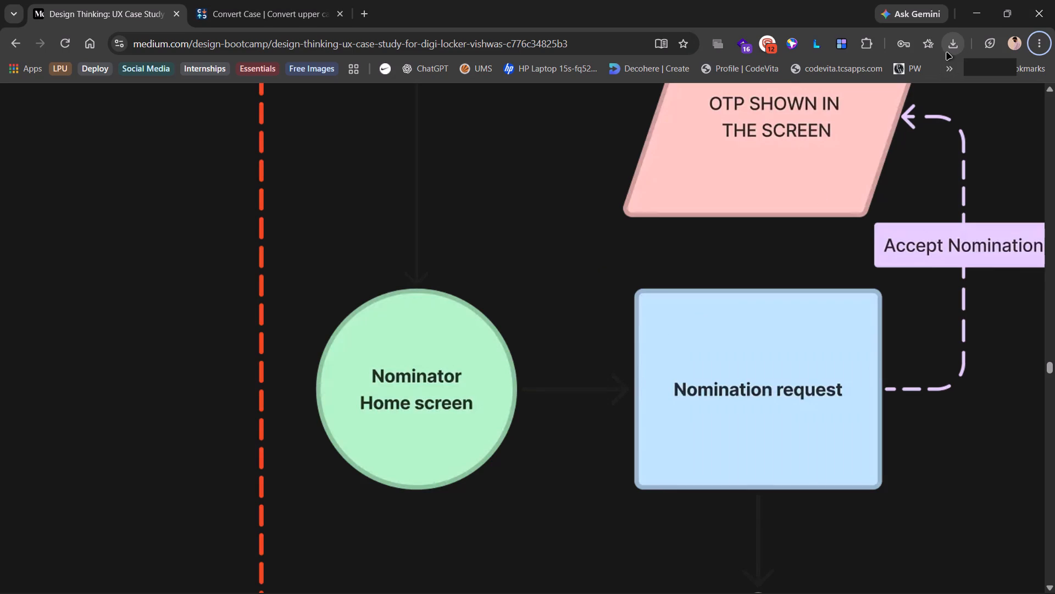
{"action": "left_click", "coordinate": [860, 45]}
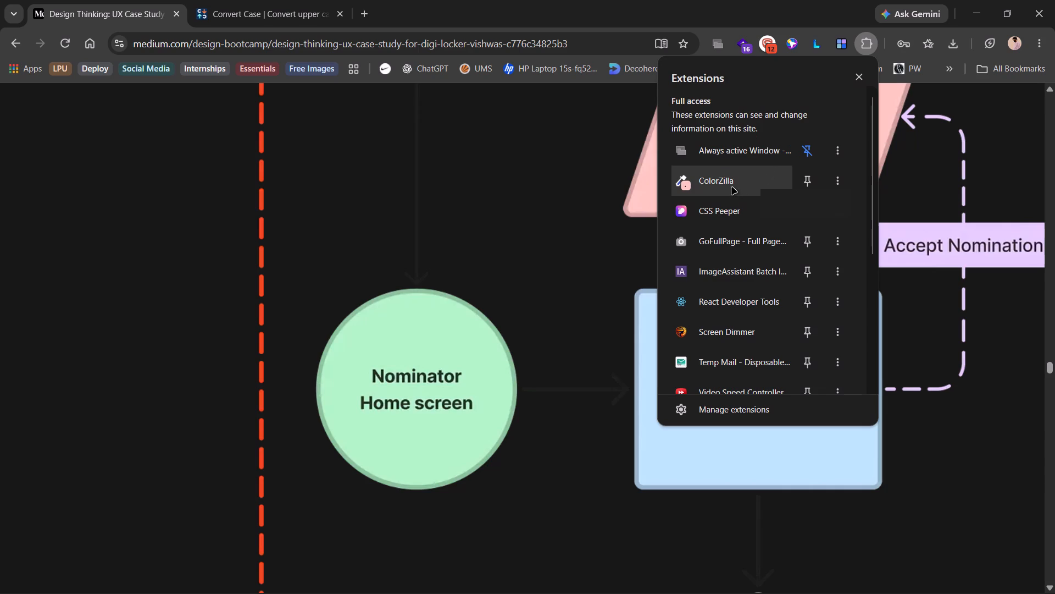
{"action": "left_click", "coordinate": [732, 188]}
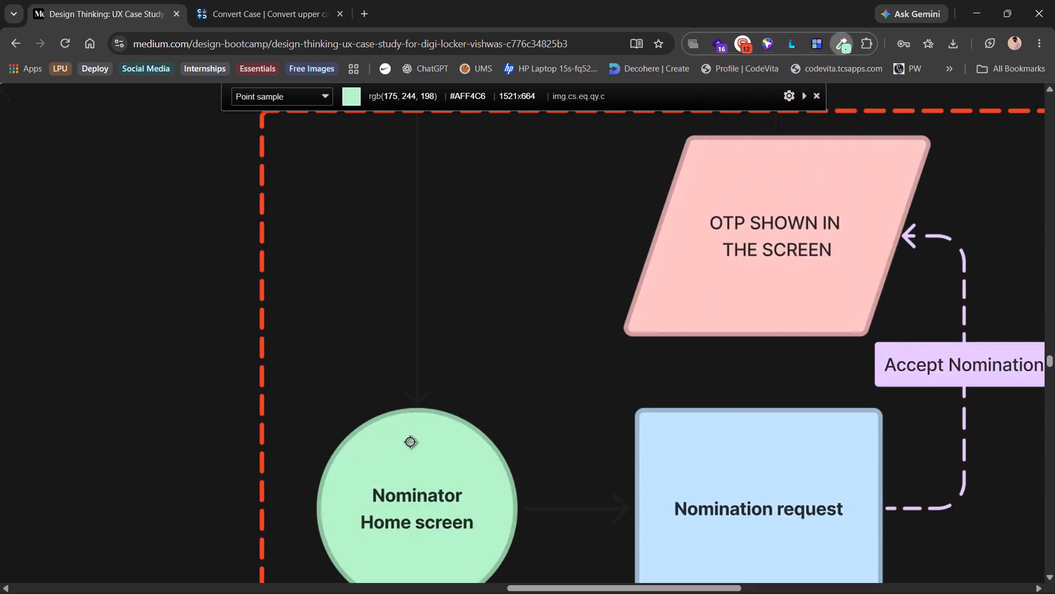
{"action": "left_click", "coordinate": [403, 457]}
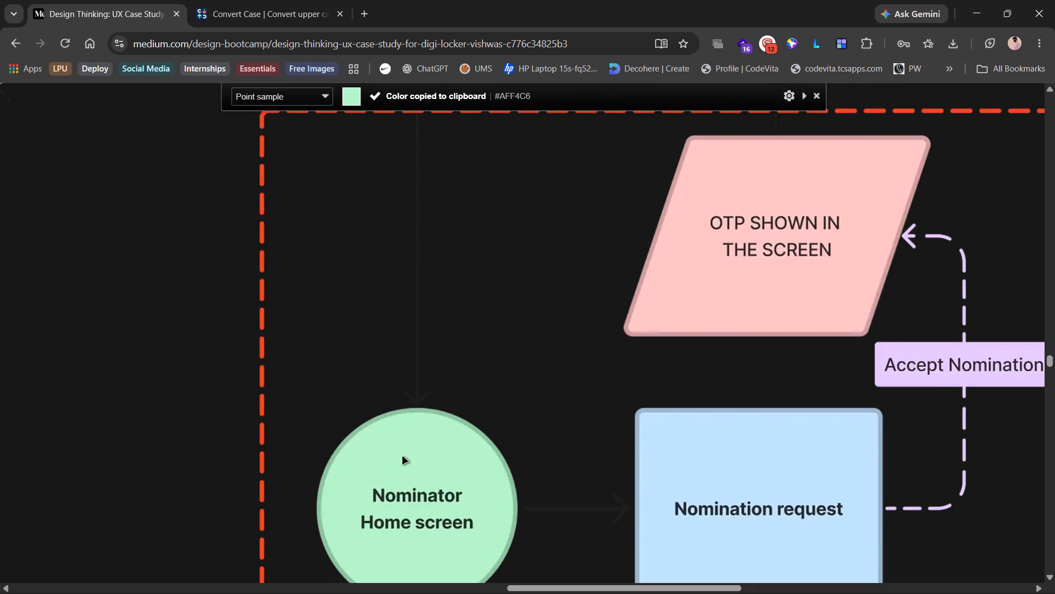
{"action": "key", "text": "alt+Tab"}
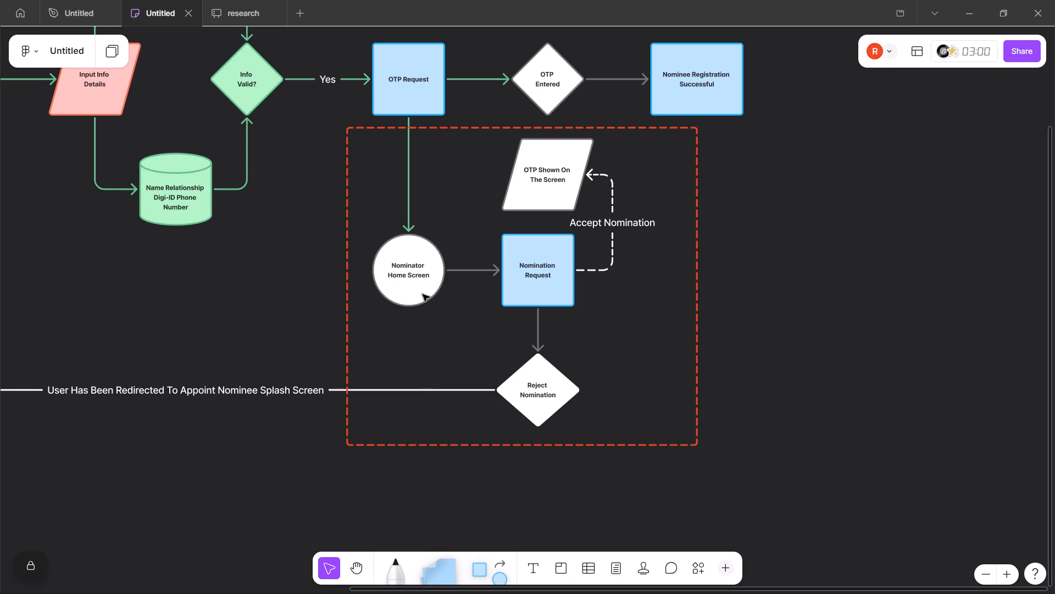
{"action": "left_click", "coordinate": [423, 264]}
{"action": "left_click", "coordinate": [273, 199]}
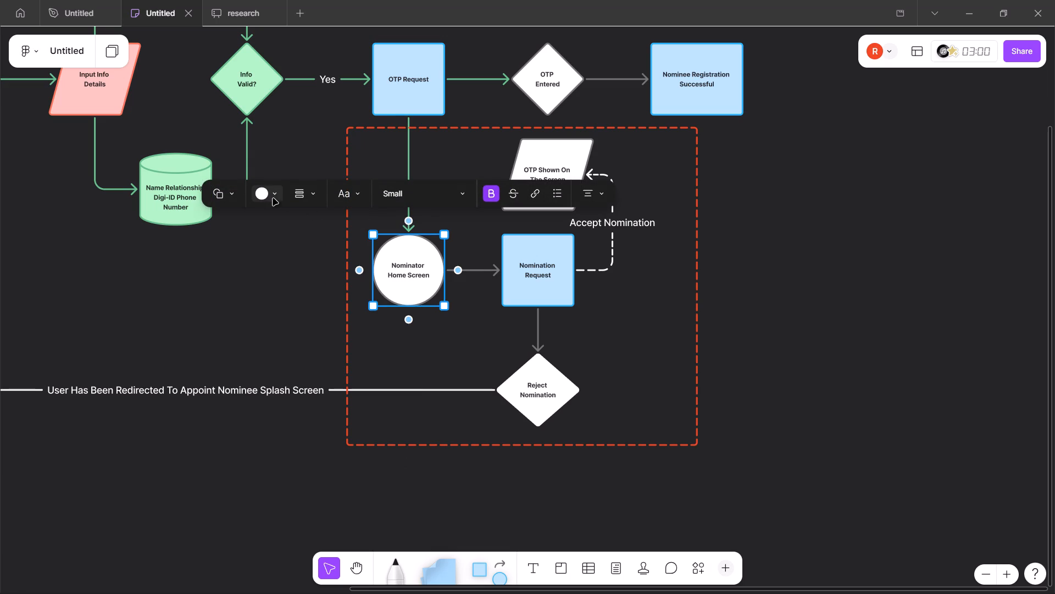
{"action": "left_click", "coordinate": [372, 155]}
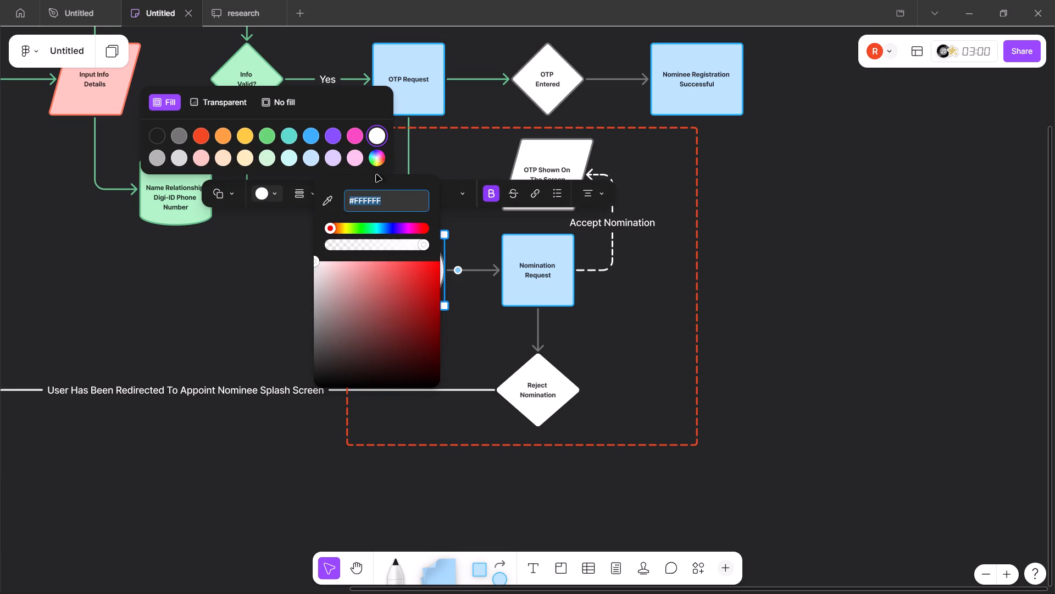
{"action": "key", "text": "ctrl+v"}
{"action": "key", "text": "Return"}
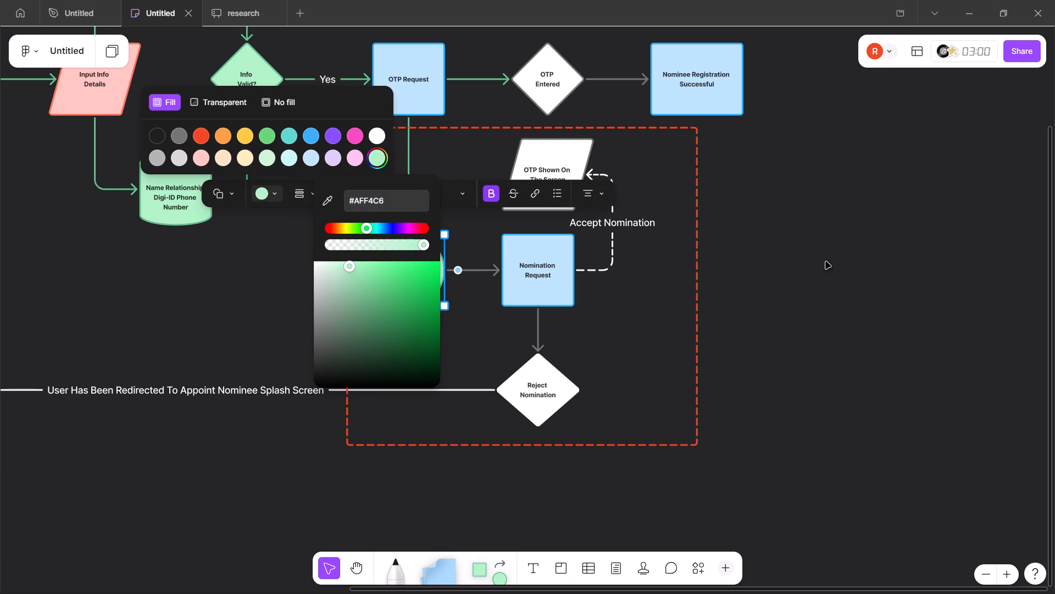
{"action": "left_click", "coordinate": [835, 261]}
{"action": "left_click", "coordinate": [835, 261]}
{"action": "left_click", "coordinate": [745, 263]}
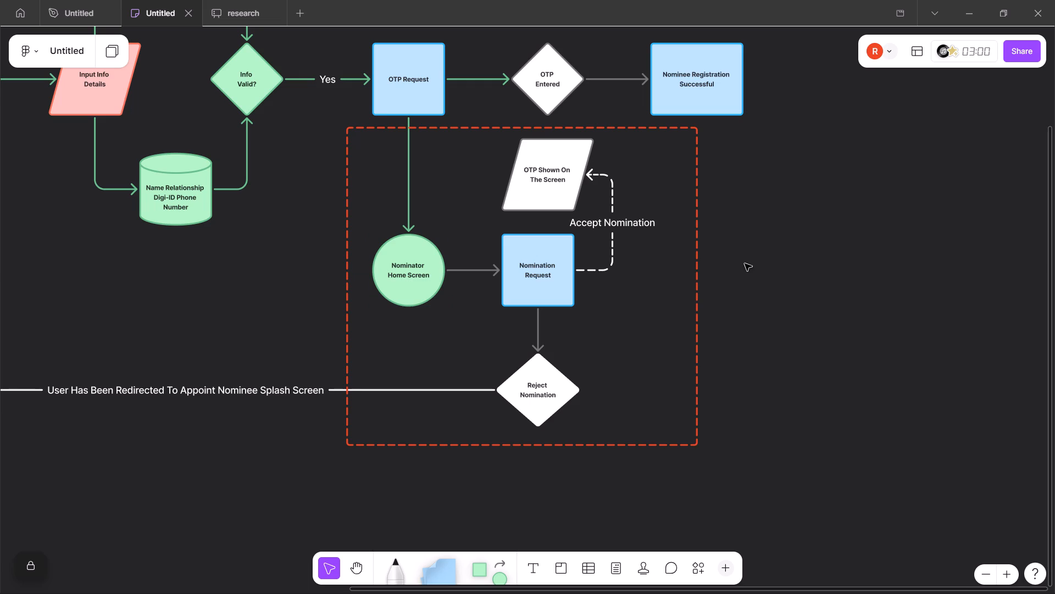
{"action": "left_click", "coordinate": [808, 243]}
Examine the Nominator's flowmap in the case study for the shape colours, connectors and caption, comparing it with the Figma flowchart.
{"action": "key", "text": "alt+Tab"}
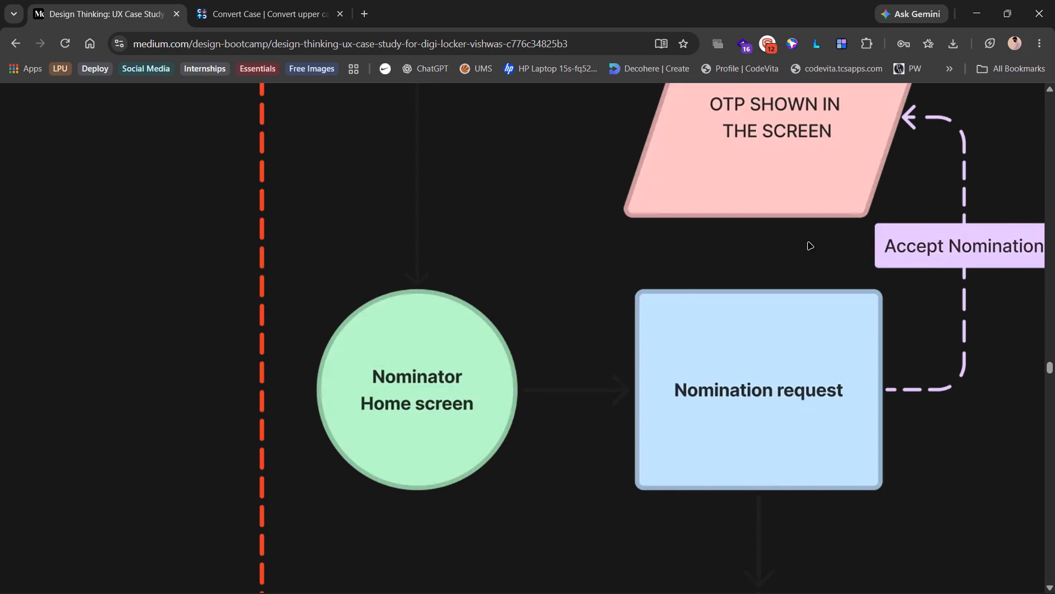
{"action": "scroll", "coordinate": [631, 263], "scroll_direction": "left", "scroll_amount": 2}
{"action": "key", "text": "alt+Tab"}
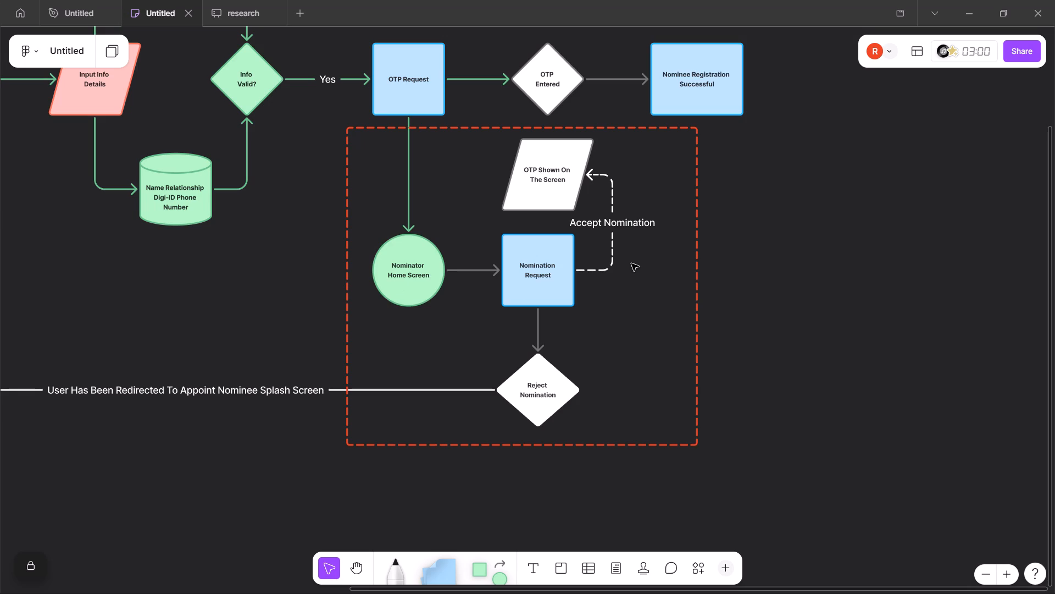
{"action": "key", "text": "alt+Tab"}
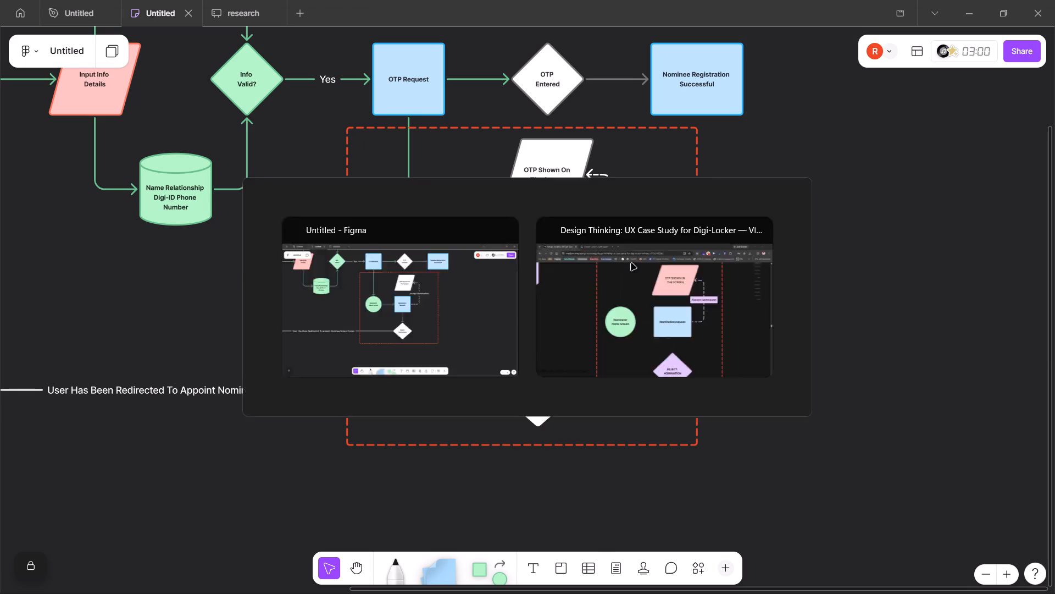
{"action": "scroll", "coordinate": [618, 257], "scroll_direction": "left", "scroll_amount": 1}
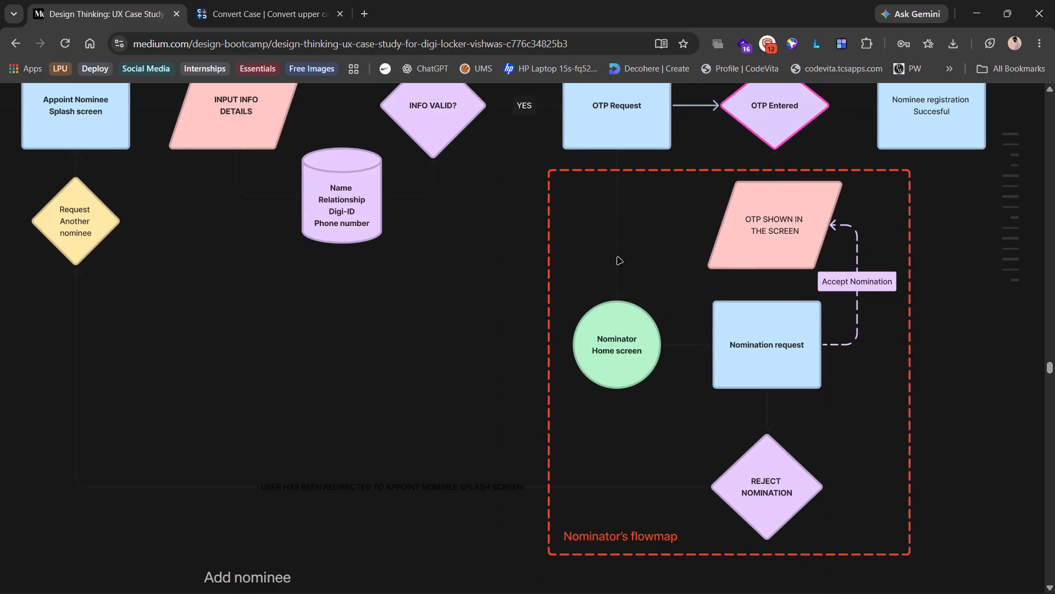
{"action": "key", "text": "alt+Tab"}
{"action": "key", "text": "alt+Tab"}
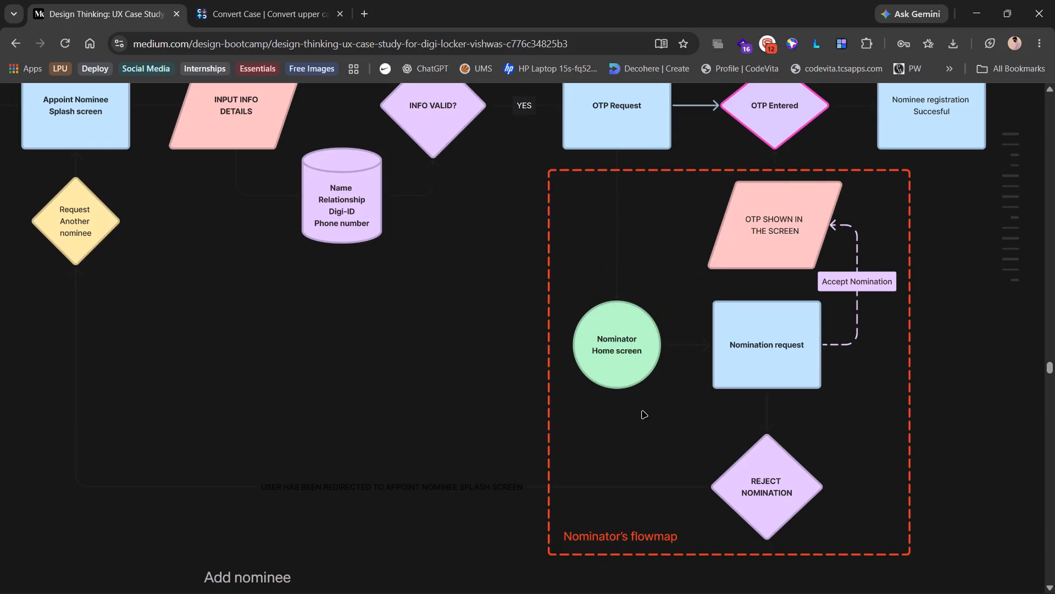
{"action": "scroll", "coordinate": [642, 411], "scroll_direction": "left", "scroll_amount": 1}
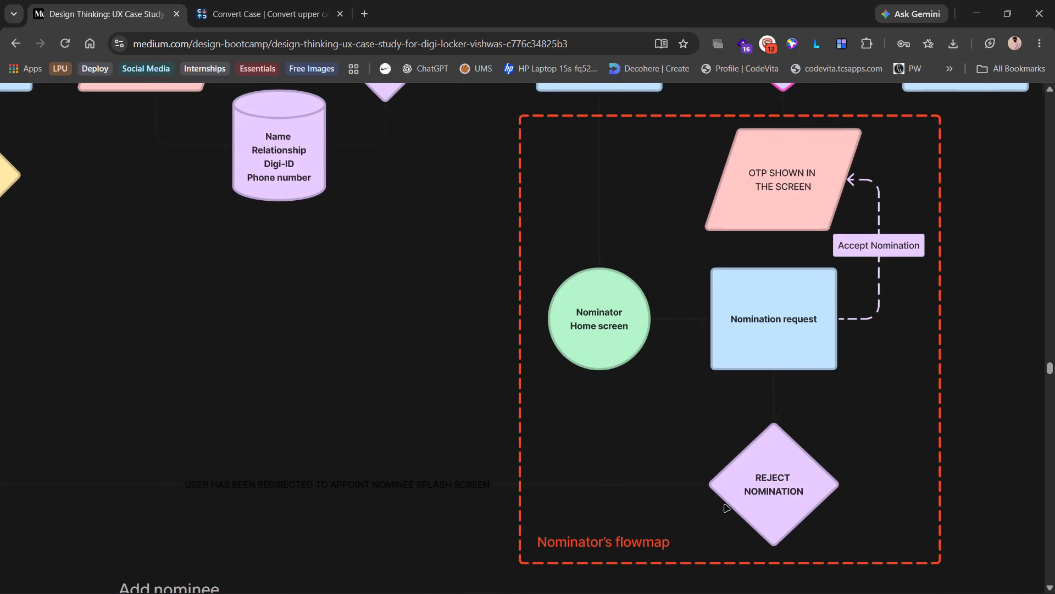
{"action": "scroll", "coordinate": [725, 505], "scroll_direction": "left", "scroll_amount": 1}
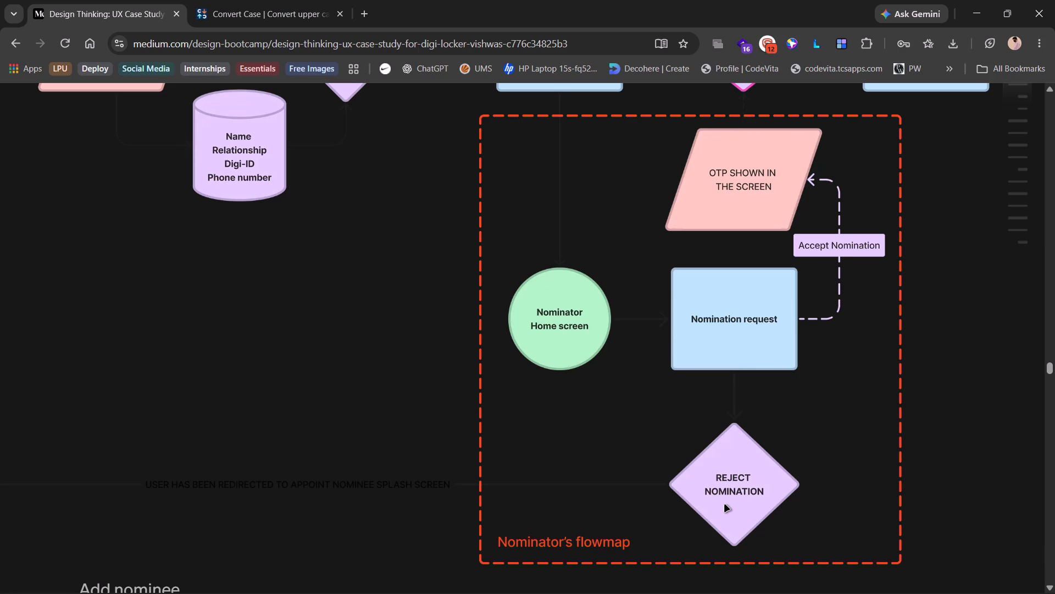
{"action": "key", "text": "alt+Tab"}
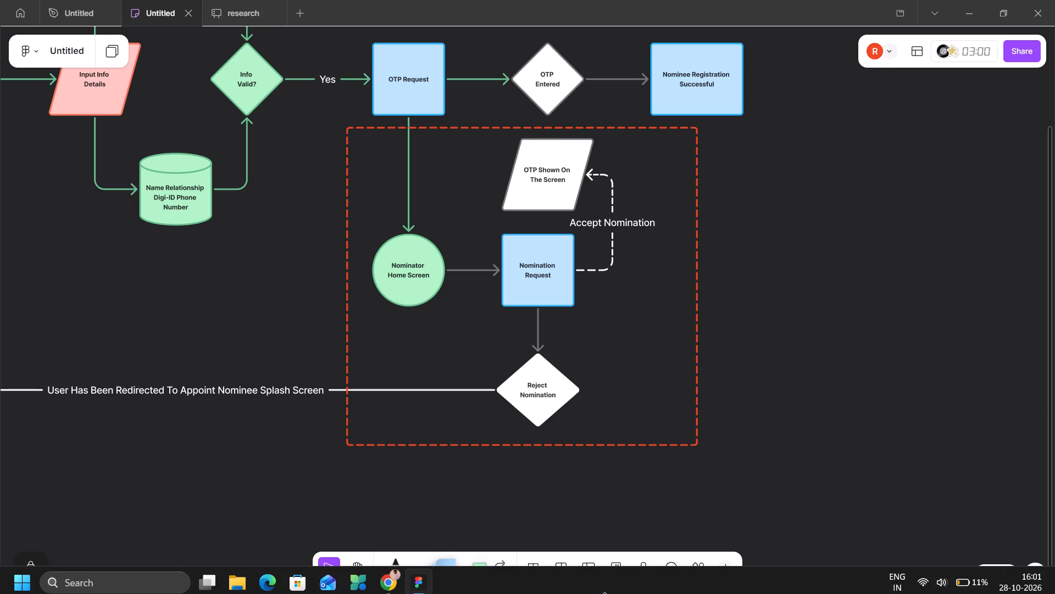
Open the MakeMyTrip website in a new Chrome tab.
{"action": "left_click", "coordinate": [393, 576]}
{"action": "left_click", "coordinate": [362, 6]}
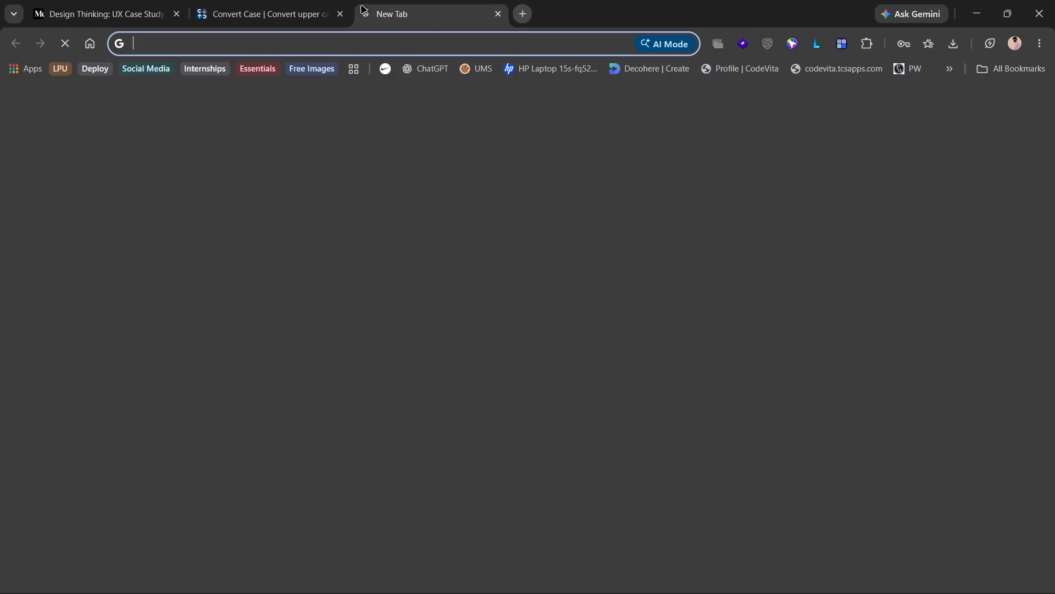
{"action": "type", "text": "boo"}
{"action": "key", "text": "BackSpace"}
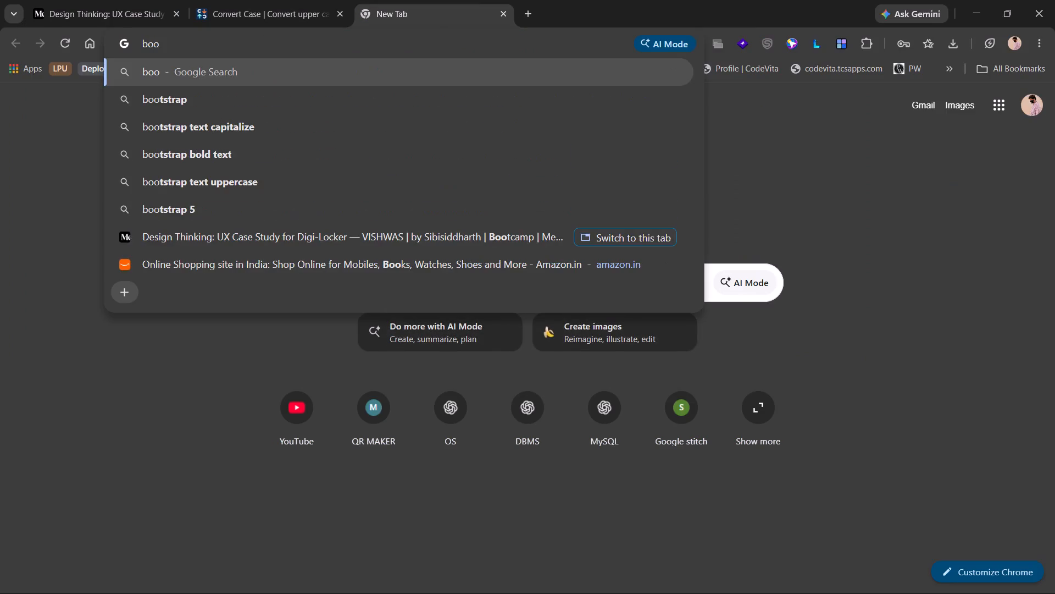
{"action": "key", "text": "BackSpace"}
{"action": "key", "text": "BackSpace"}
{"action": "type", "text": "make"}
{"action": "key", "text": "Return"}
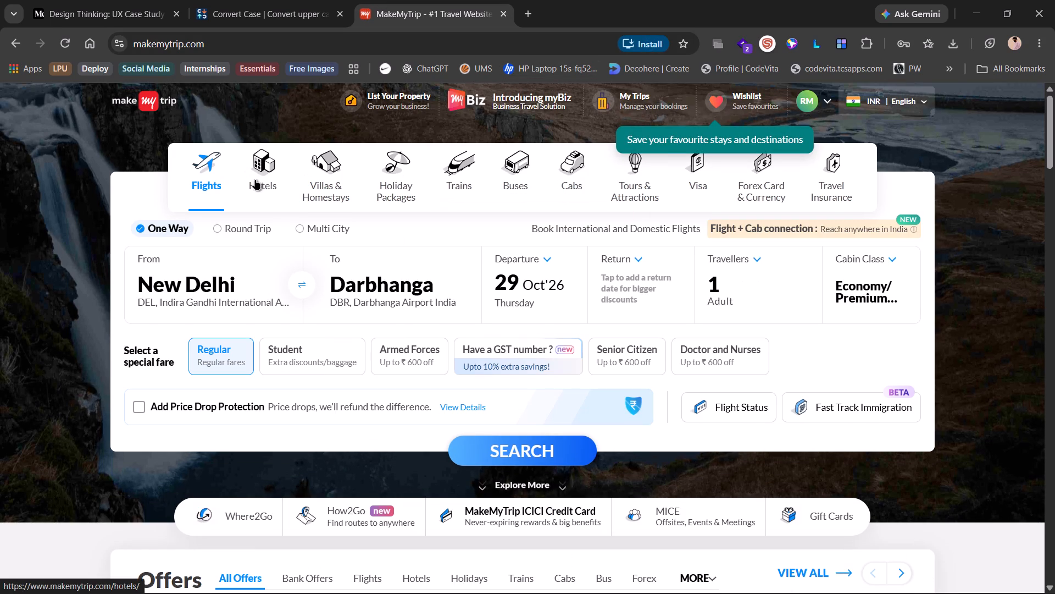
Open the departure date of the New Delhi to Darbhanga one-way flight search.
{"action": "left_click", "coordinate": [539, 293]}
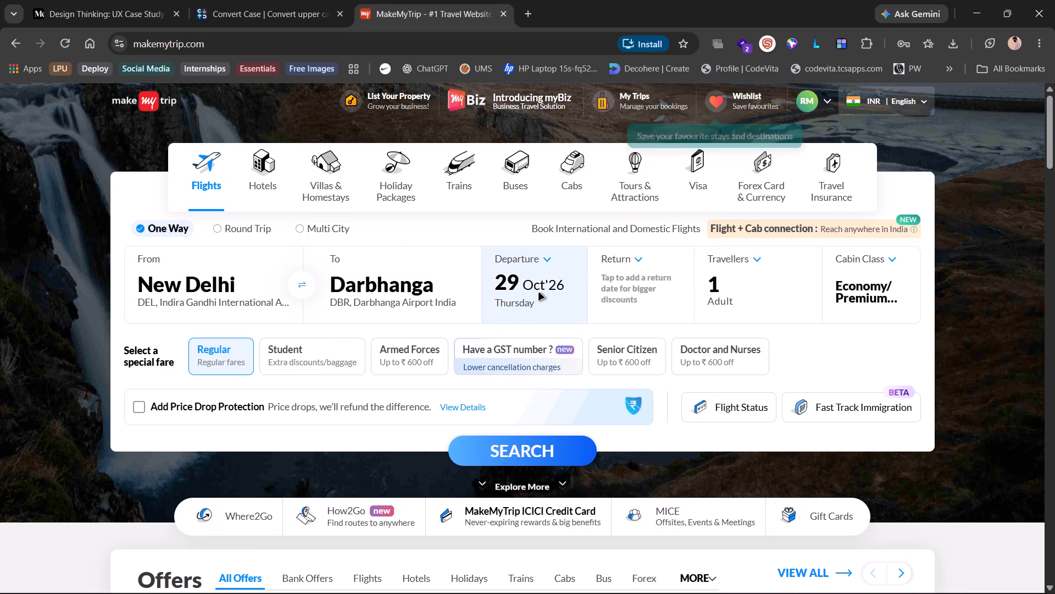